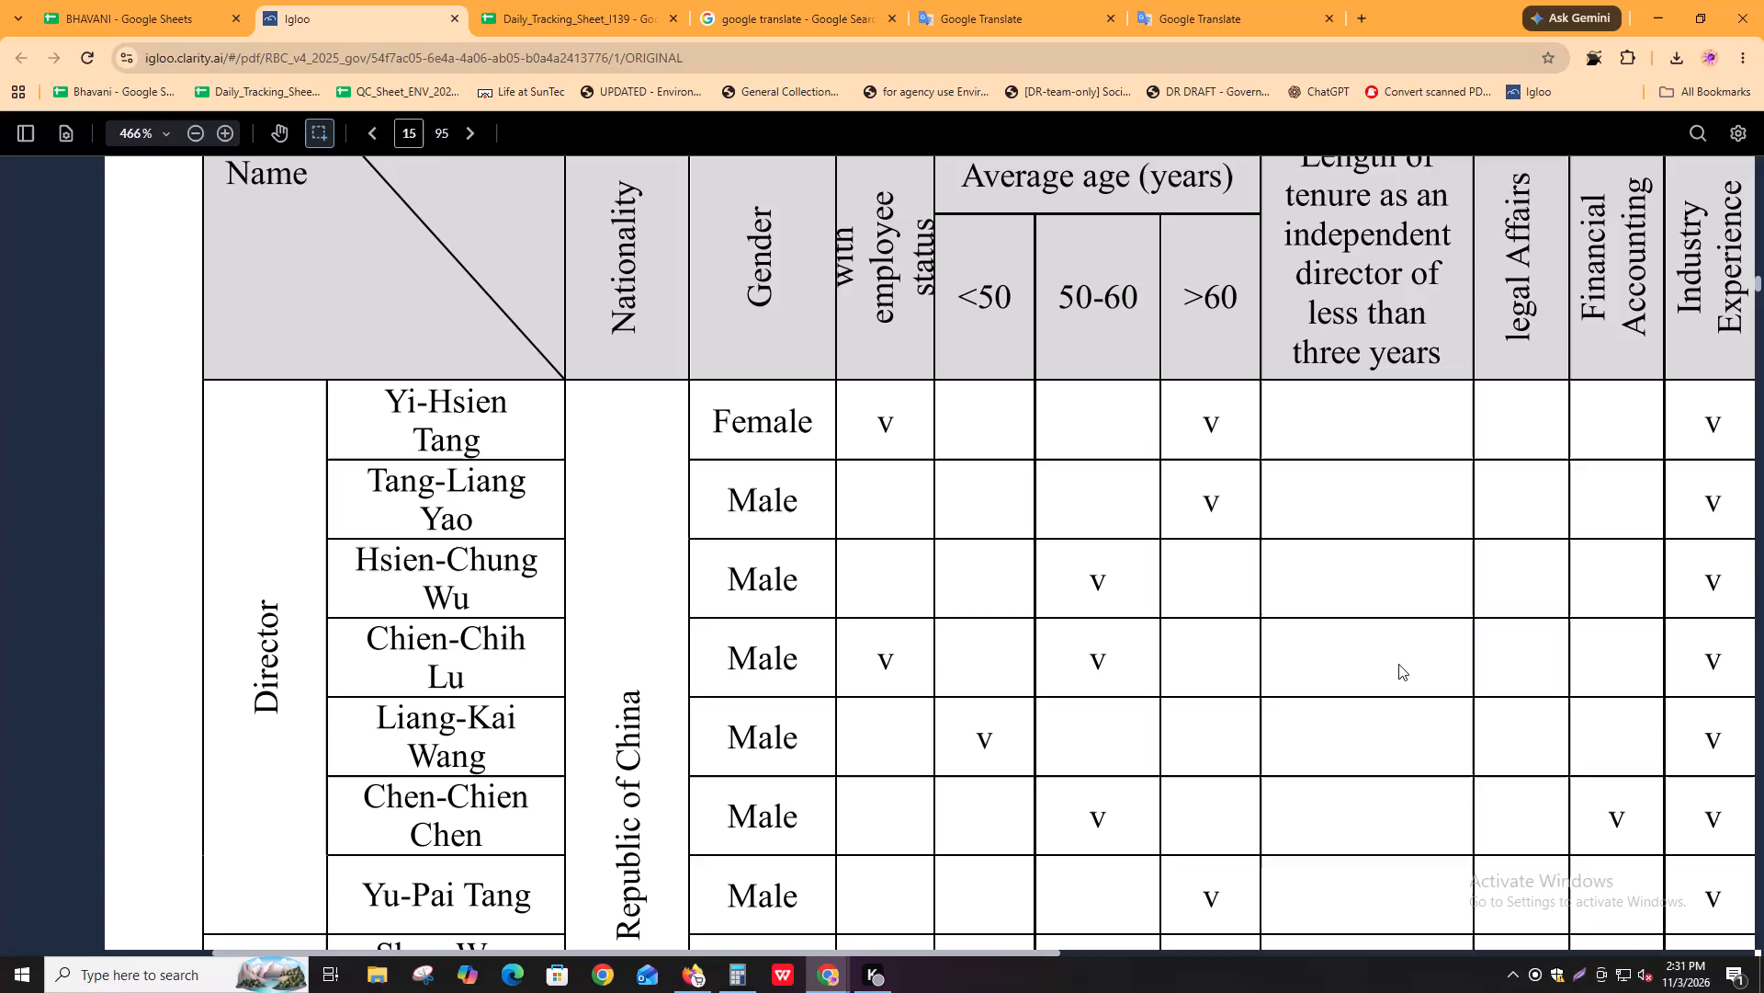
Capture the Board of Directors composition paragraph and full diversity table on page 15 as a screen snip and copy it to the clipboard.
scroll(1021, 465, "down", 2, "ctrl")
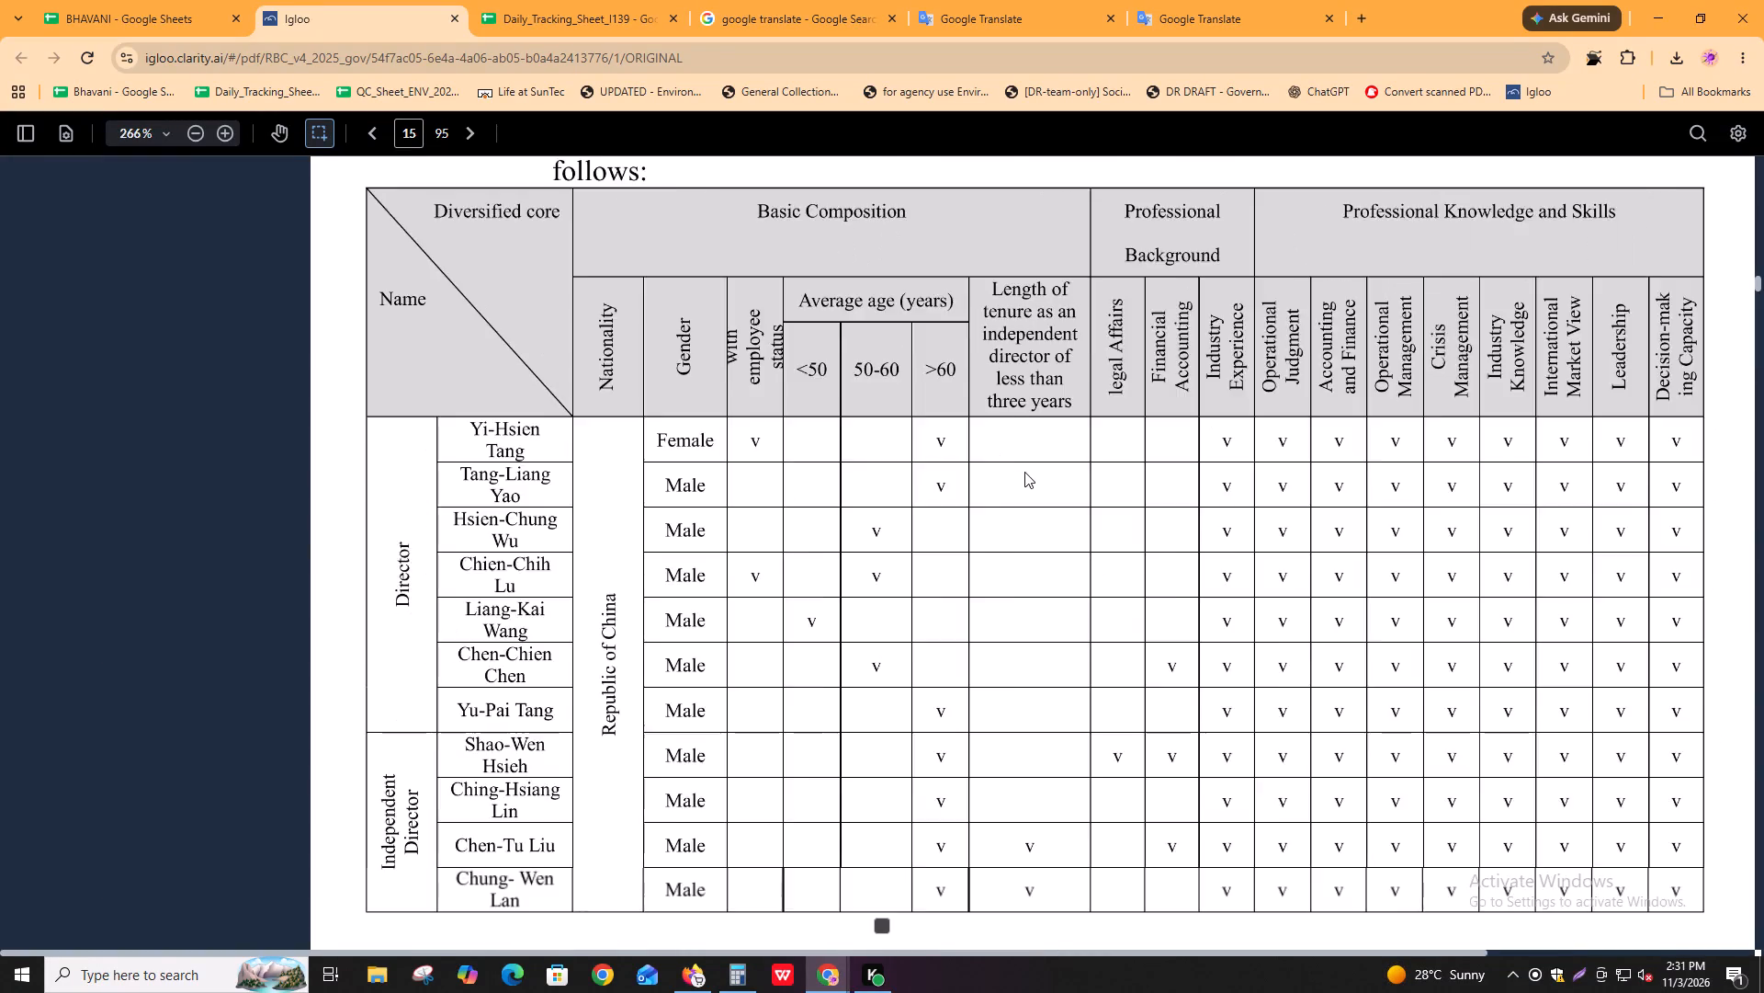
scroll(768, 787, "up", 2)
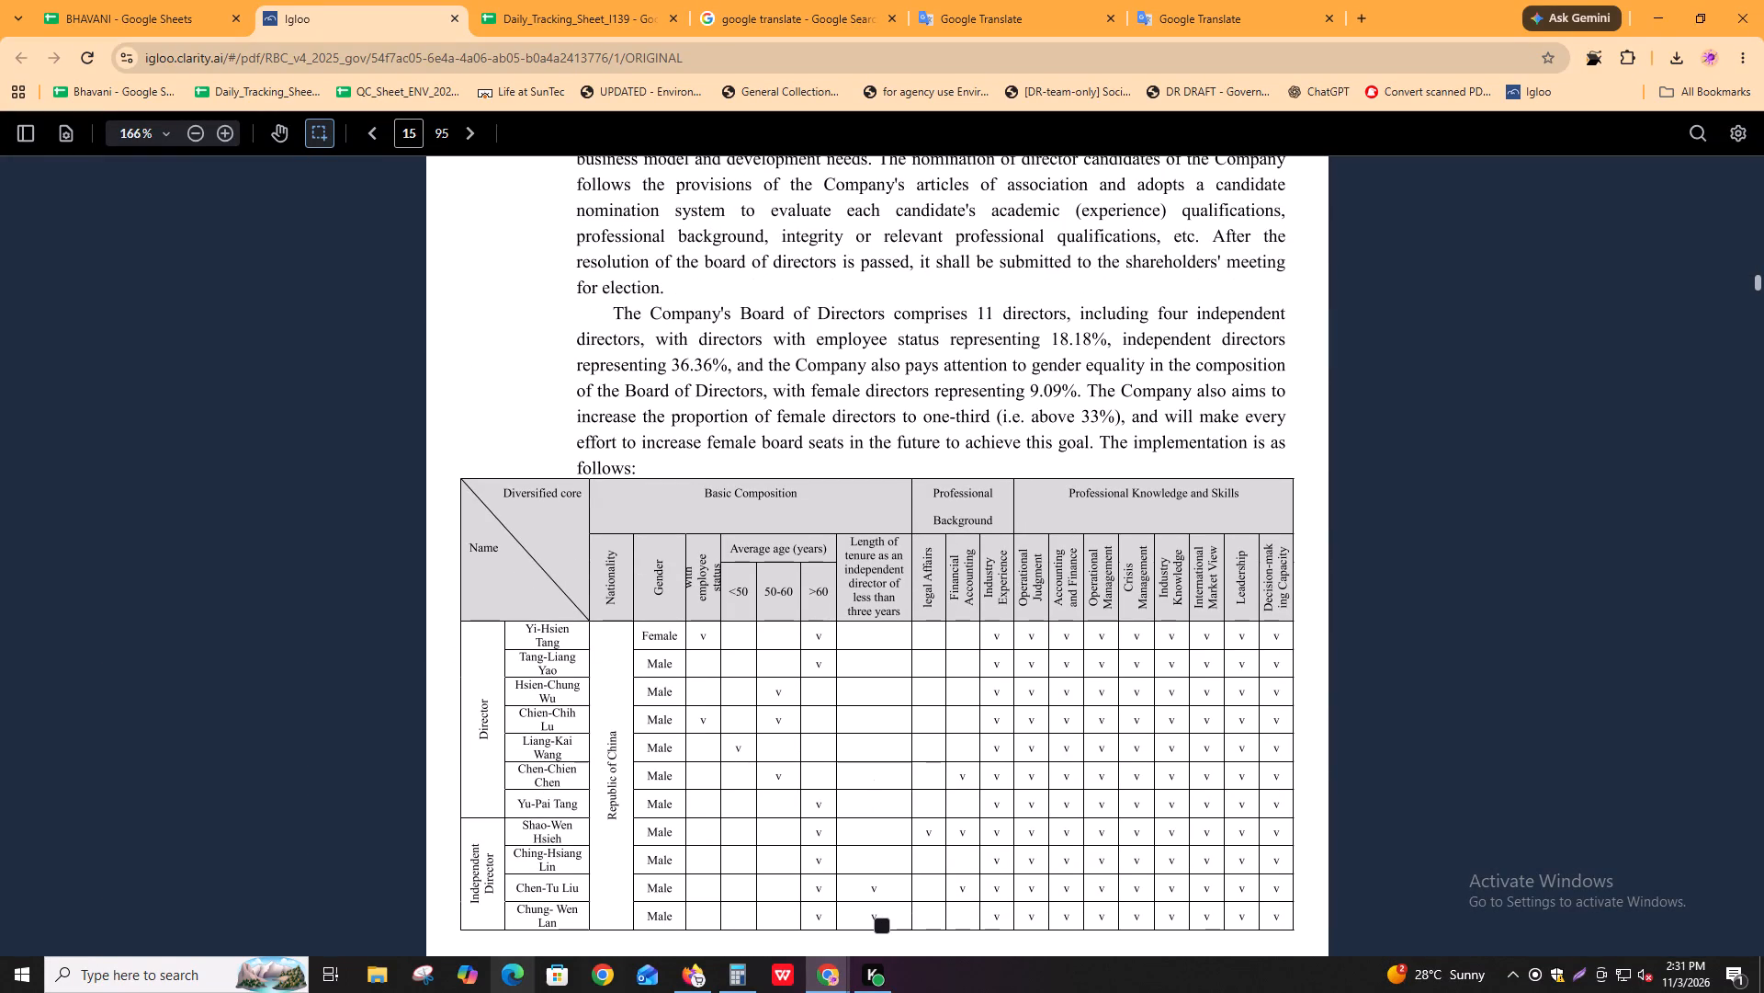
left_click(413, 980)
left_click(505, 81)
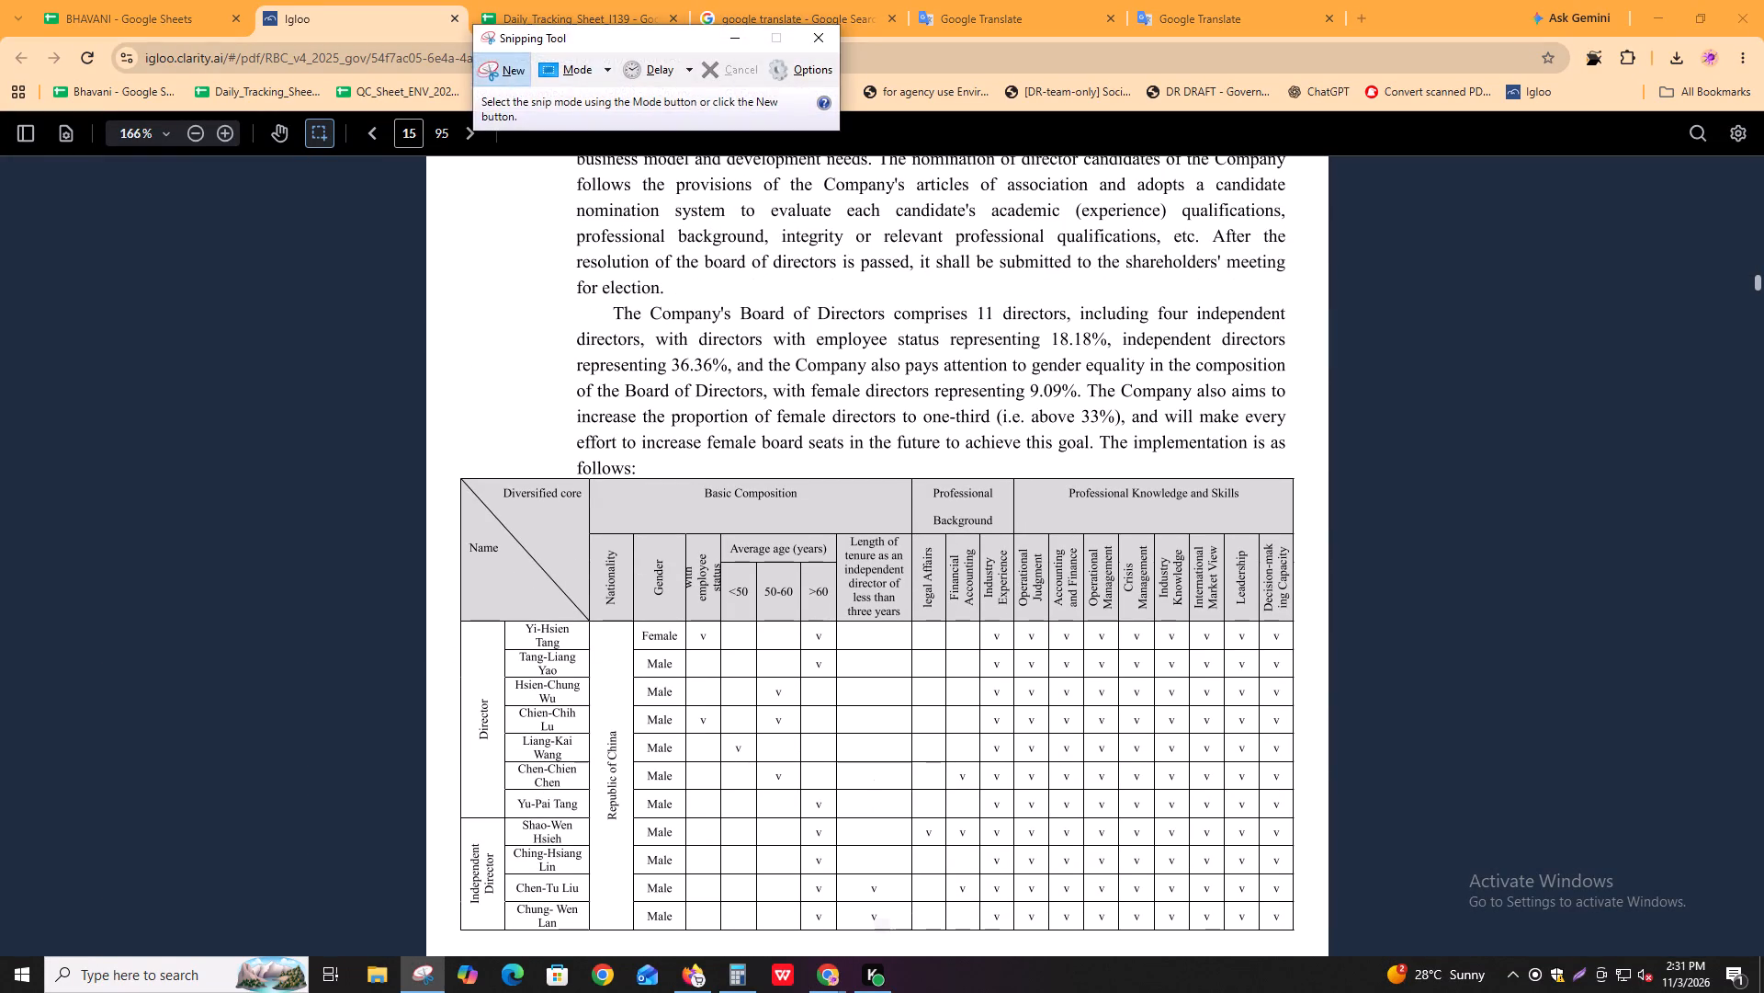
left_click_drag(429, 299, 998, 679)
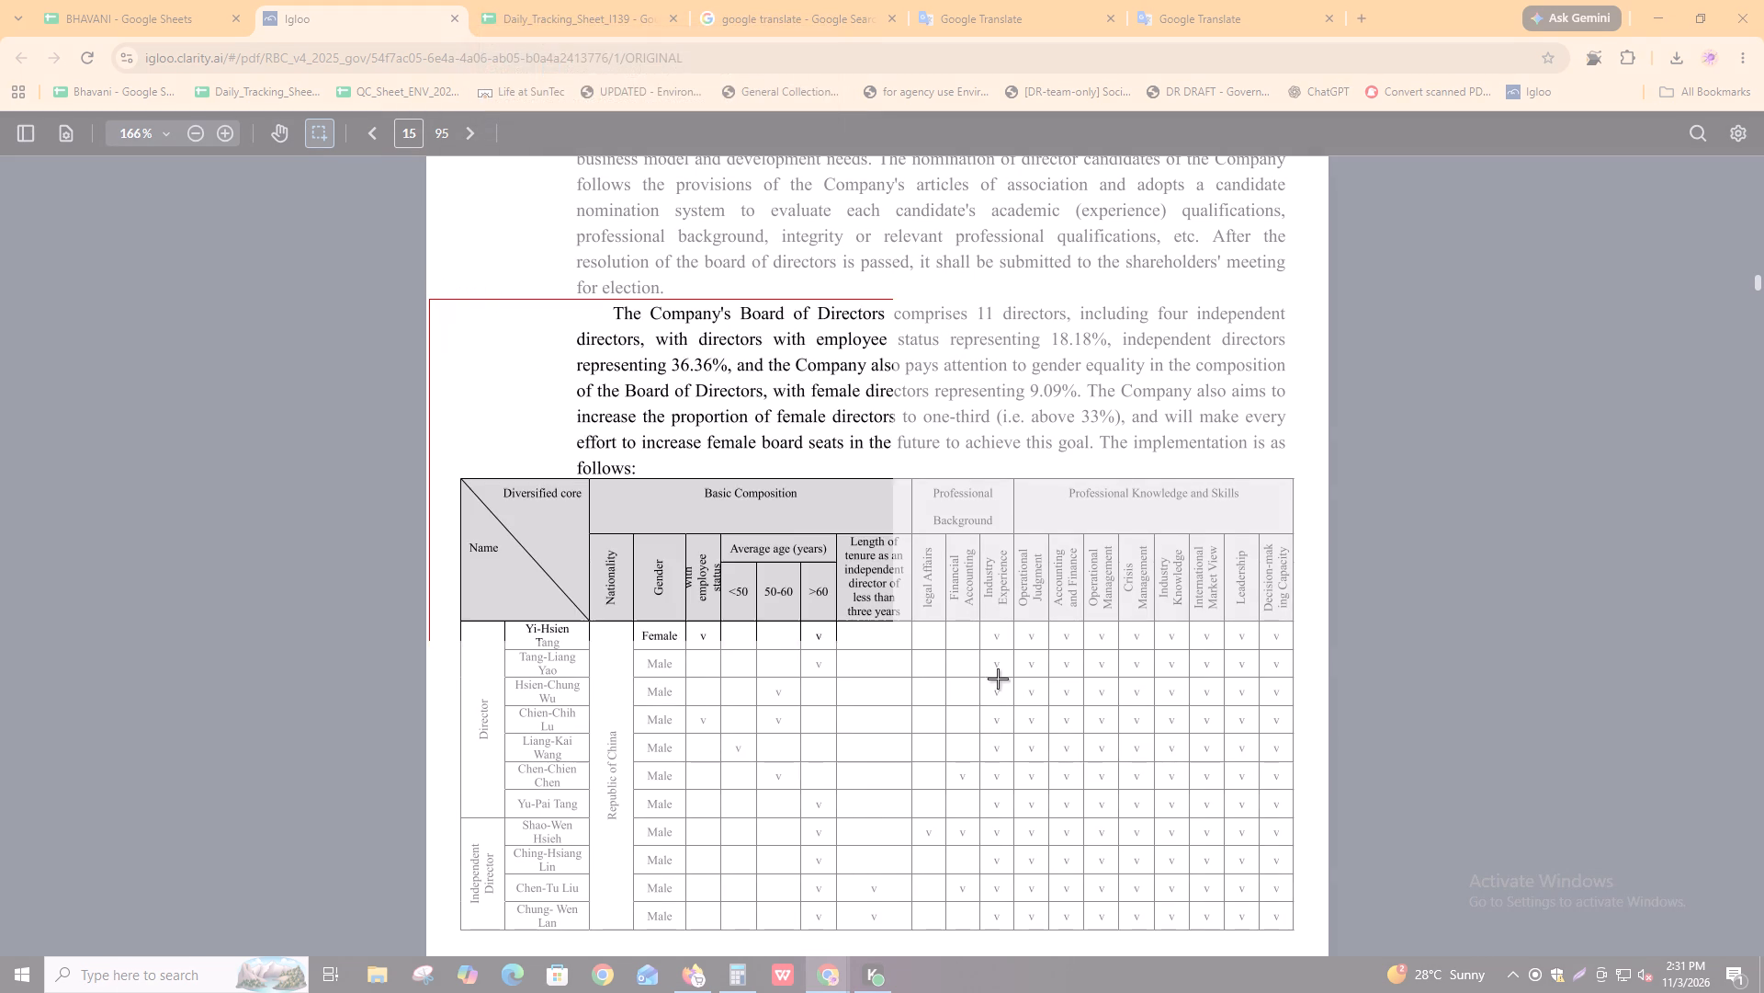
left_click_drag(998, 679, 1321, 948)
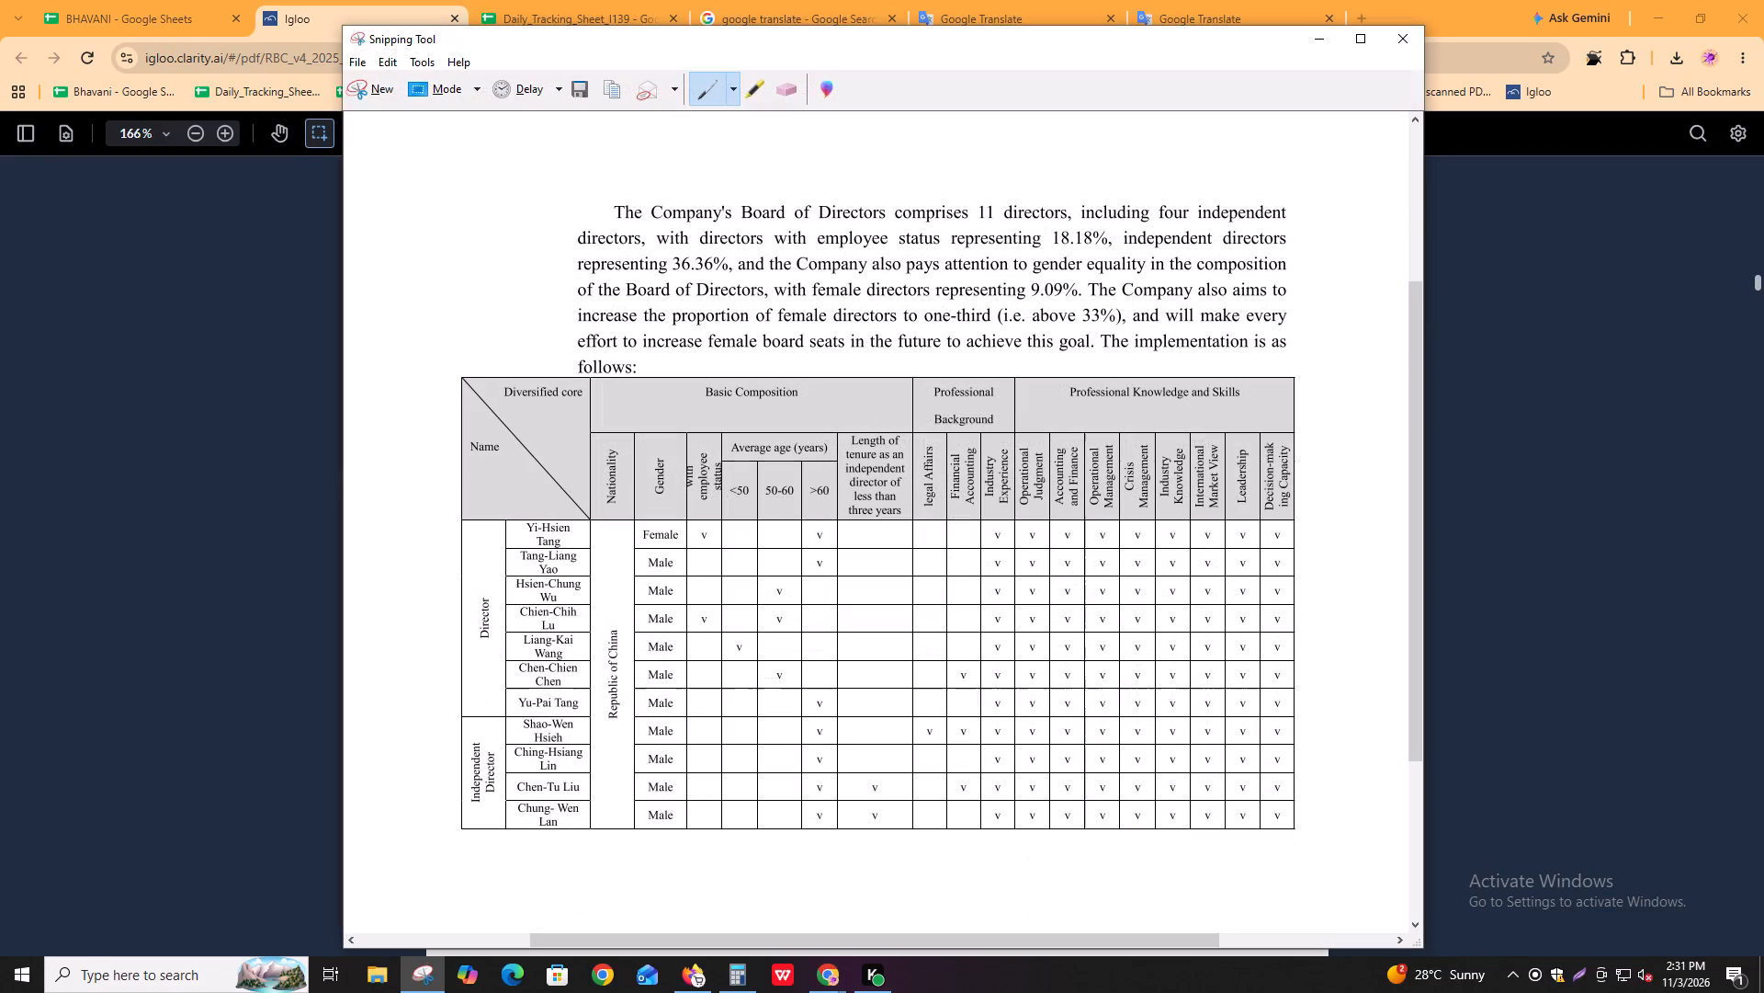
double_click(624, 96)
left_click(618, 94)
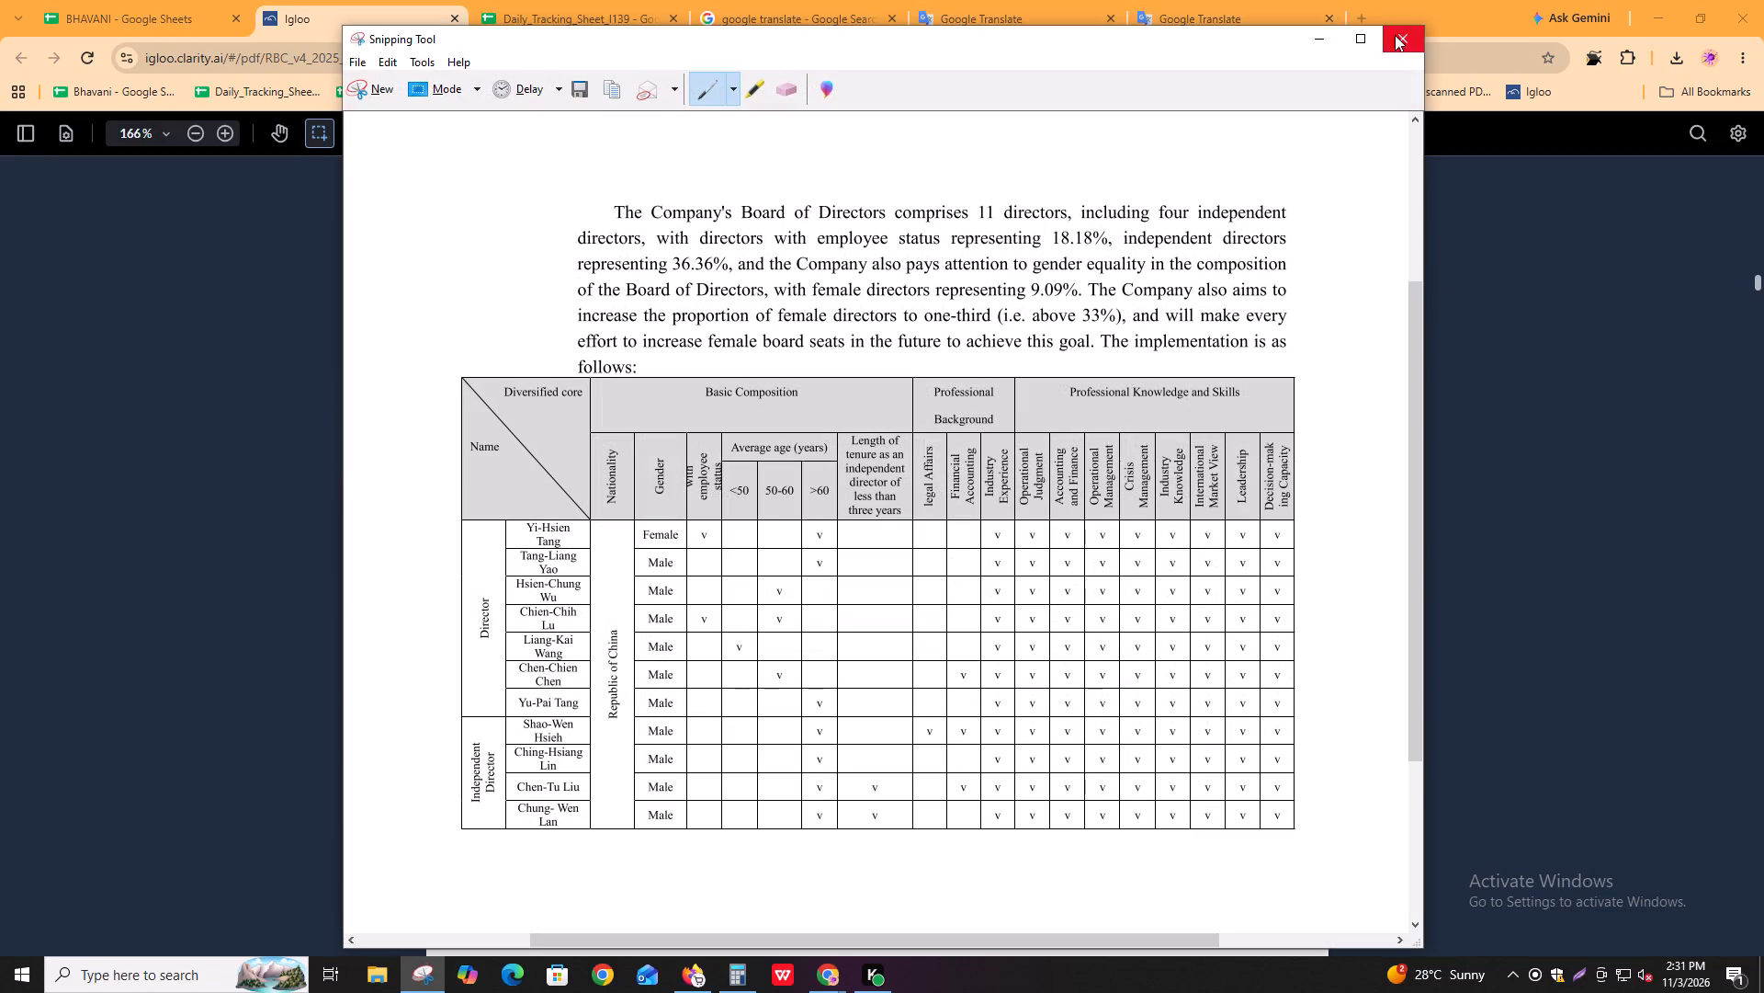
left_click(1399, 39)
Switch to the browser window holding the Zhong An Group Ltd extraction task.
key("alt+Tab")
left_click(893, 492, "alt")
key("alt+Tab")
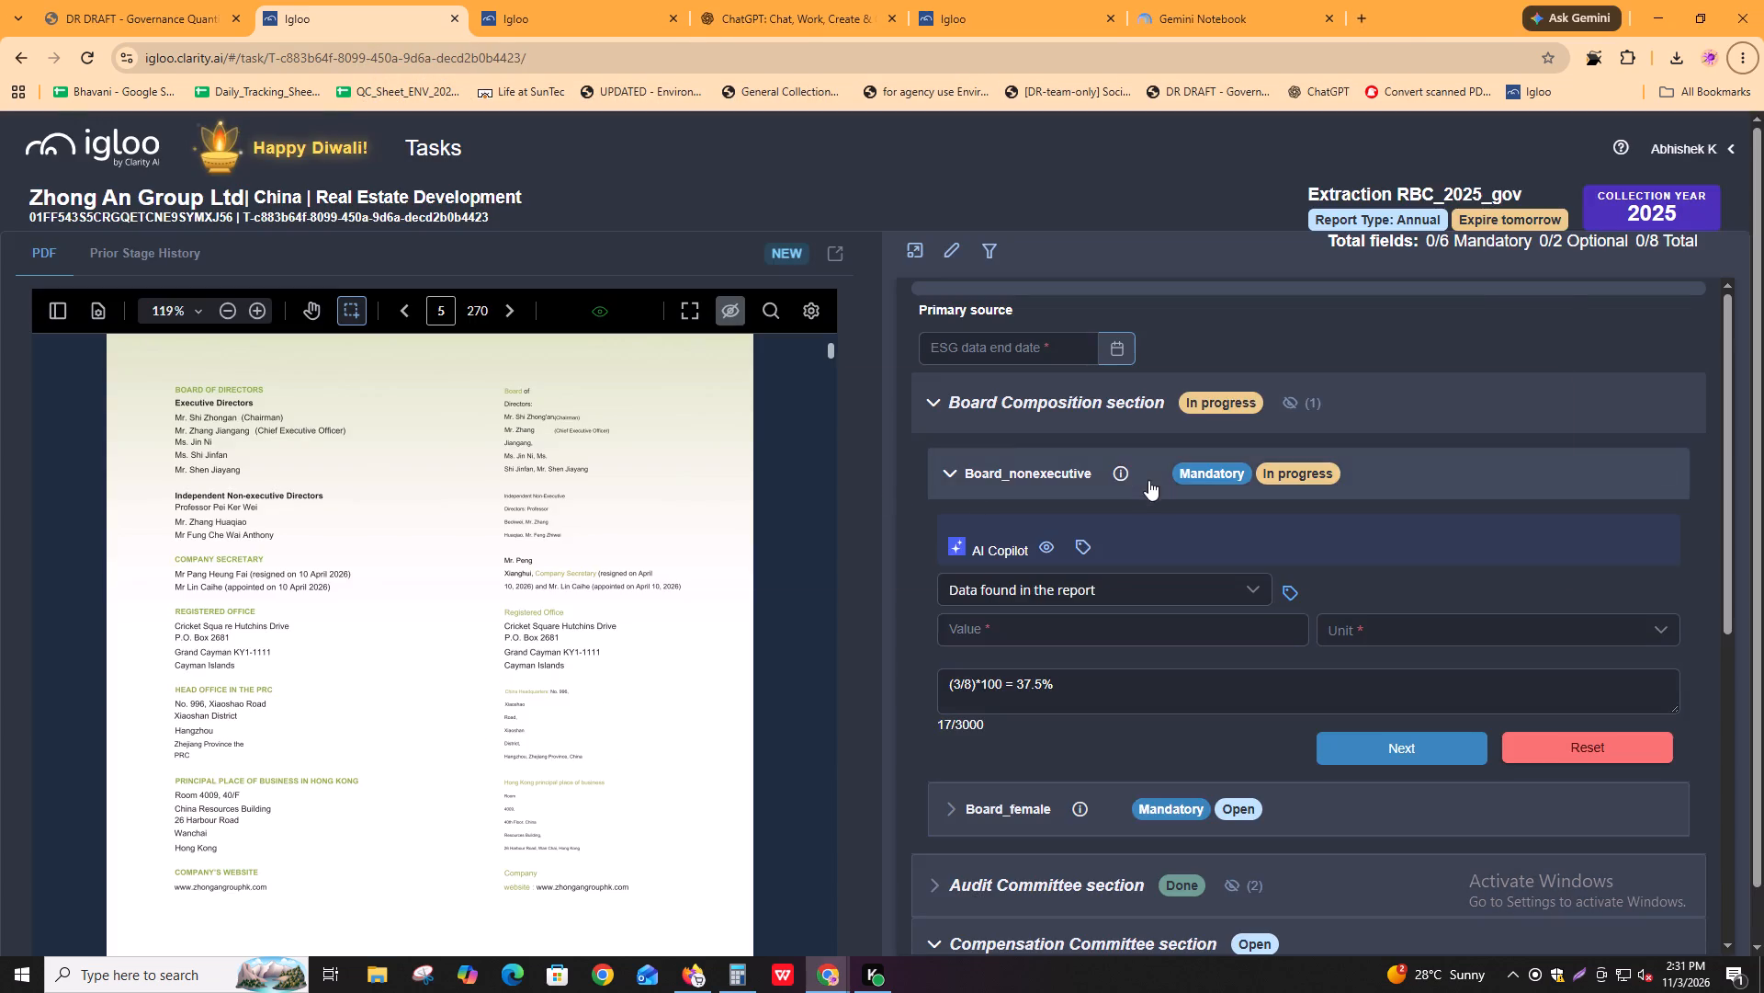
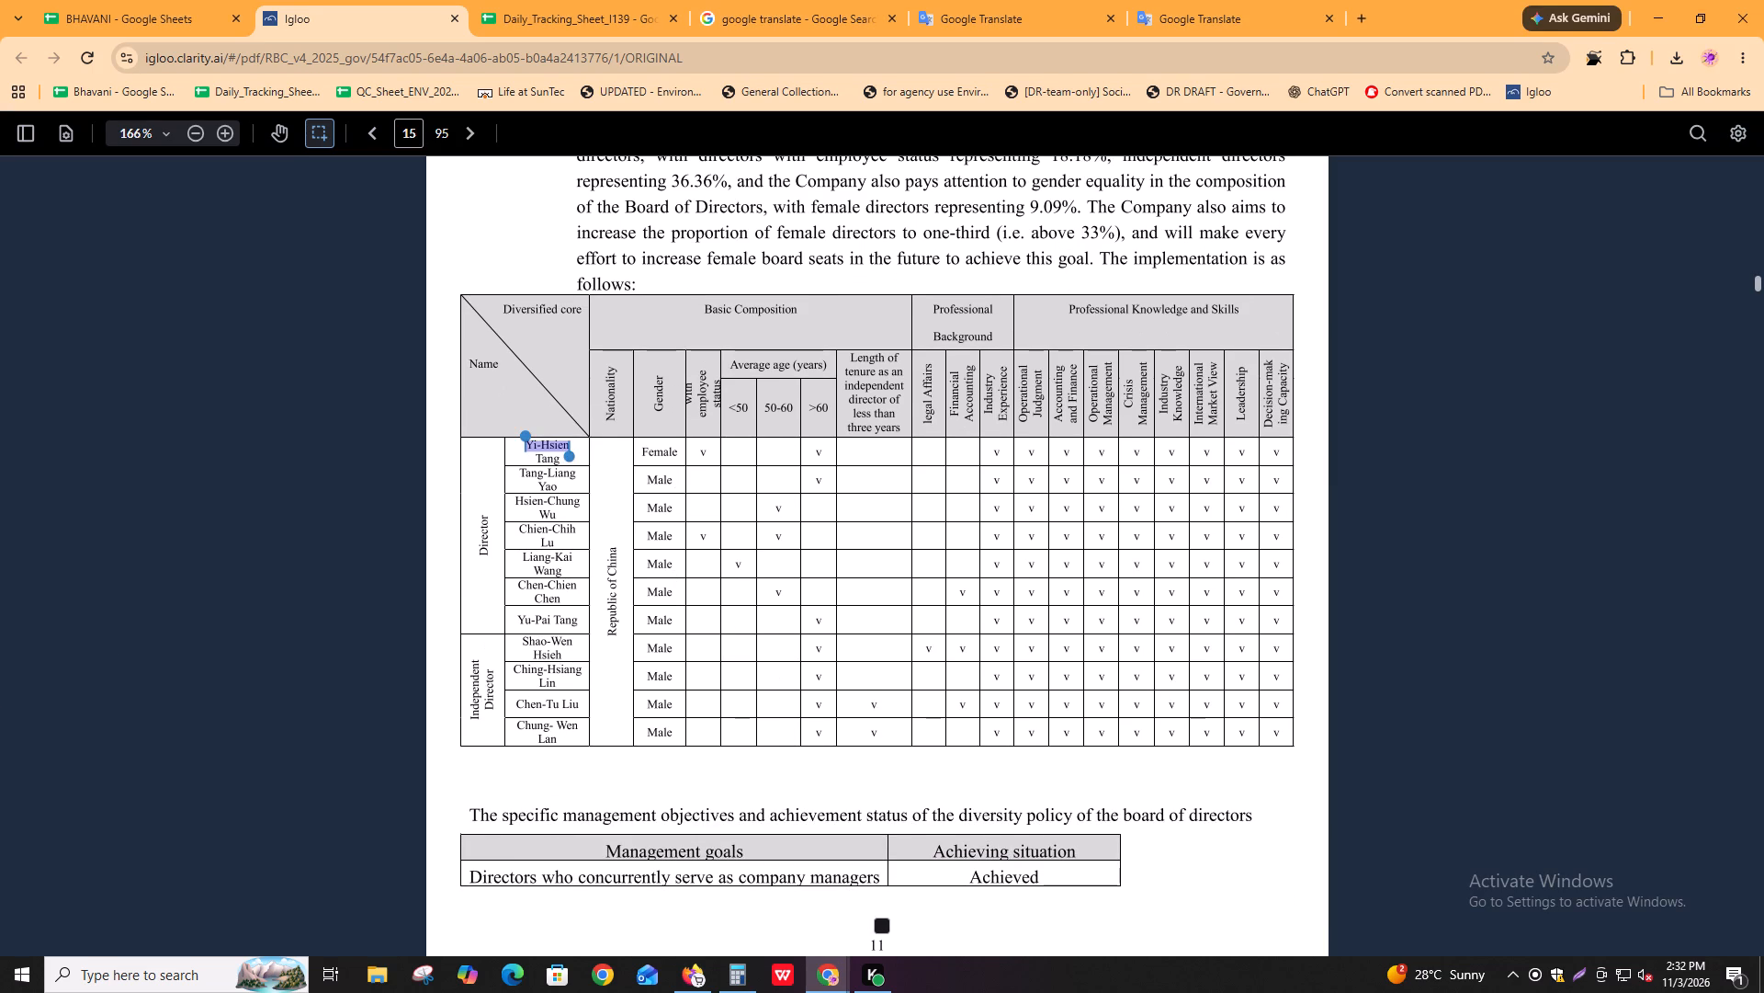
Copy the selected given name of the first director in the page 15 table and search the report for it.
key("ctrl+c")
key("ctrl+c")
key("ctrl+c")
key("ctrl+c")
key("ctrl+c")
key("ctrl+c")
key("ctrl+c")
key("ctrl+f")
key("ctrl+v")
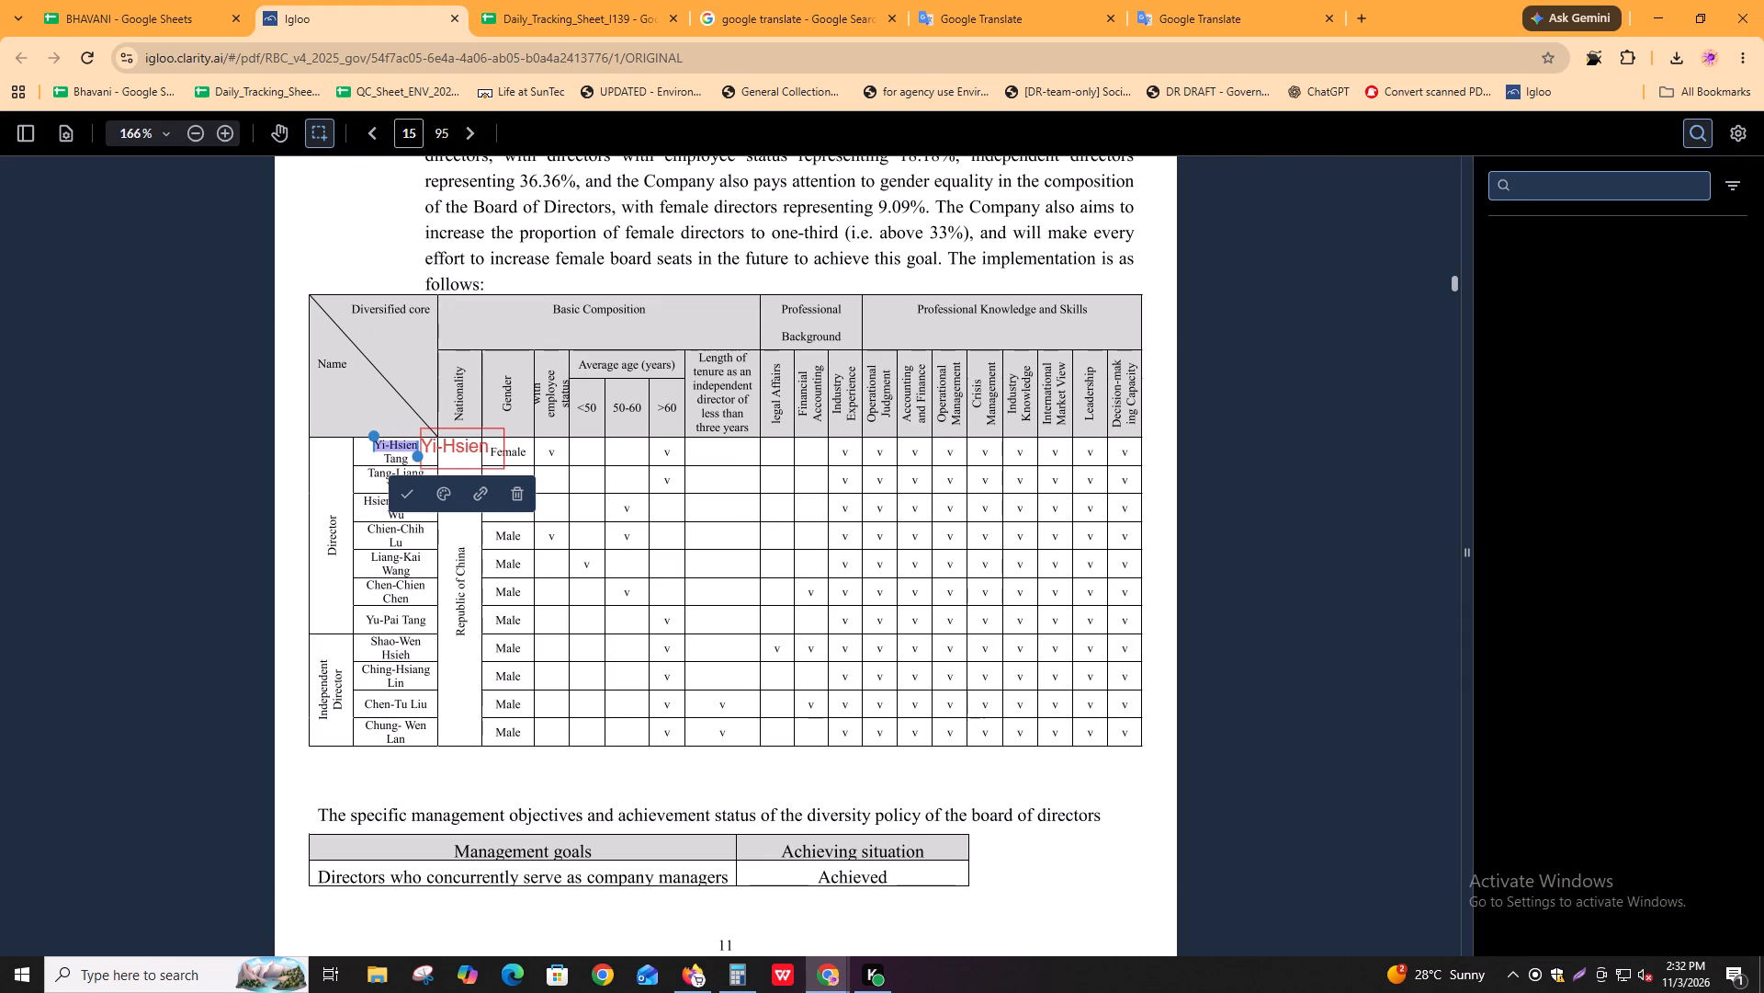
left_click(526, 491)
left_click(1528, 194)
key("ctrl+v")
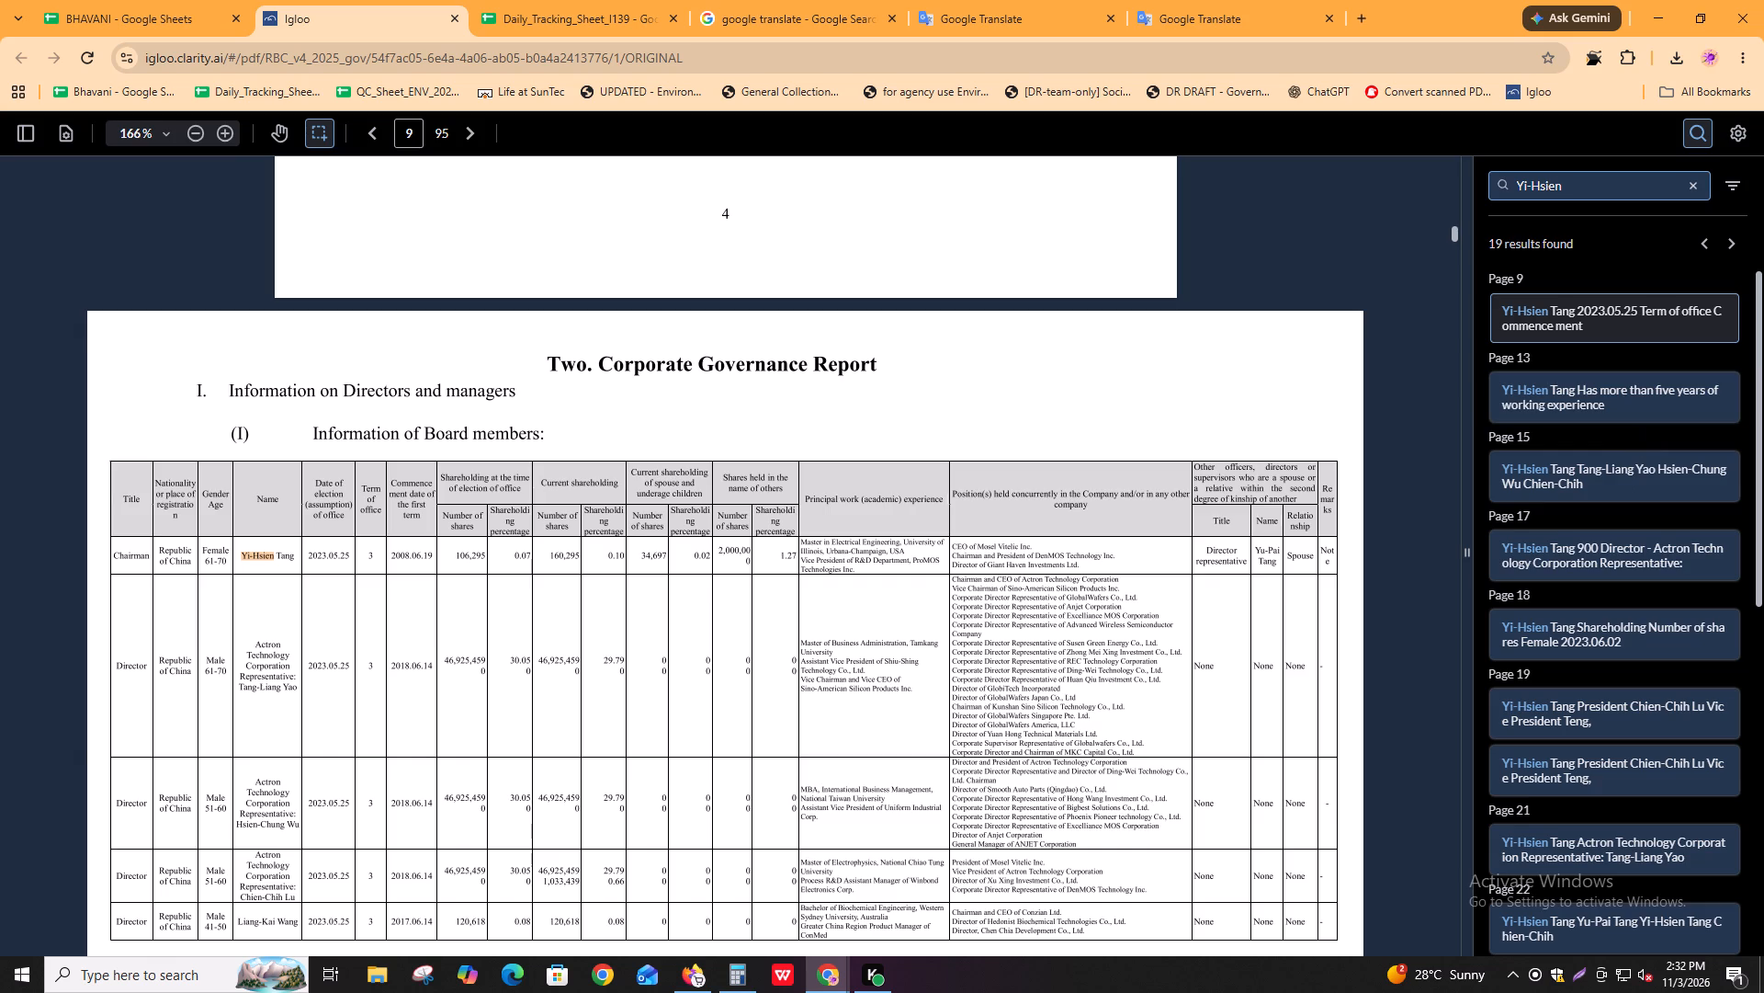
Review the name matches from page 9 to page 18, examining the board member, director remuneration and key manager tables.
scroll(776, 706, "down", 19)
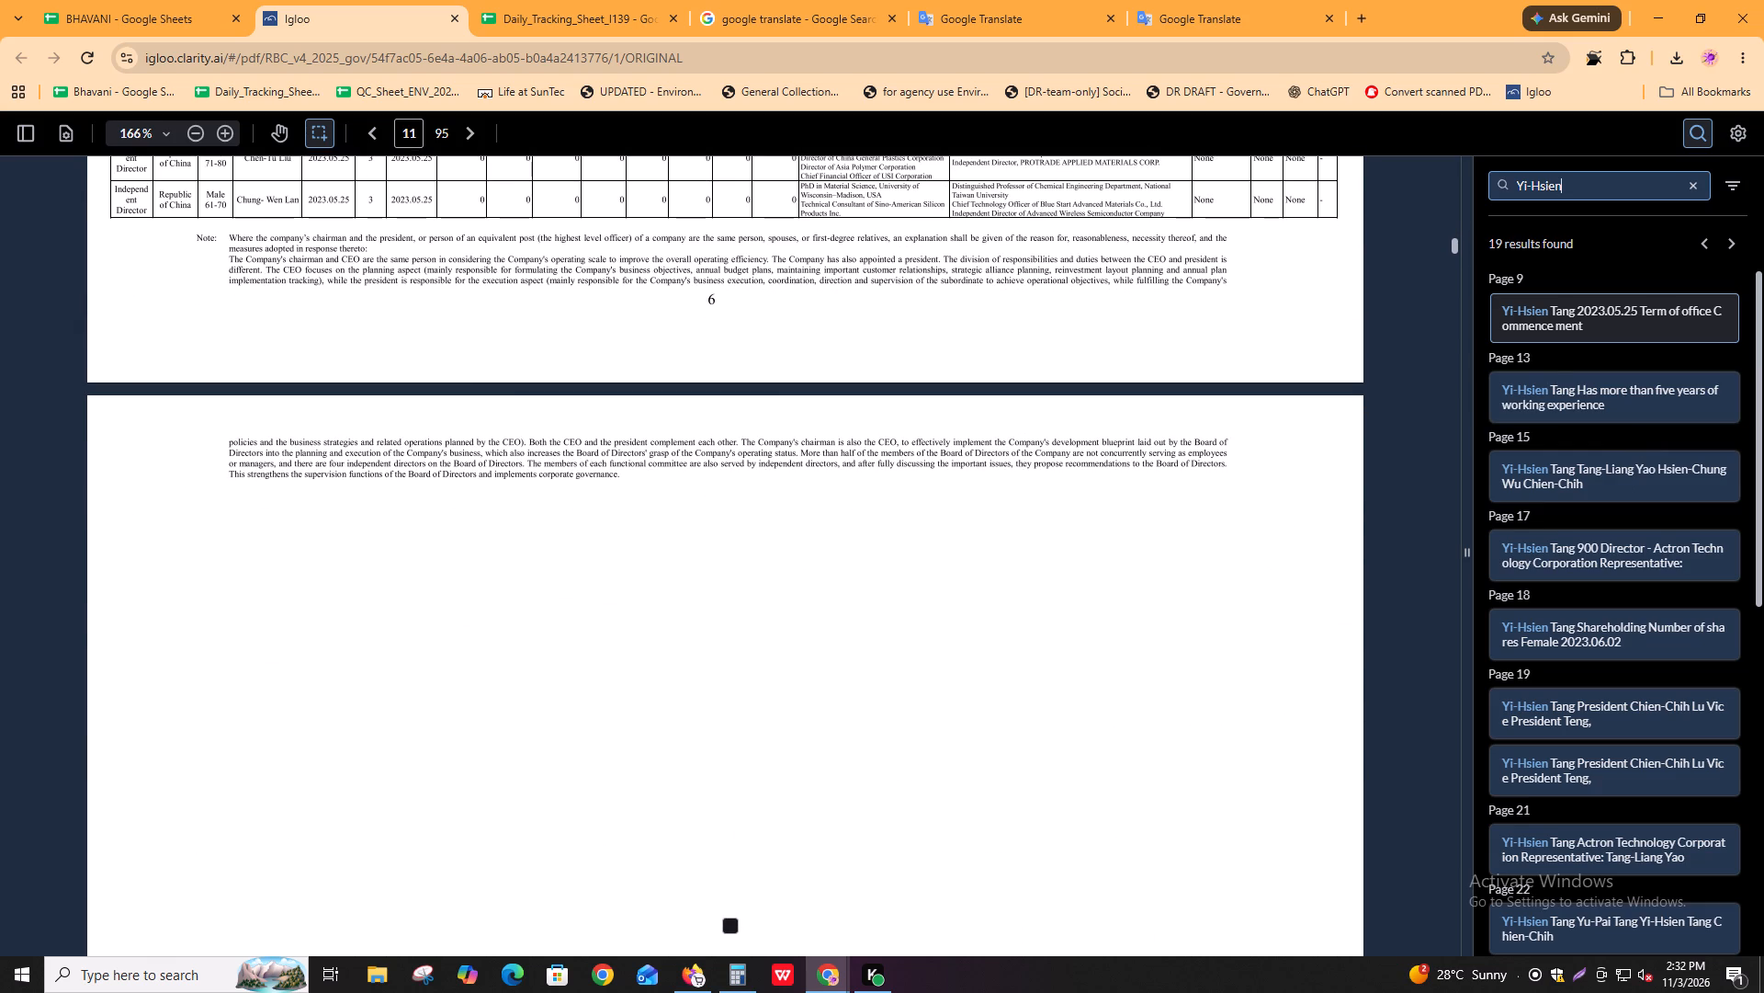
scroll(248, 279, "up", 1, "ctrl")
scroll(310, 363, "up", 2)
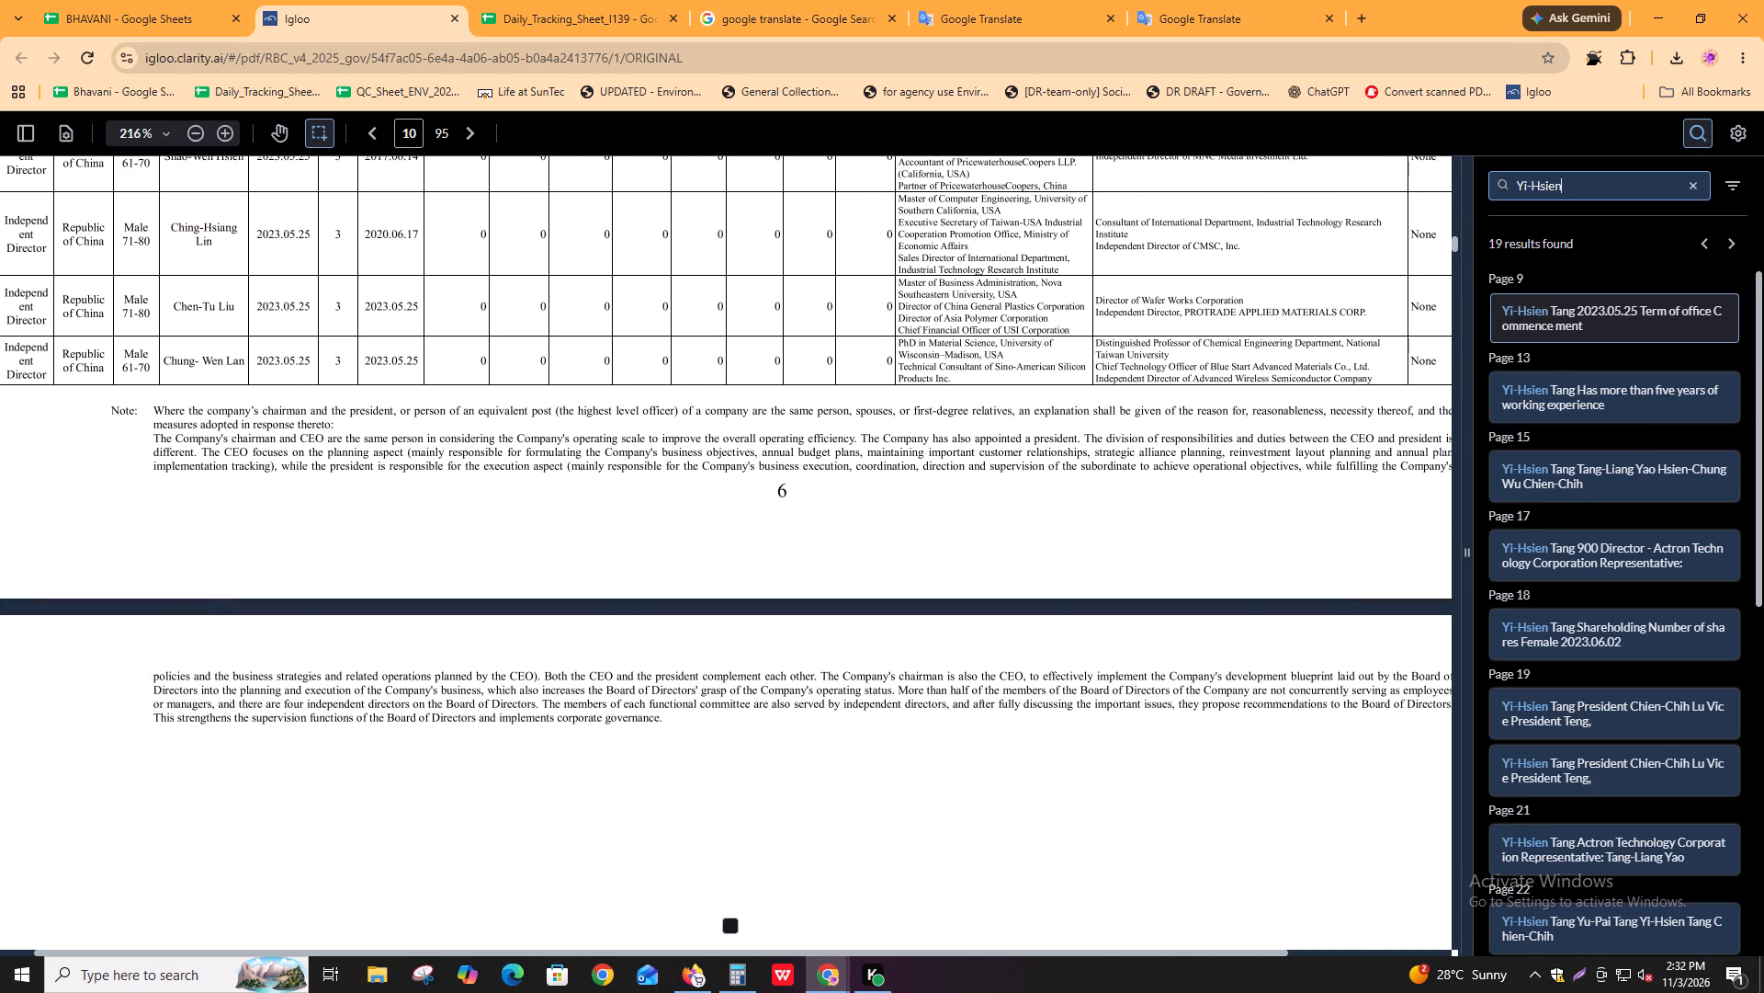
scroll(901, 476, "down", 1, "shift")
scroll(901, 477, "up", 1, "shift")
scroll(901, 477, "down", 1, "shift")
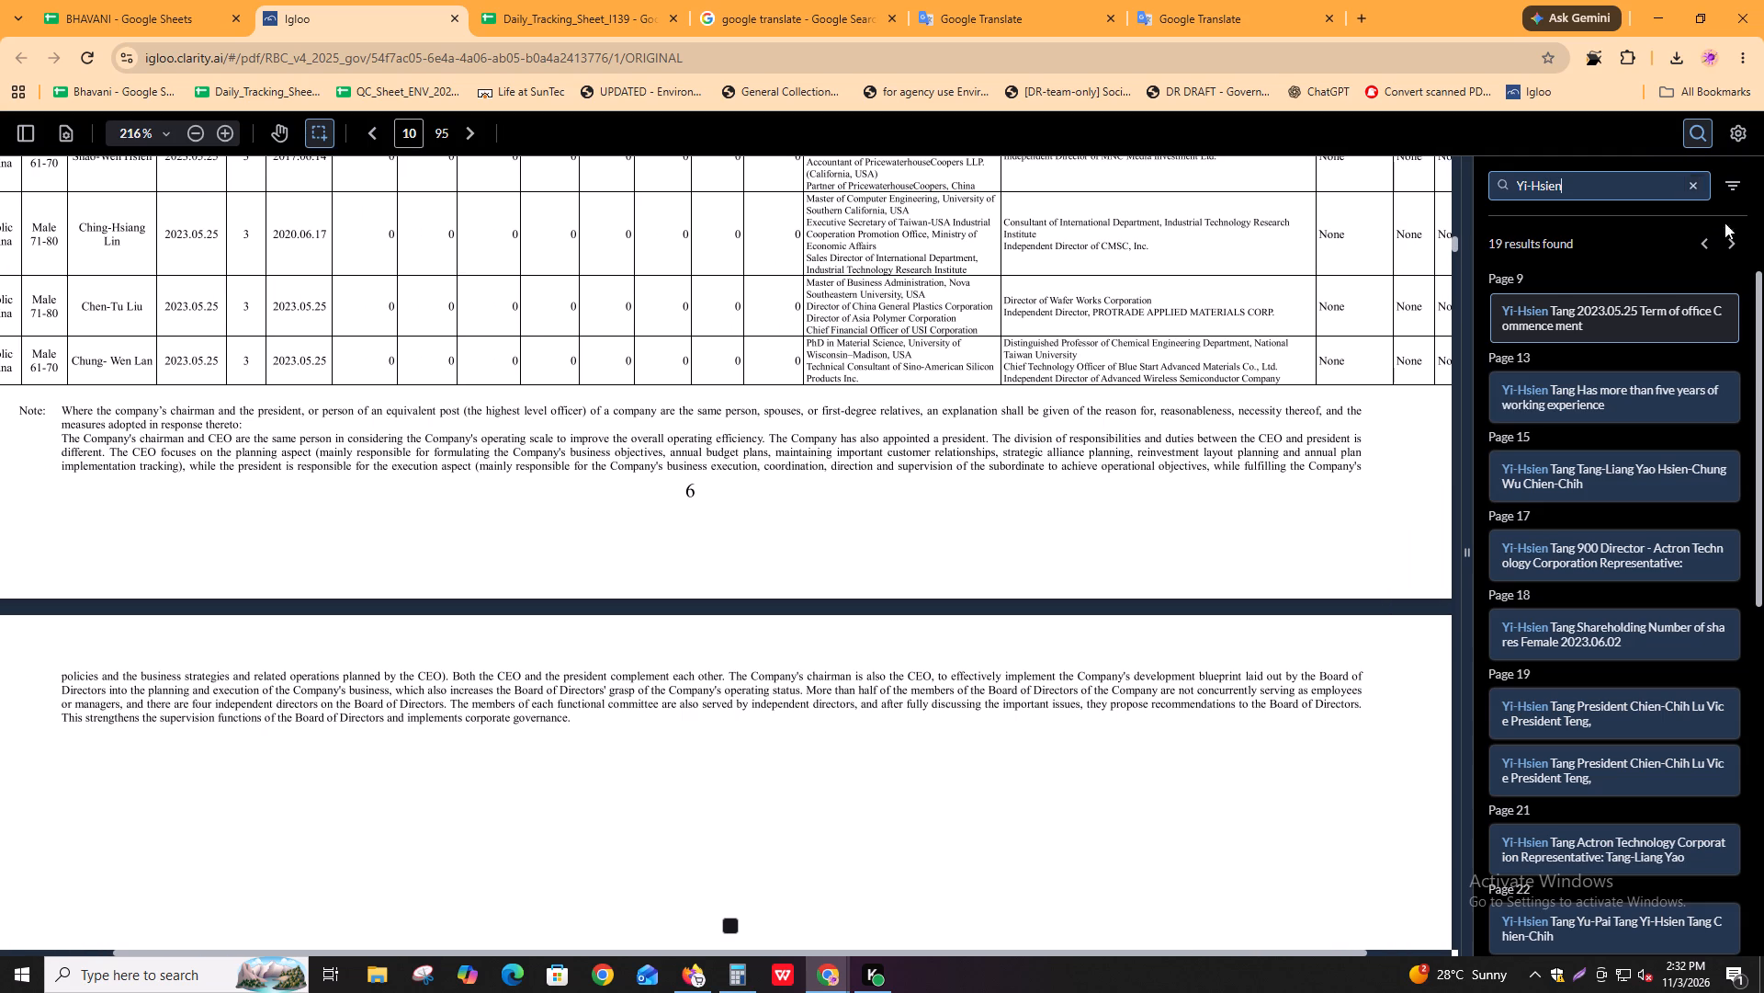
left_click(1734, 243)
left_click(1734, 243)
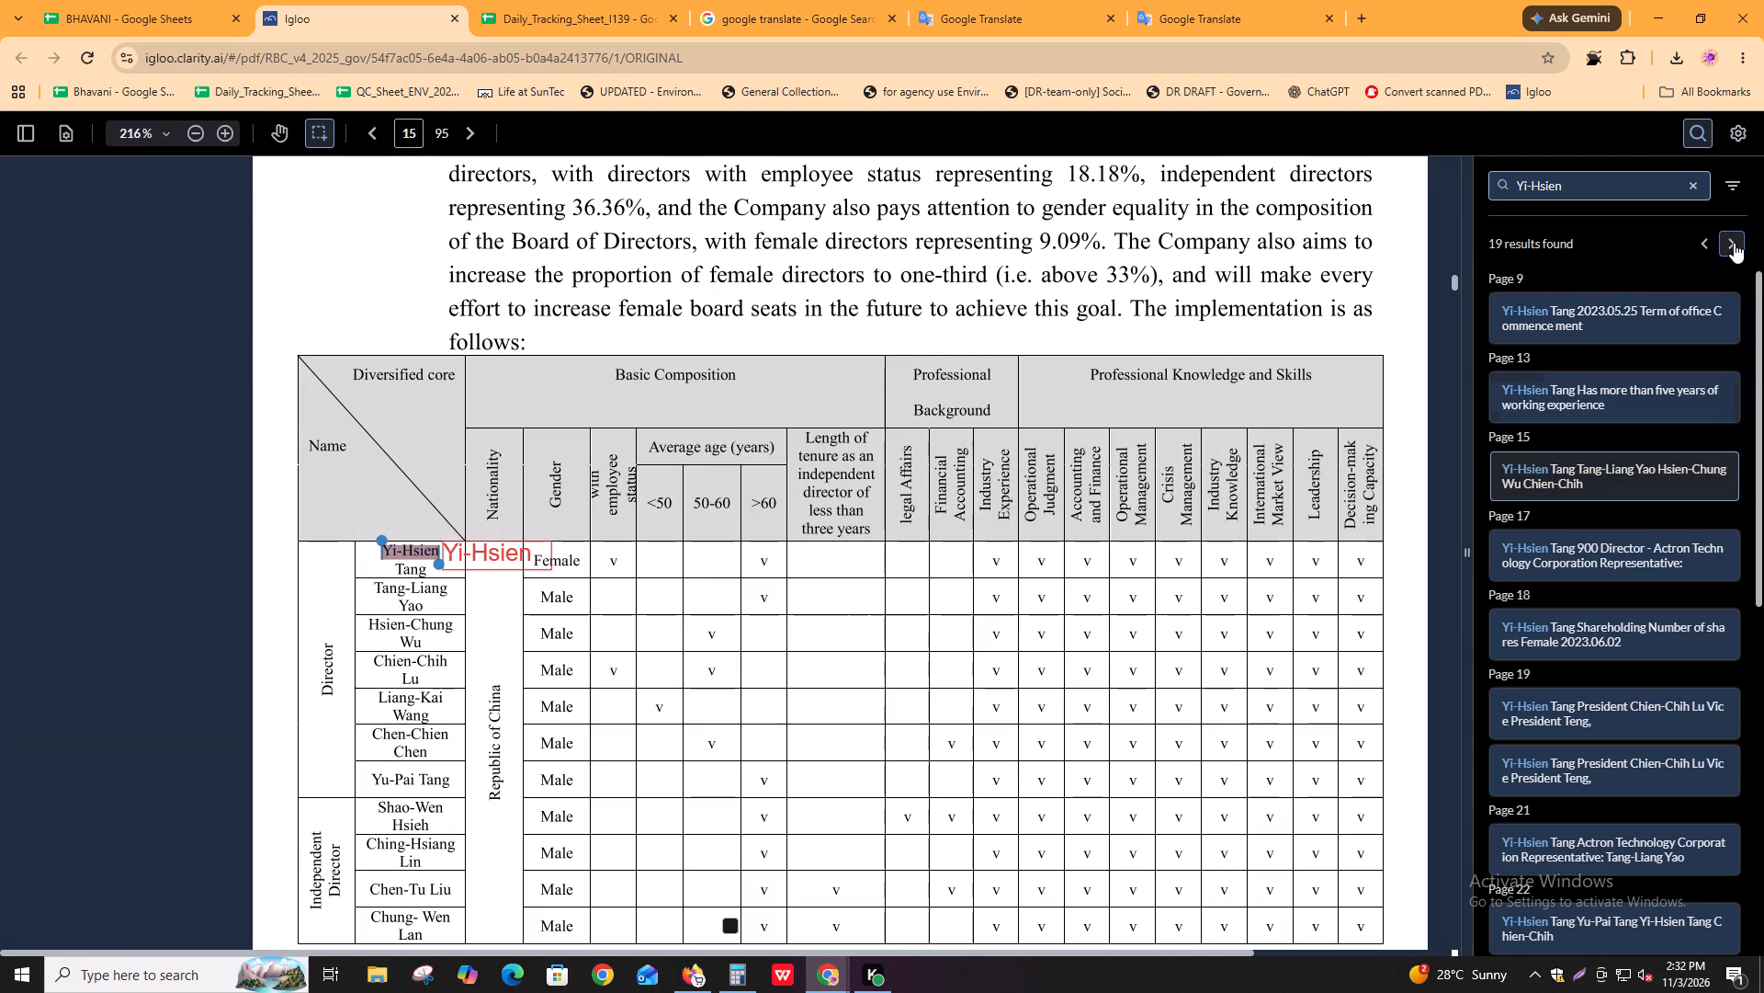
left_click(1734, 243)
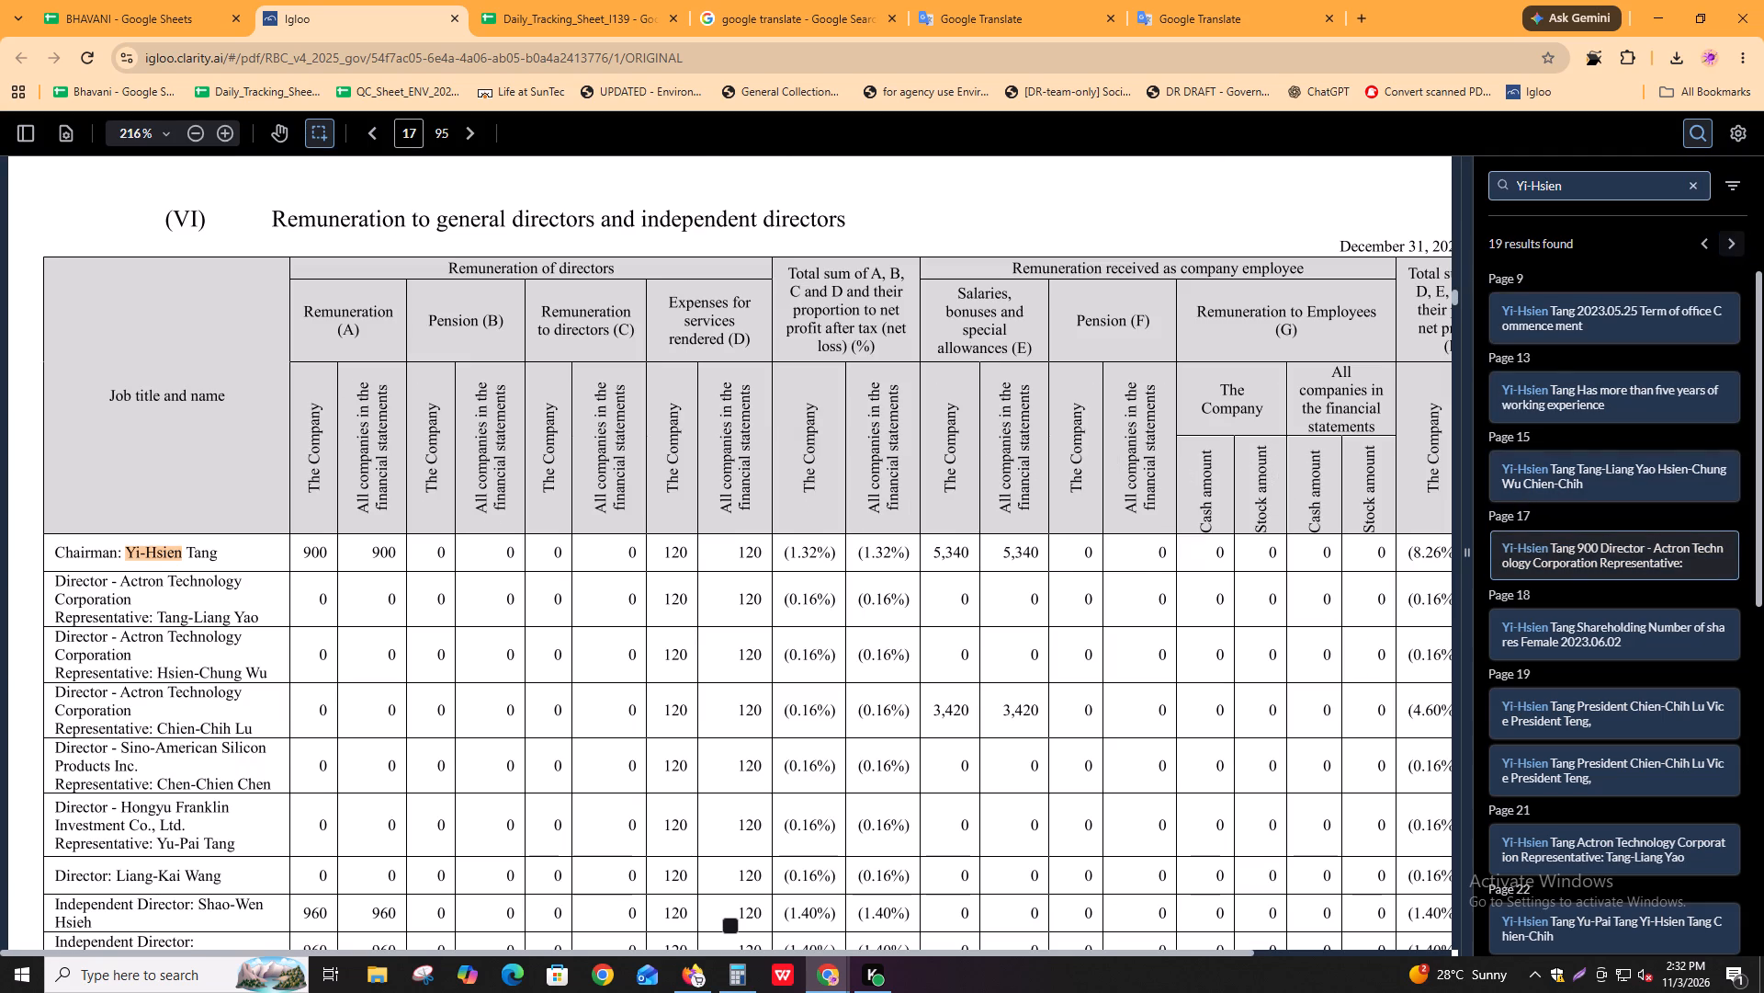
scroll(1139, 570, "down", 3)
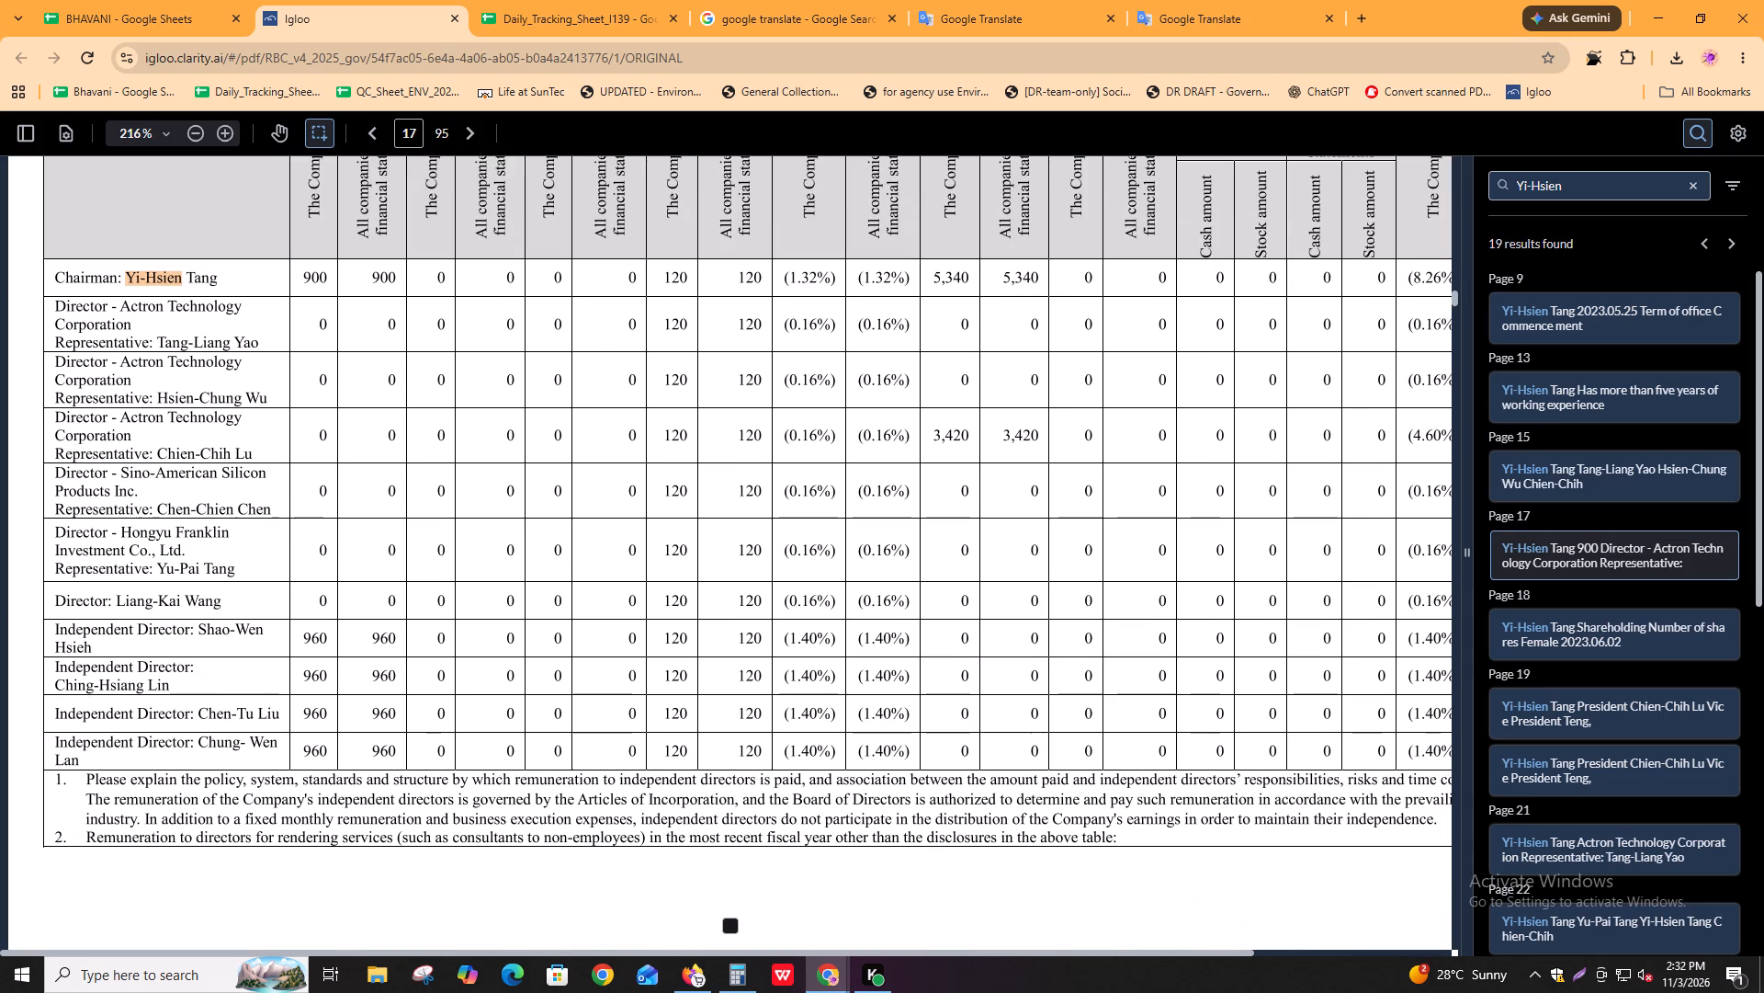
left_click(1740, 232)
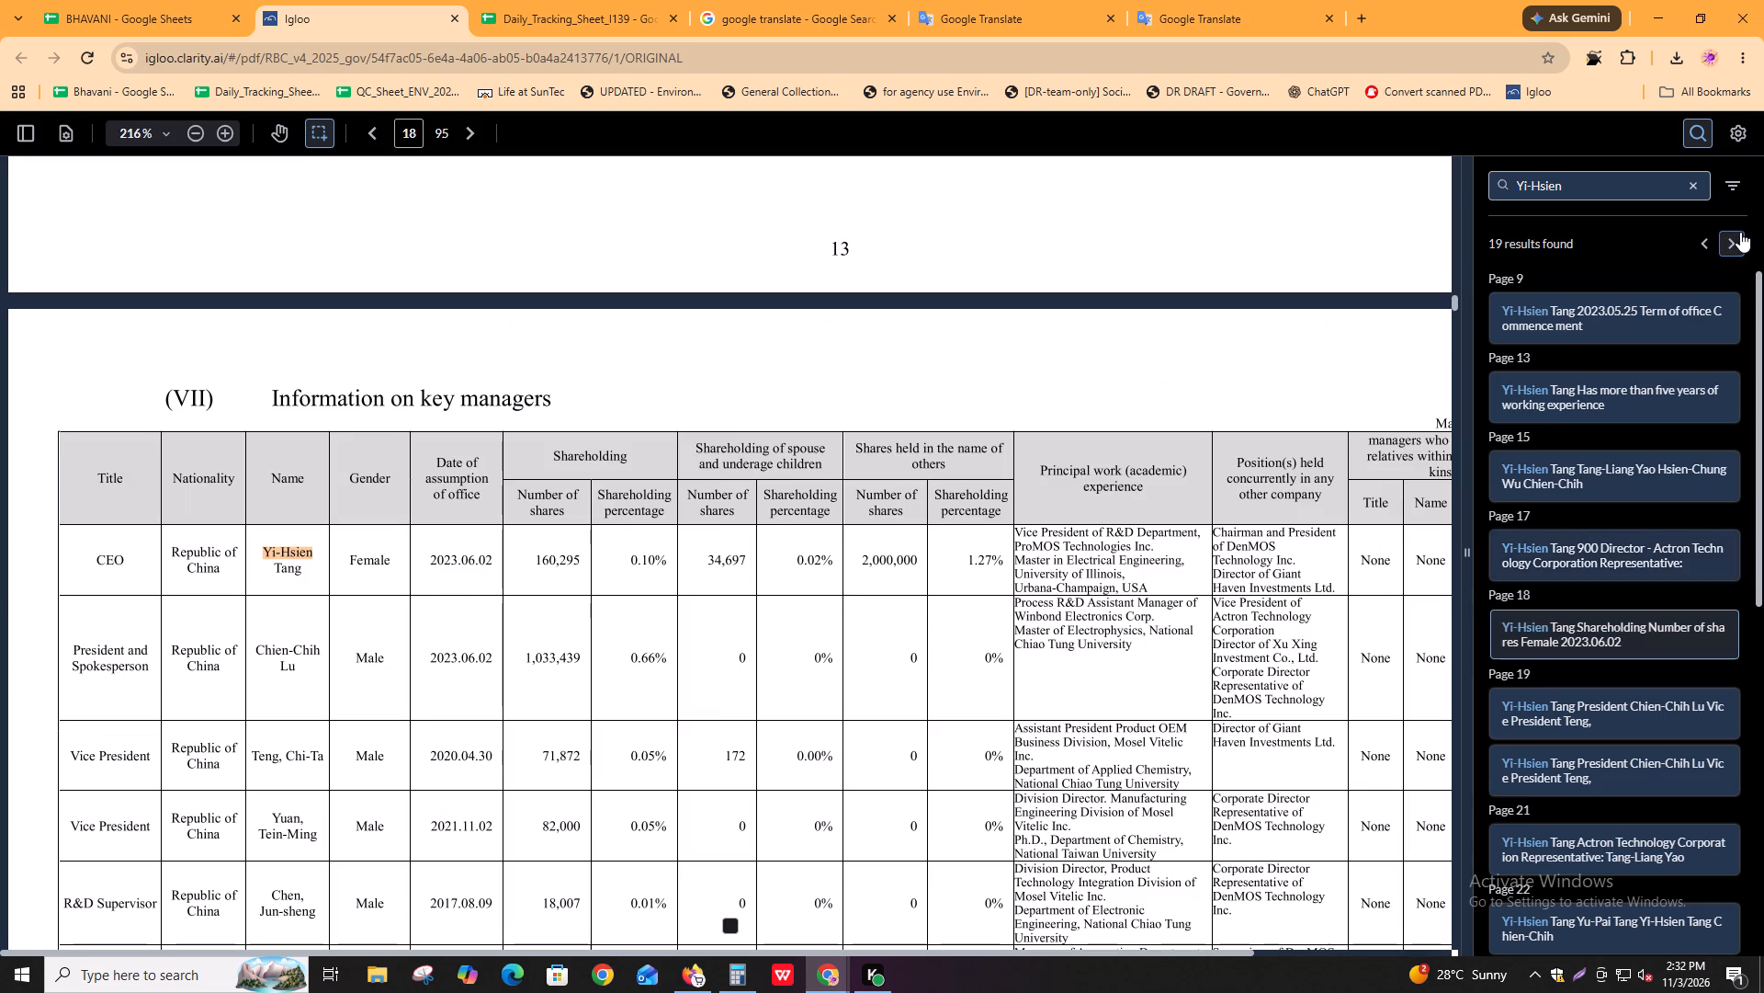
scroll(559, 508, "down", 4)
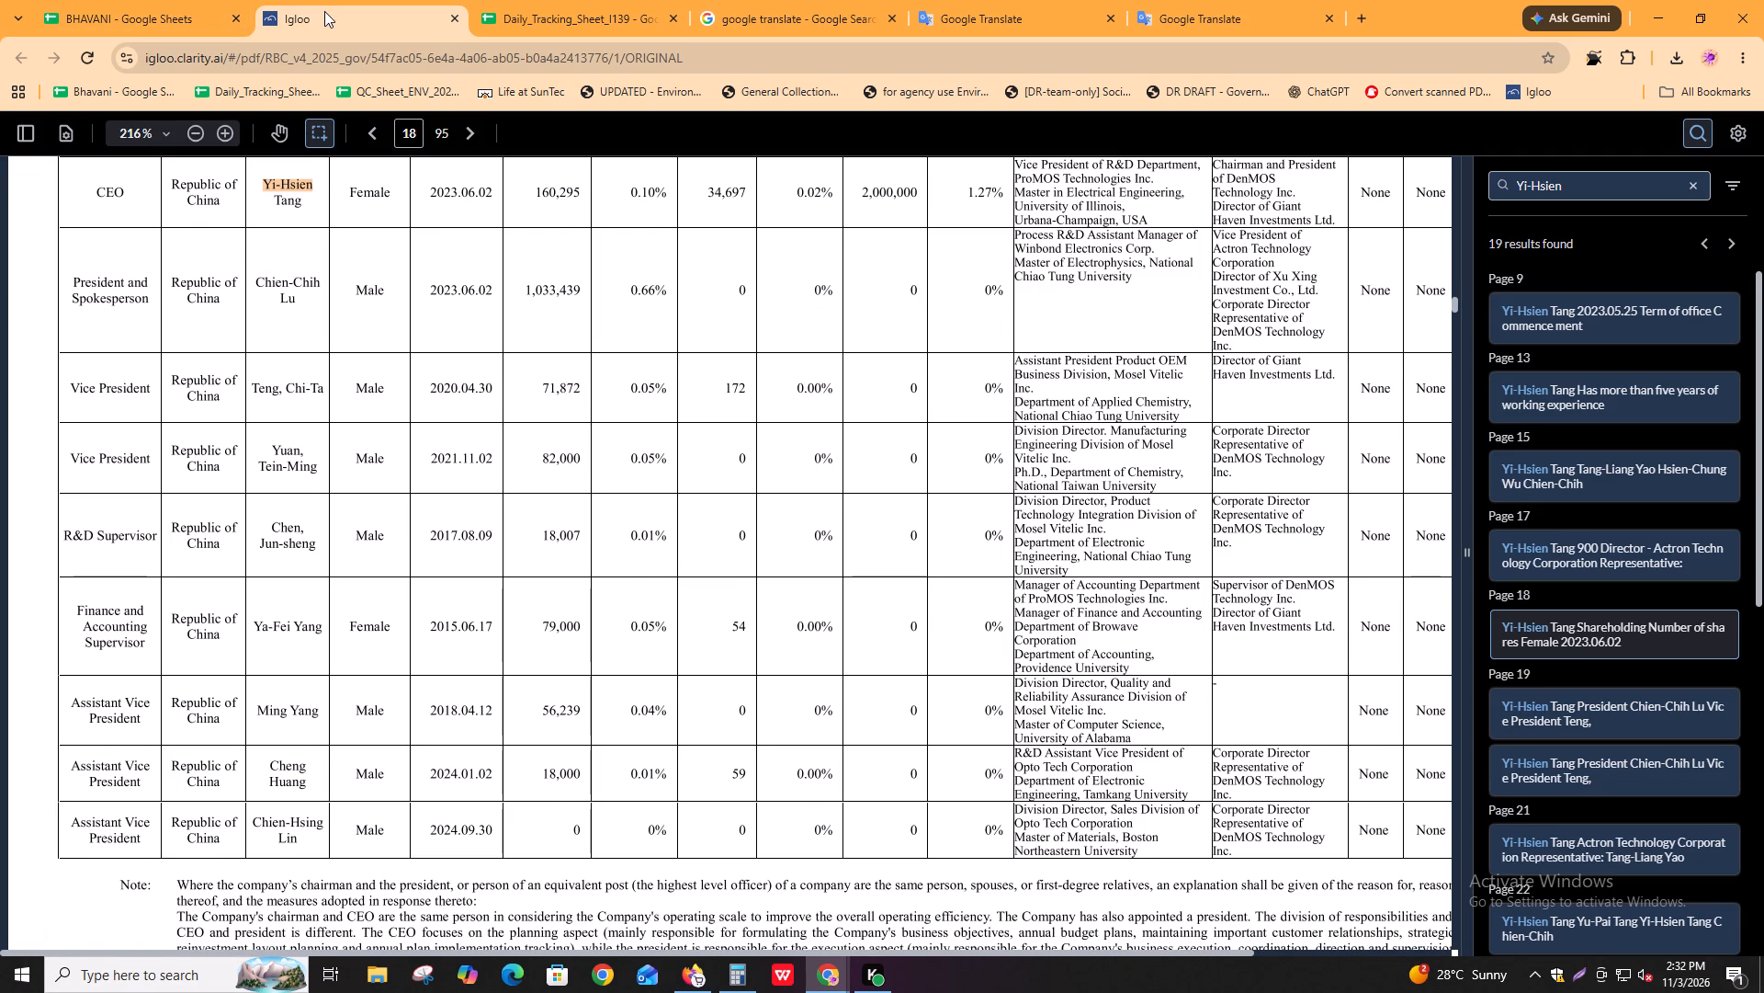
scroll(838, 575, "down", 2, "ctrl")
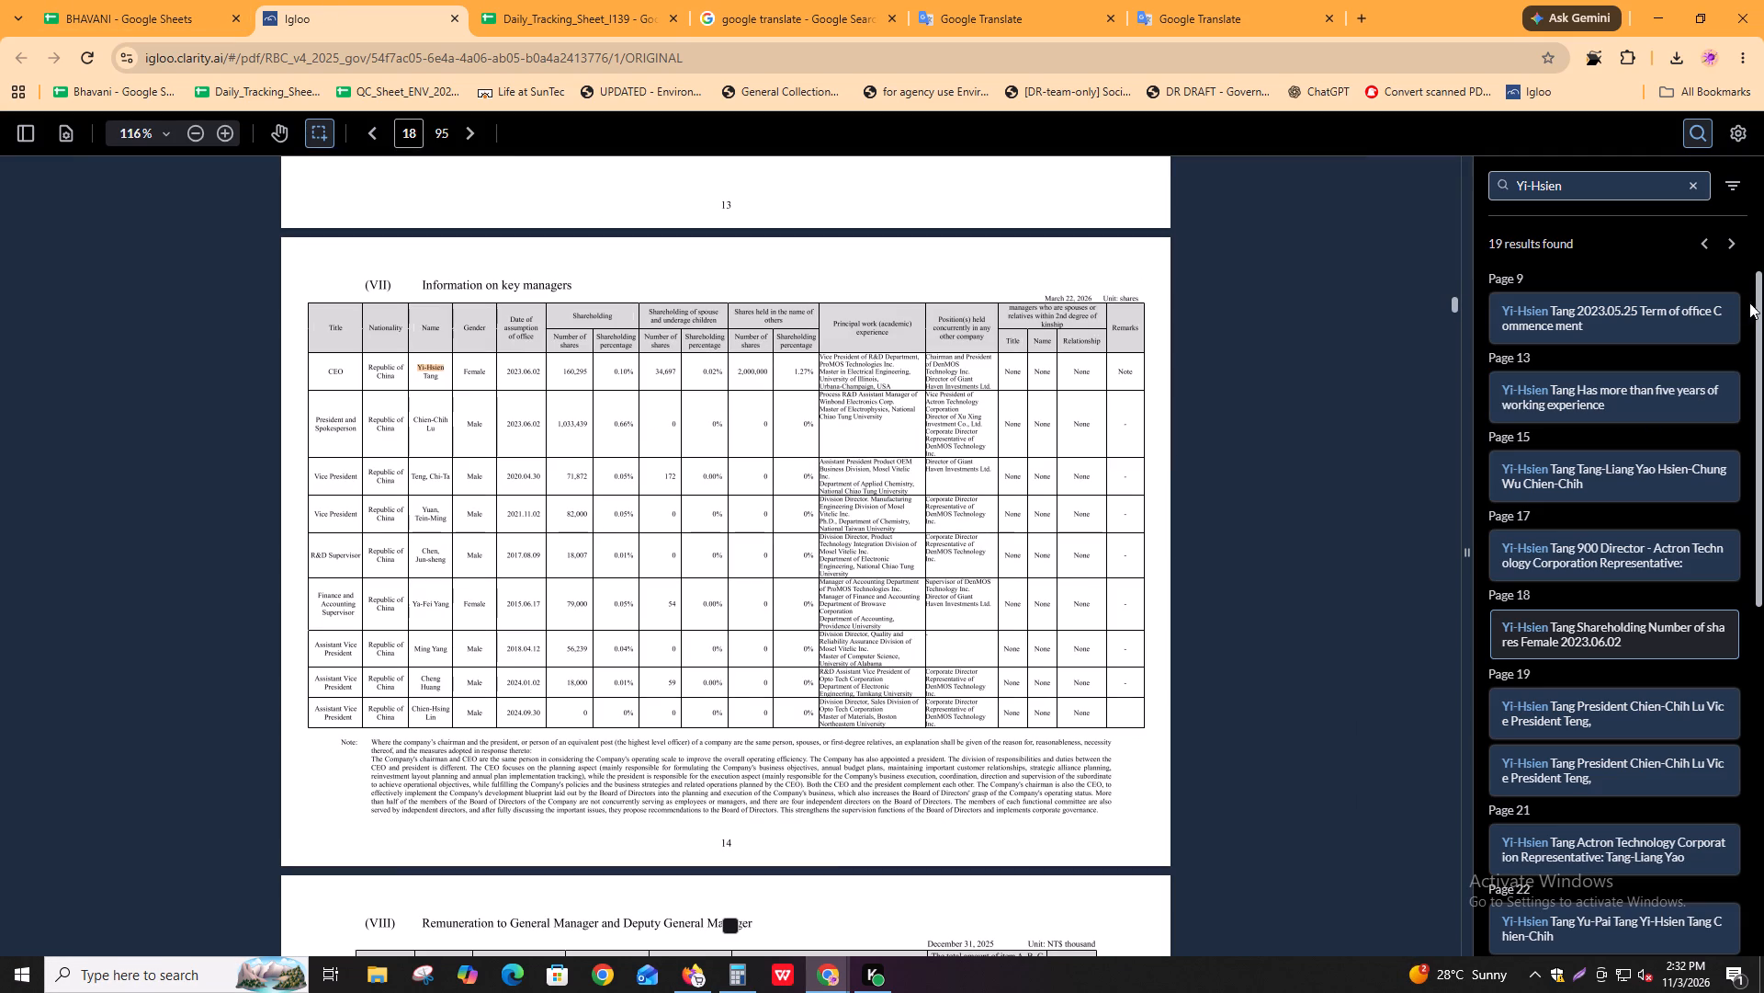
Check the further name matches from page 19 to page 26, covering executive remuneration, board attendance and nomination committee tables.
left_click(1731, 240)
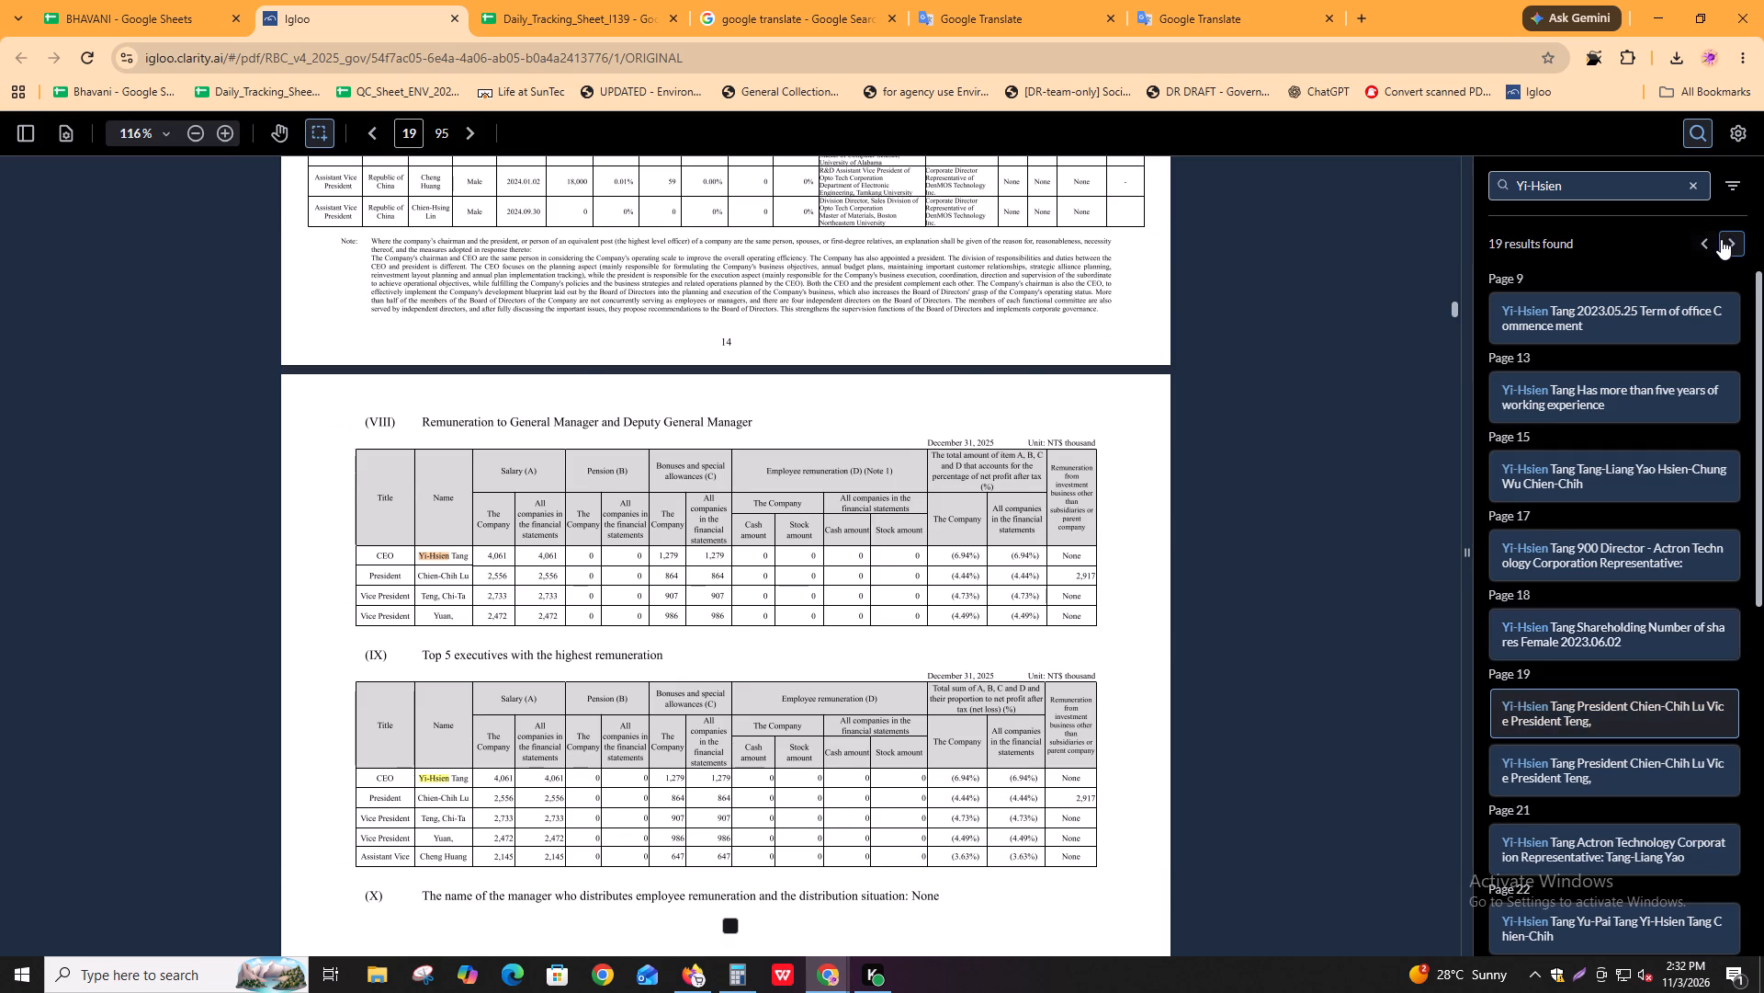
left_click(1724, 239)
left_click(1724, 239)
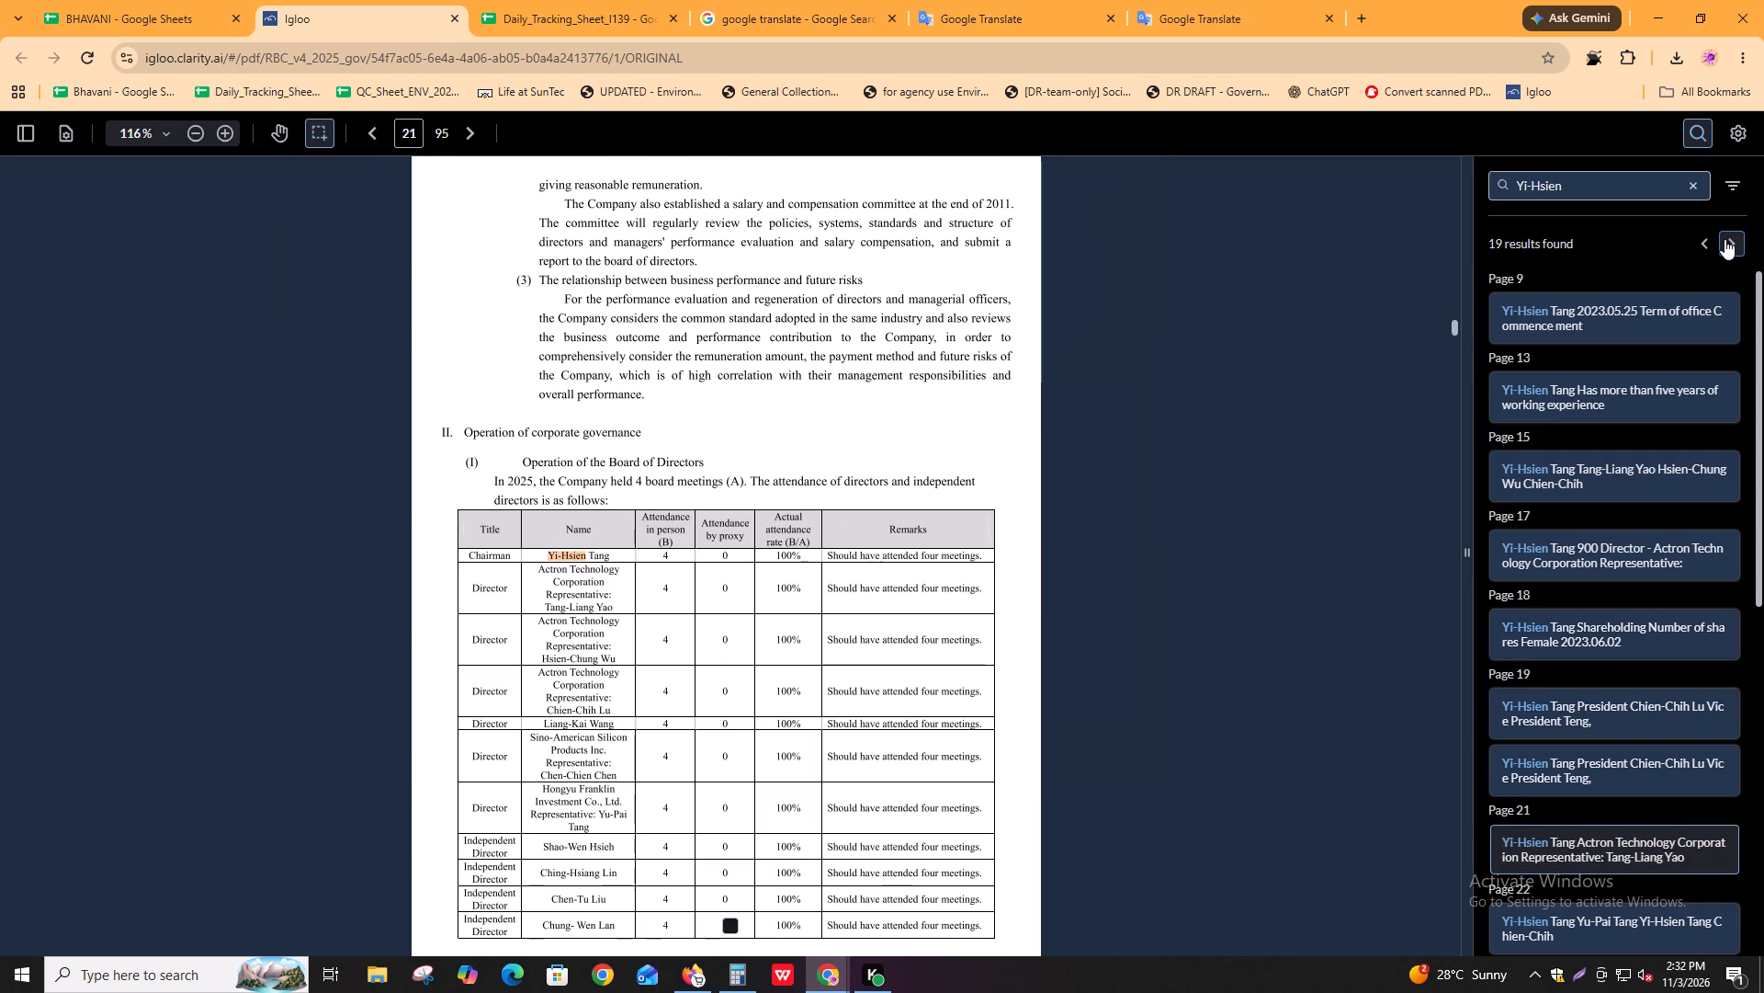
left_click(1724, 239)
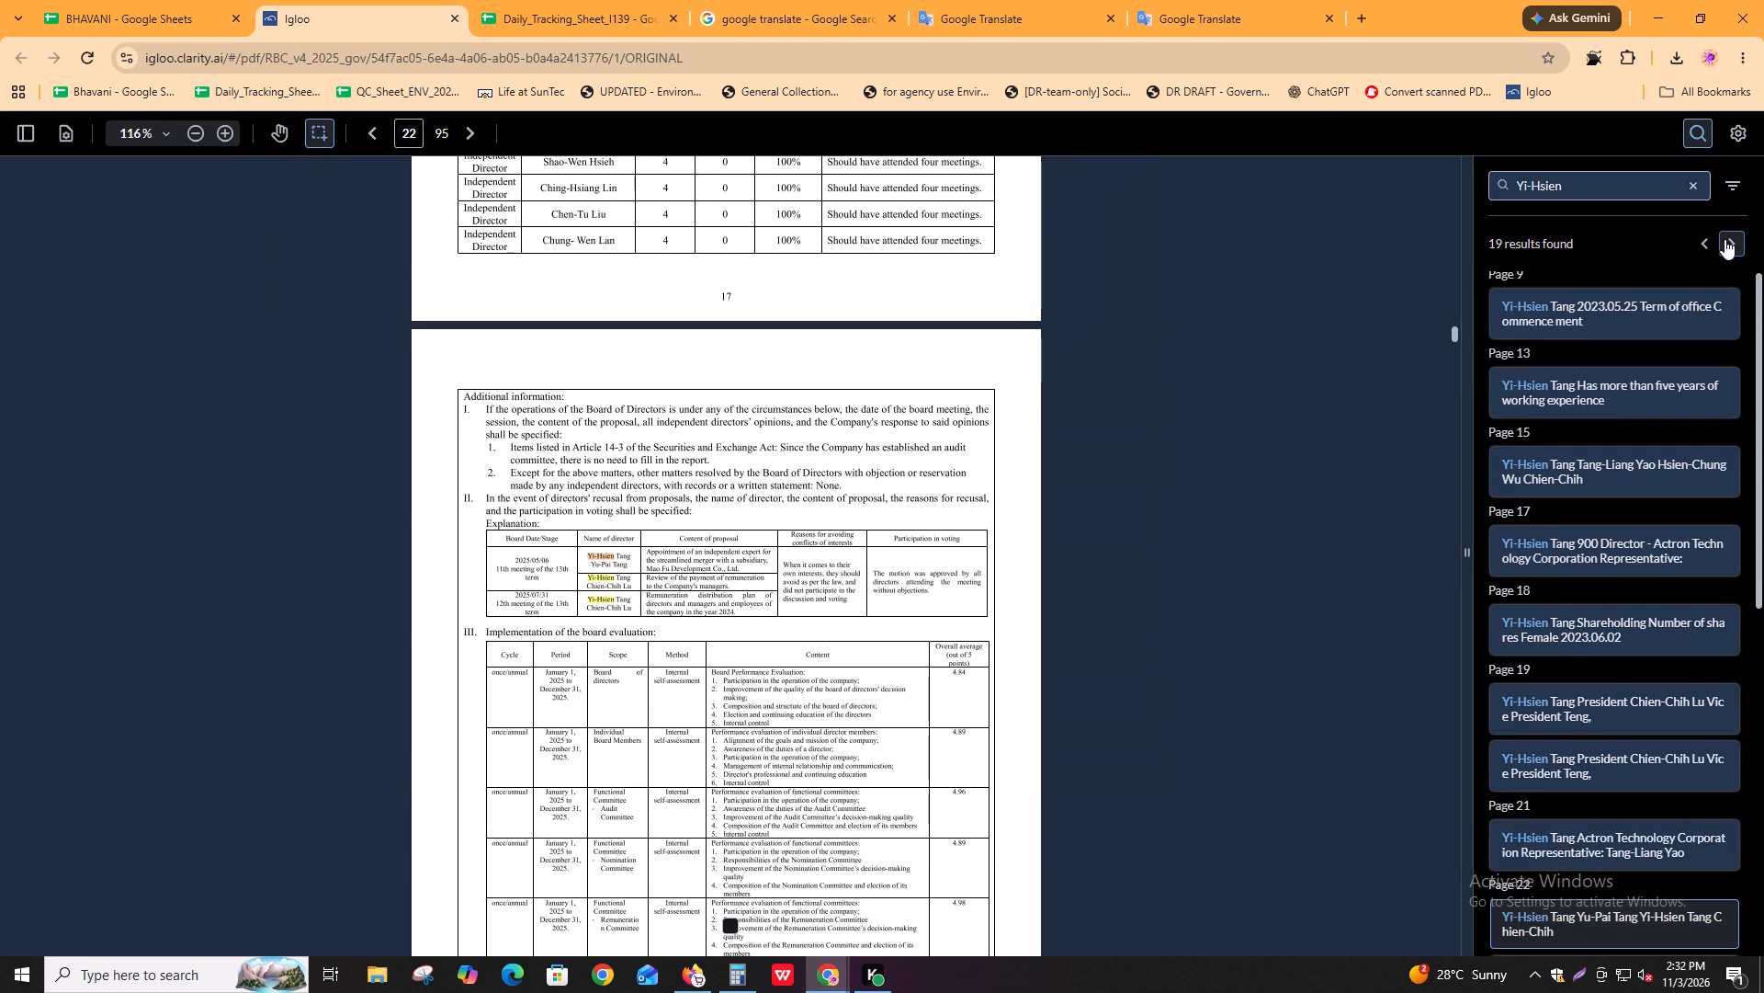
left_click(1724, 239)
left_click(1724, 239)
left_click(1724, 239)
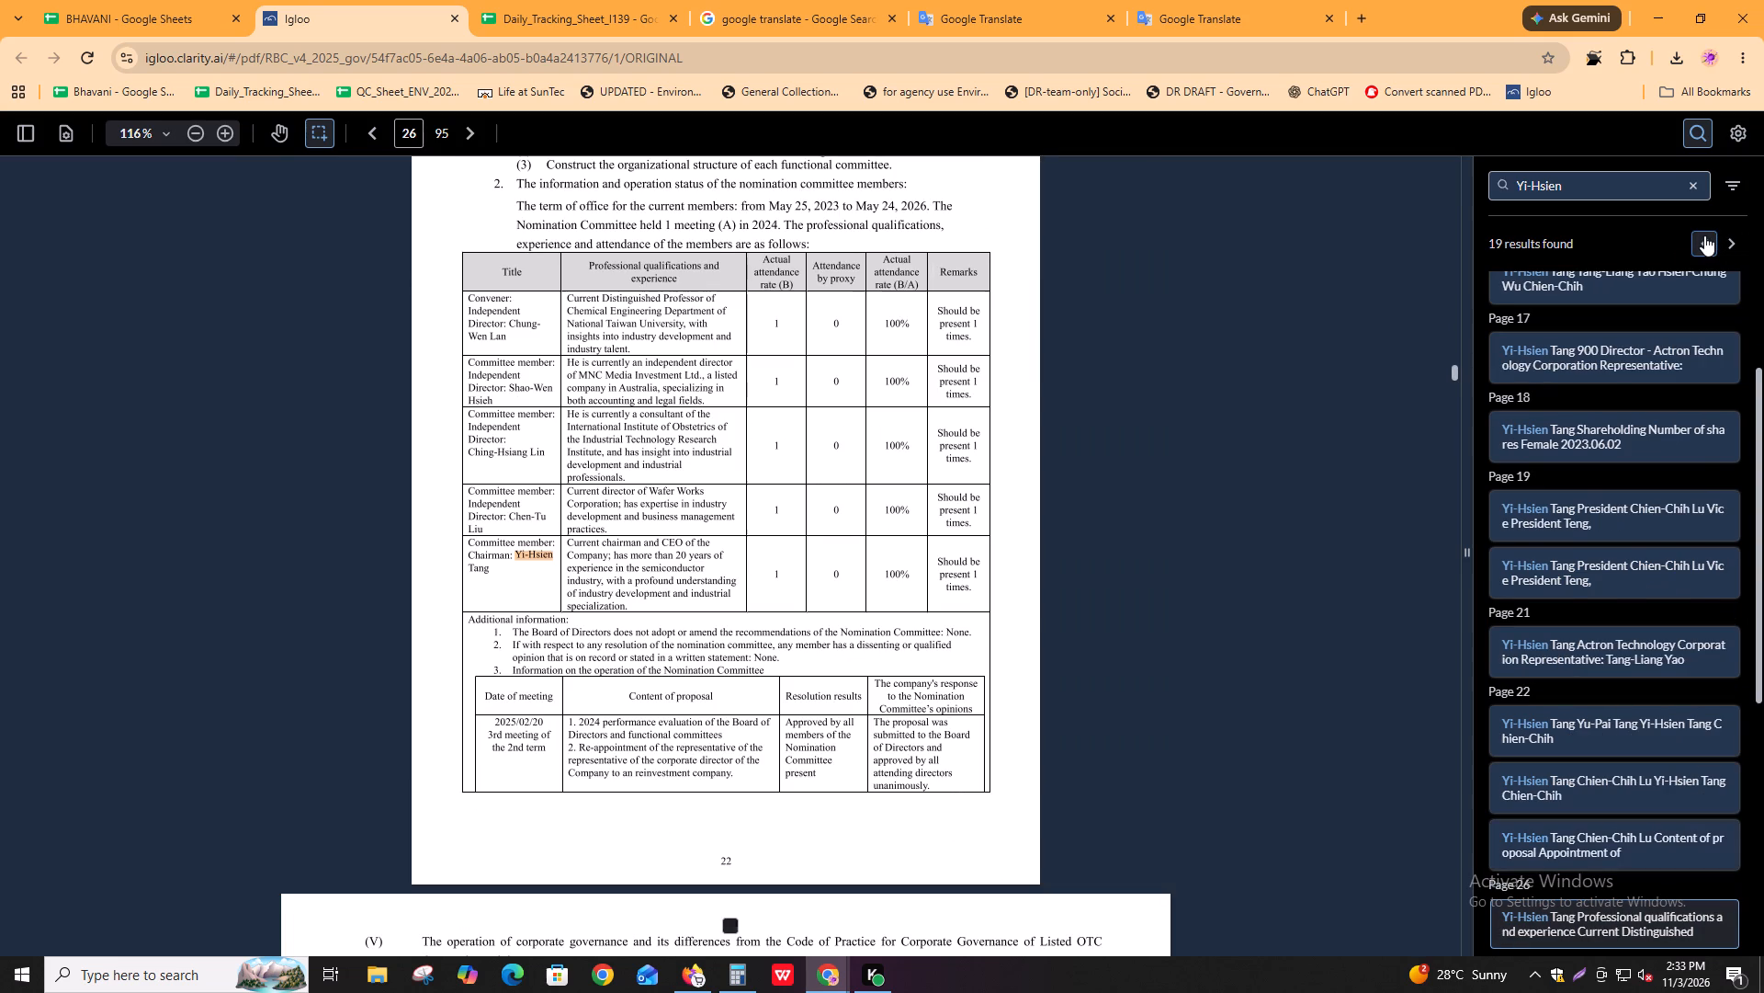
Return to the Information on key managers section on page 18 and capture its full table and note as a screen snip.
double_click(1704, 235)
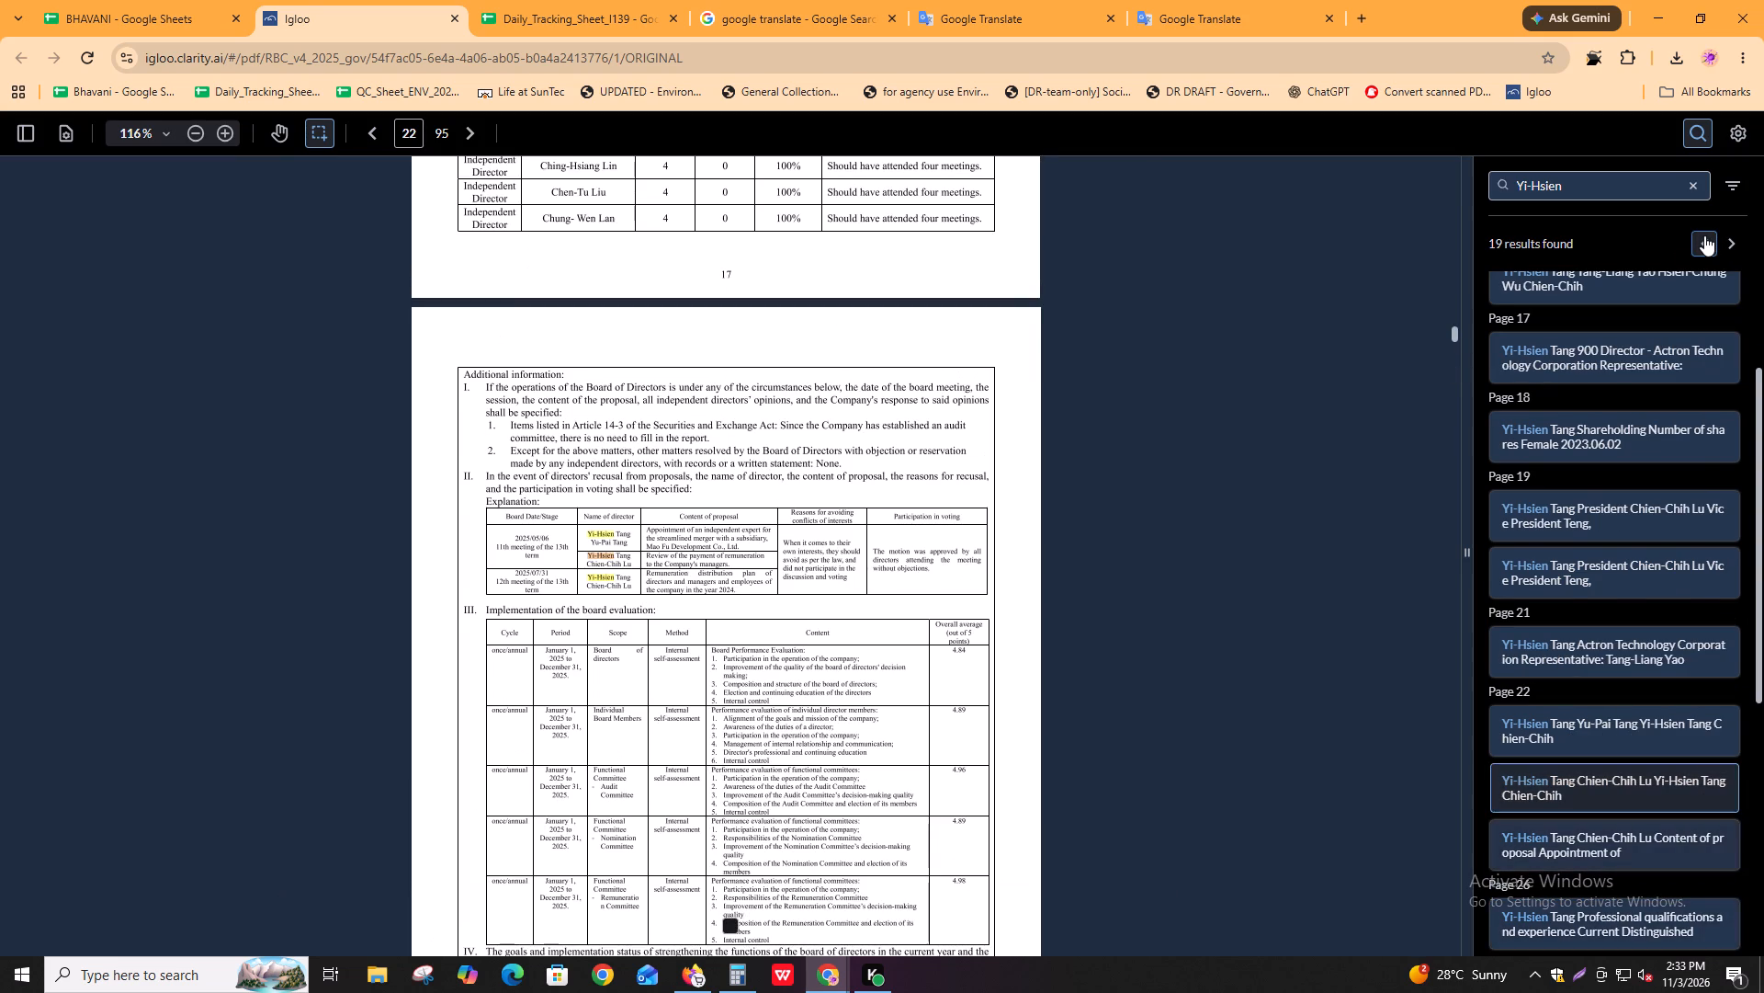
left_click(1704, 235)
left_click(1704, 235)
left_click(1704, 235)
left_click(1704, 235)
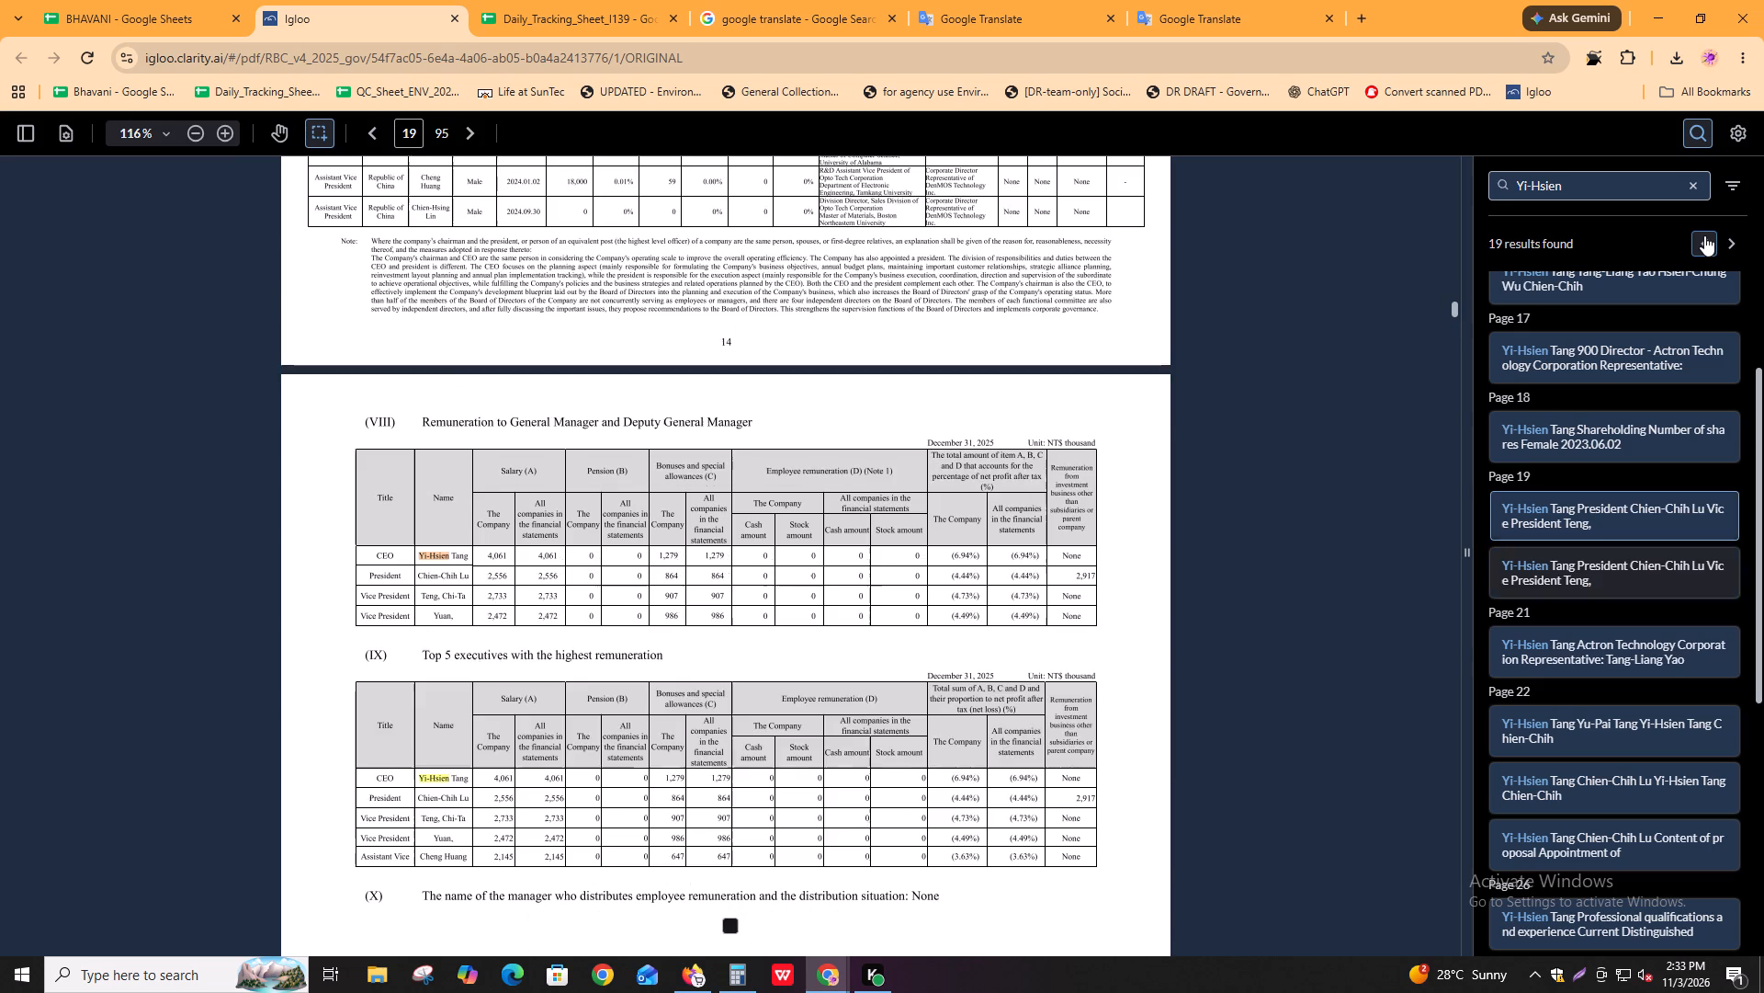
left_click(1704, 235)
left_click(1704, 235)
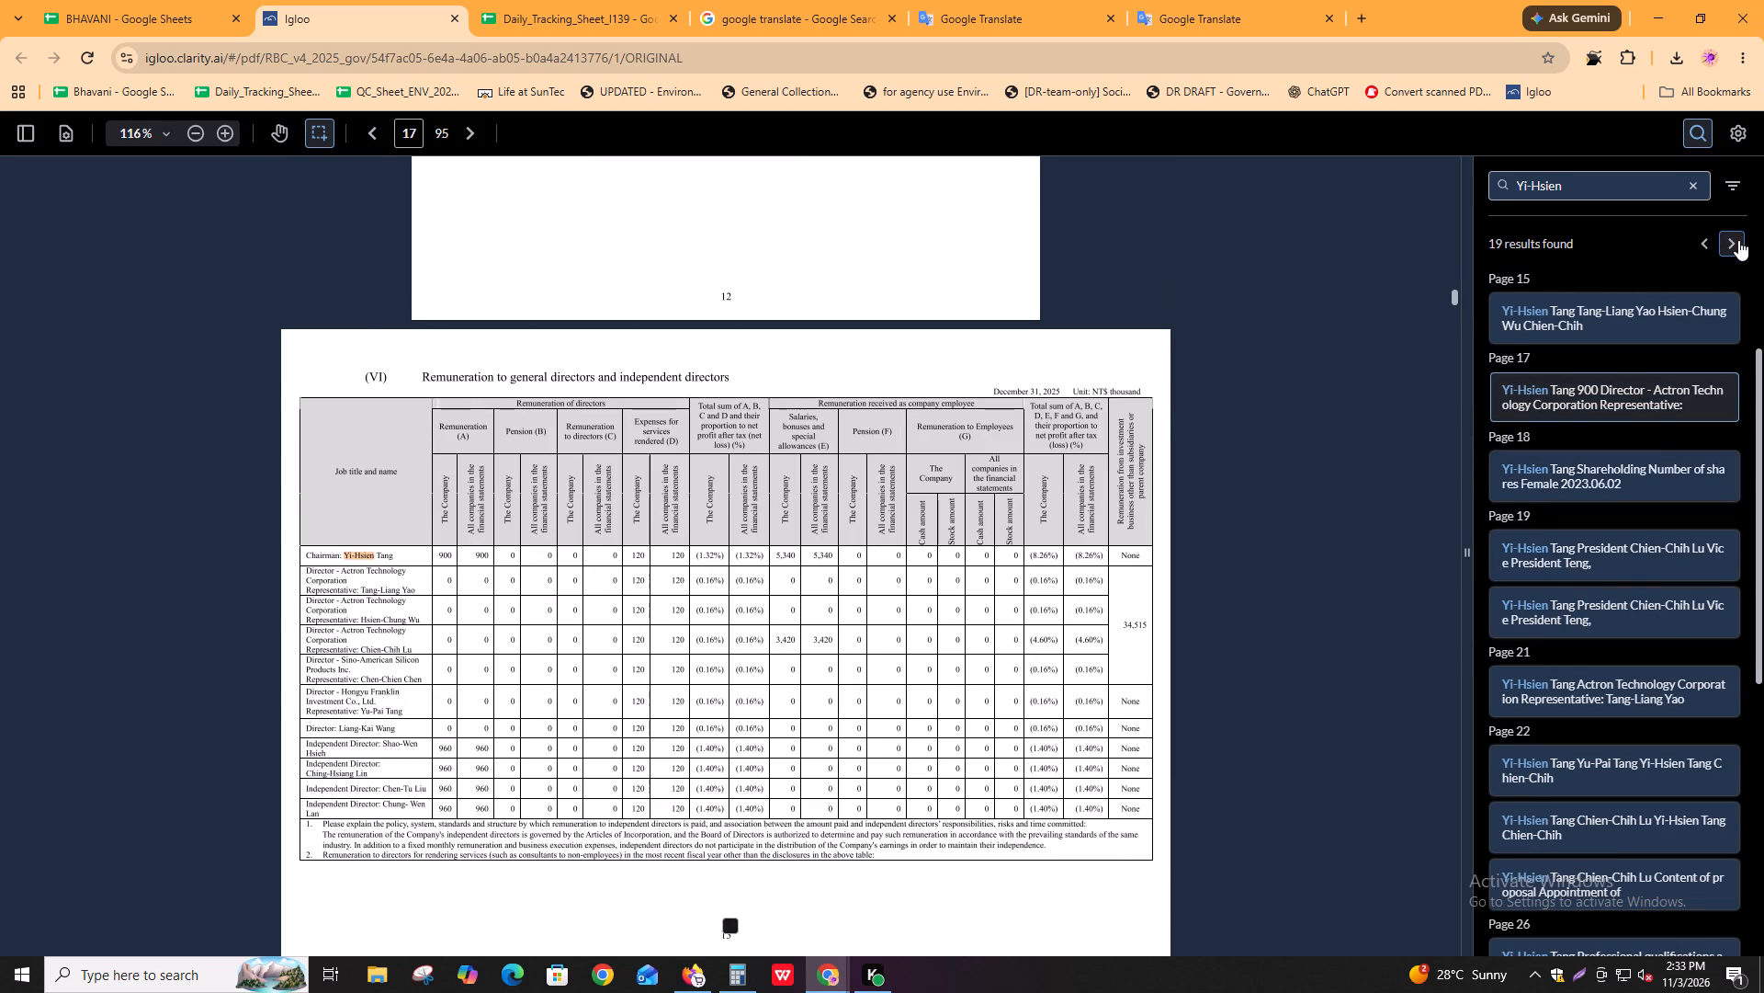
left_click(1736, 240)
scroll(1126, 523, "down", 1)
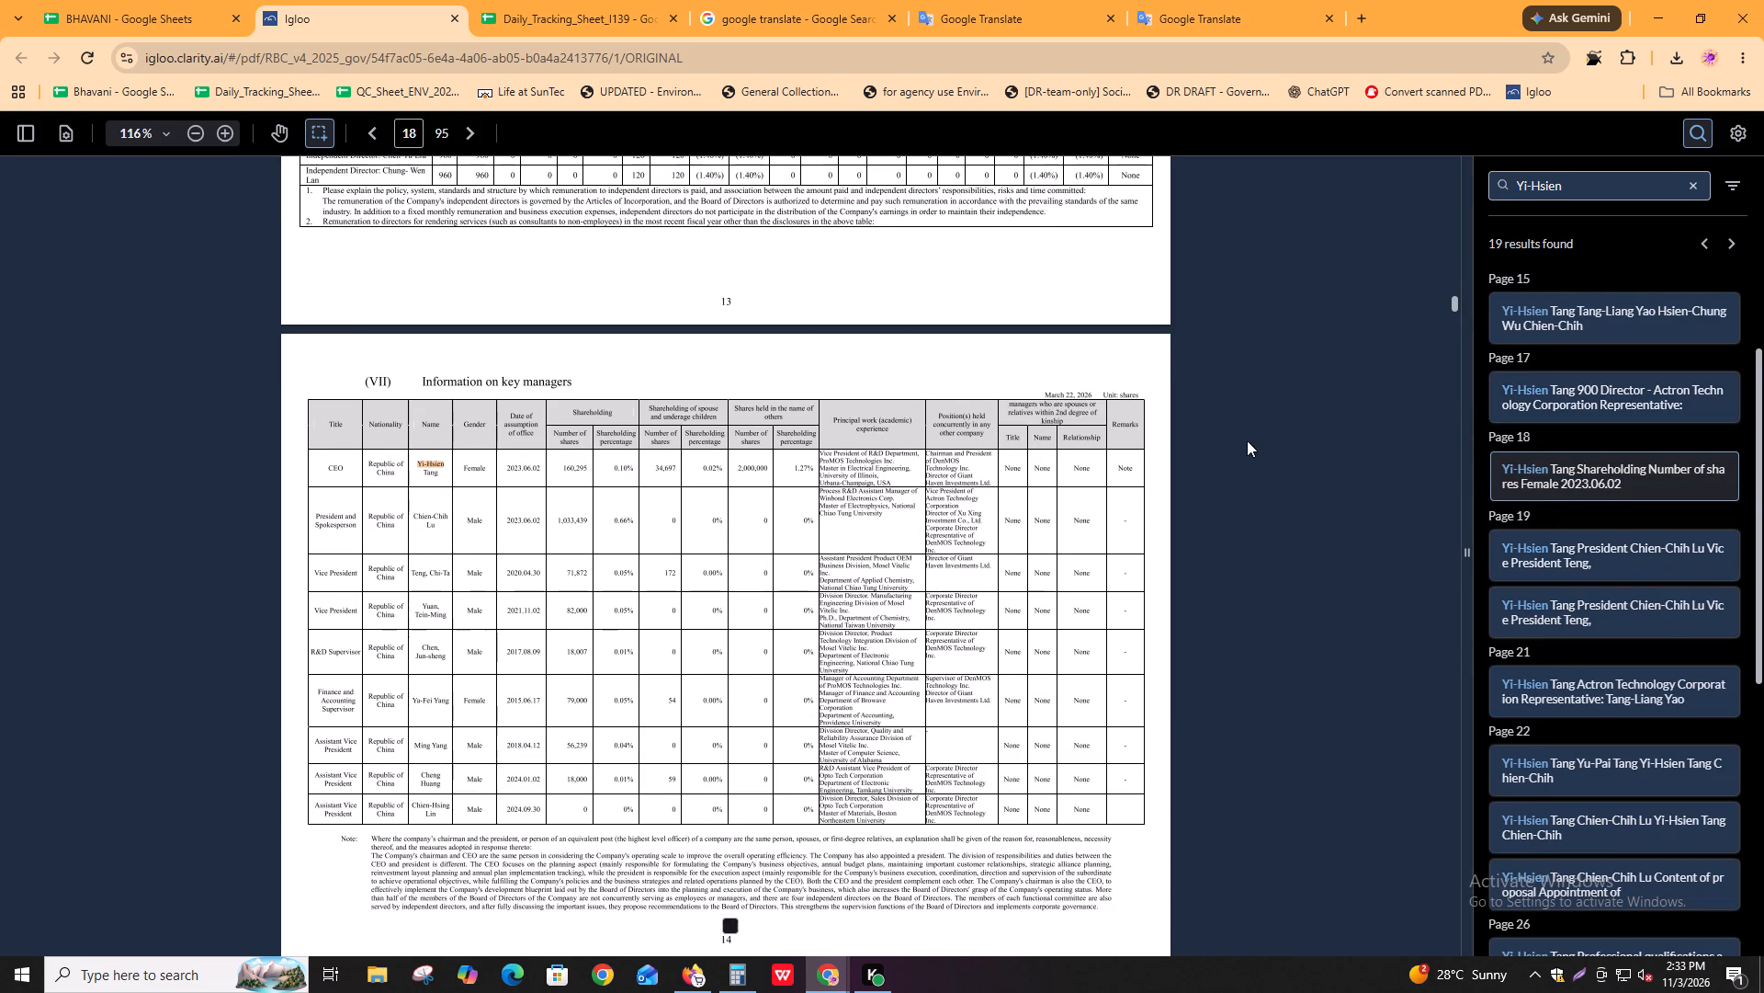
left_click(421, 972)
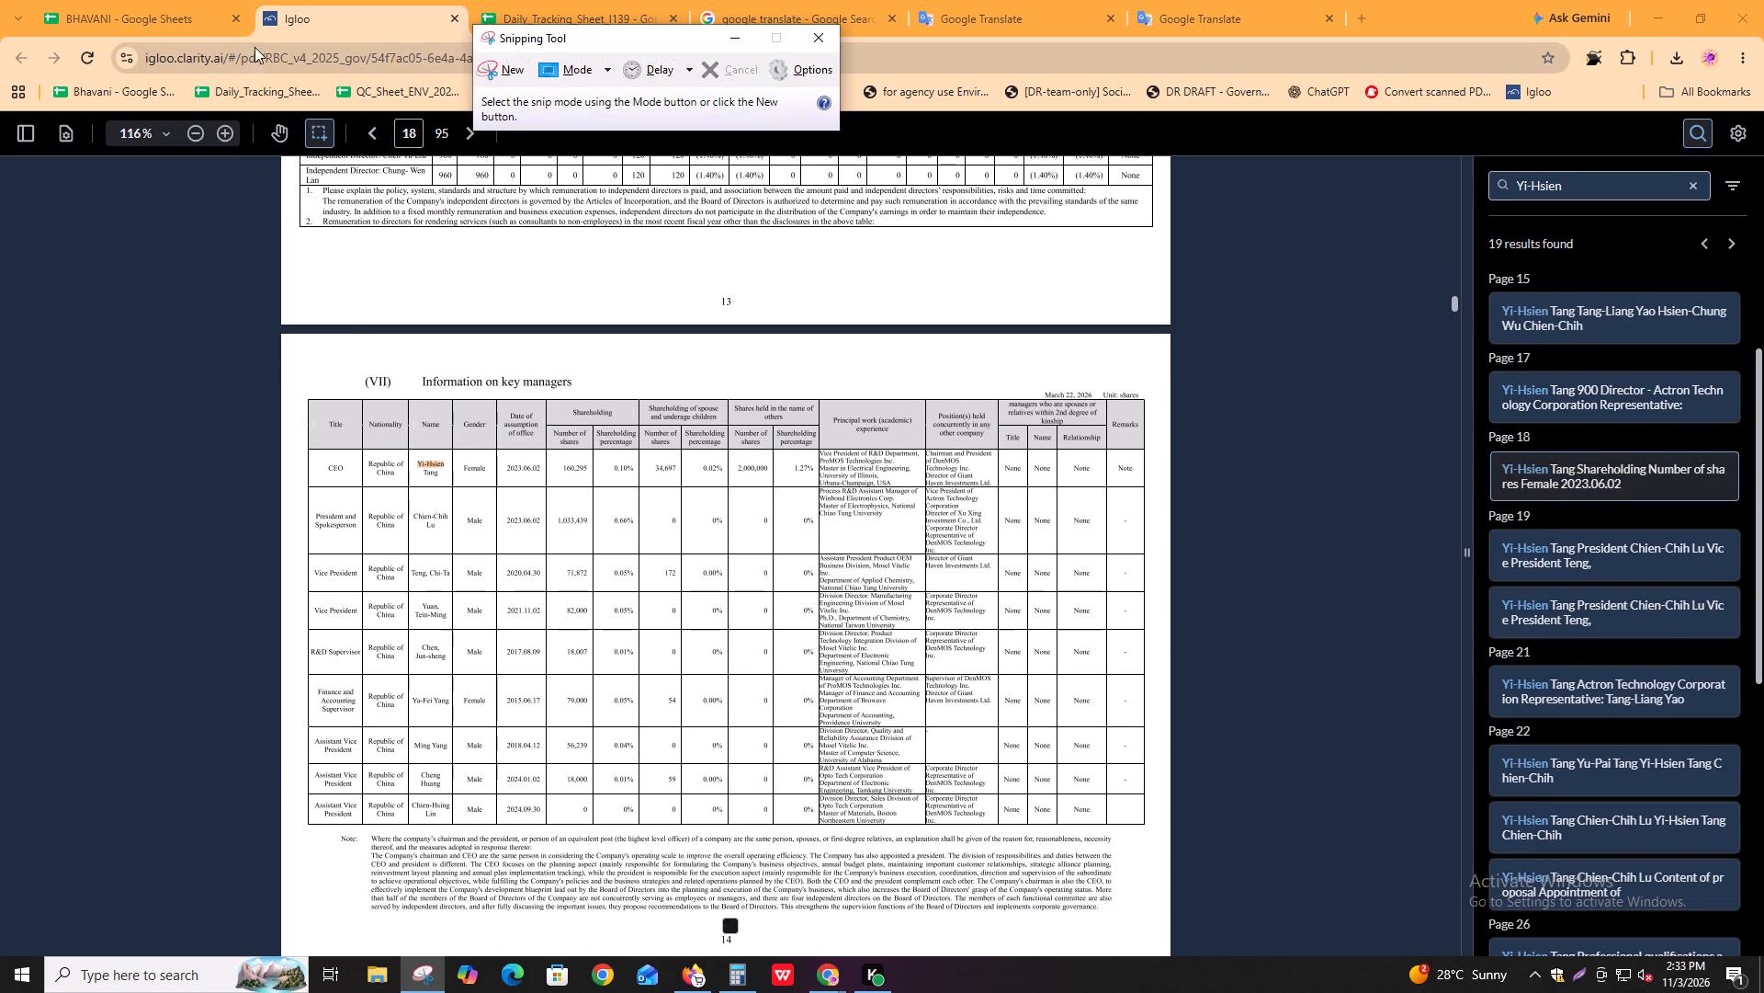
left_click(488, 71)
left_click_drag(278, 337, 1075, 778)
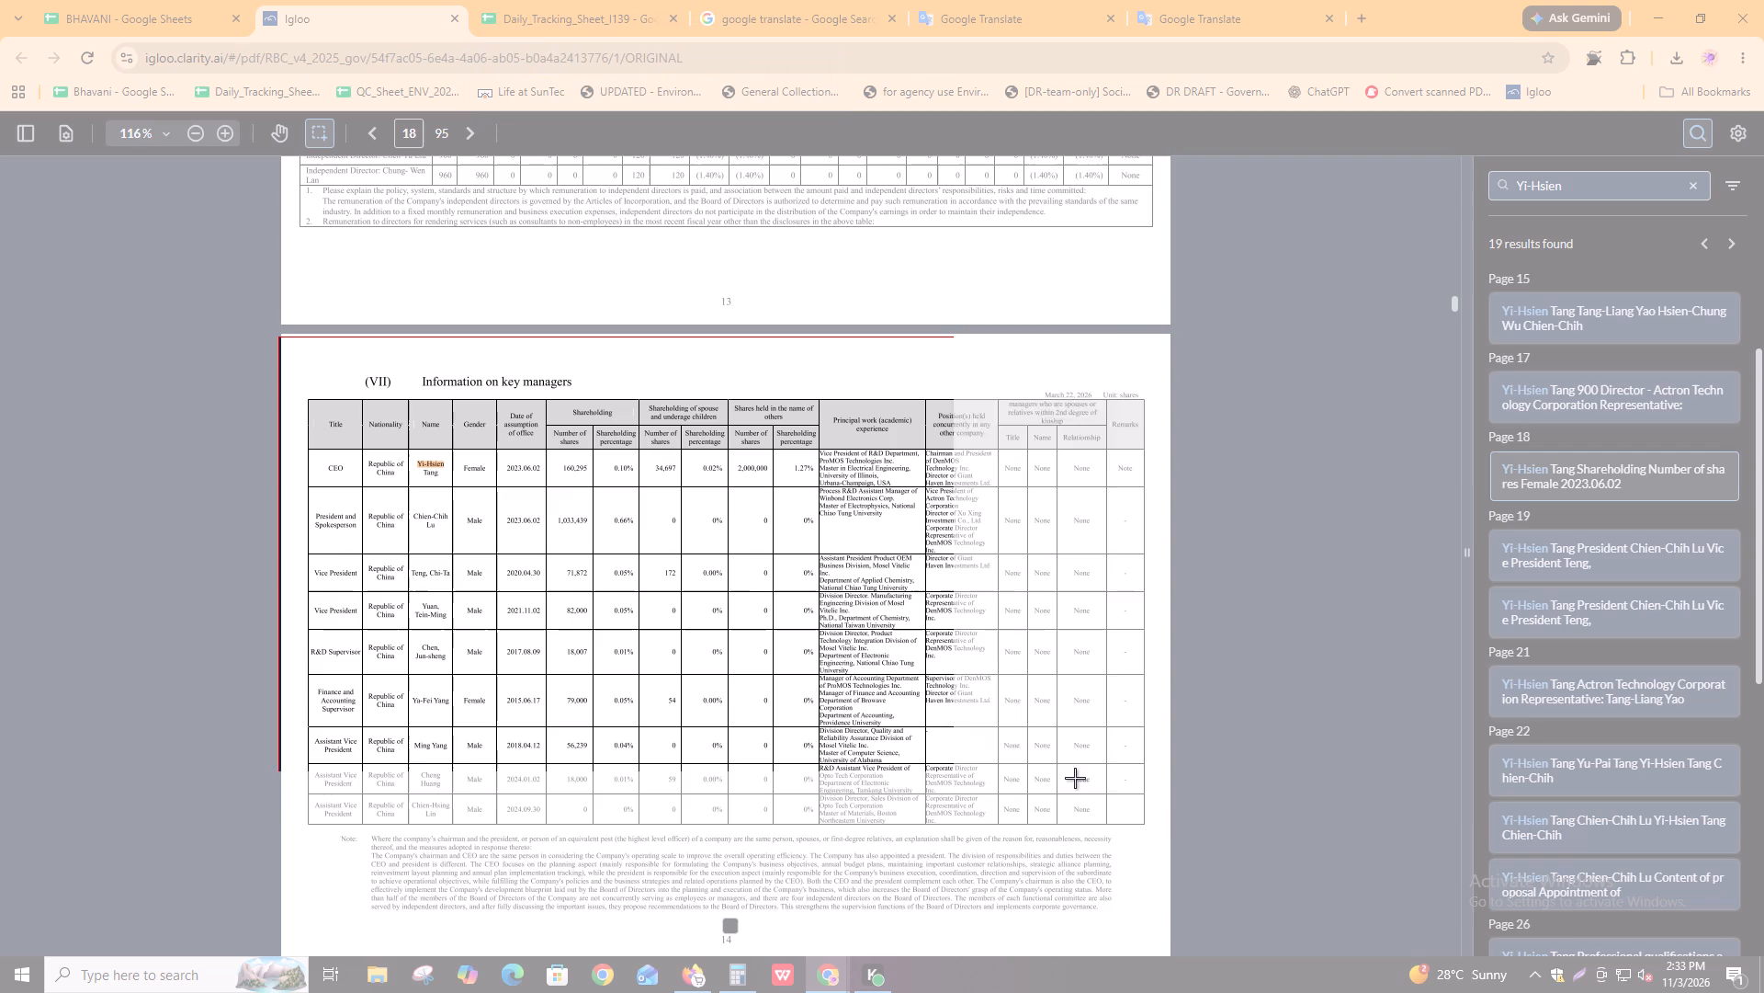
left_click_drag(1075, 778, 1172, 929)
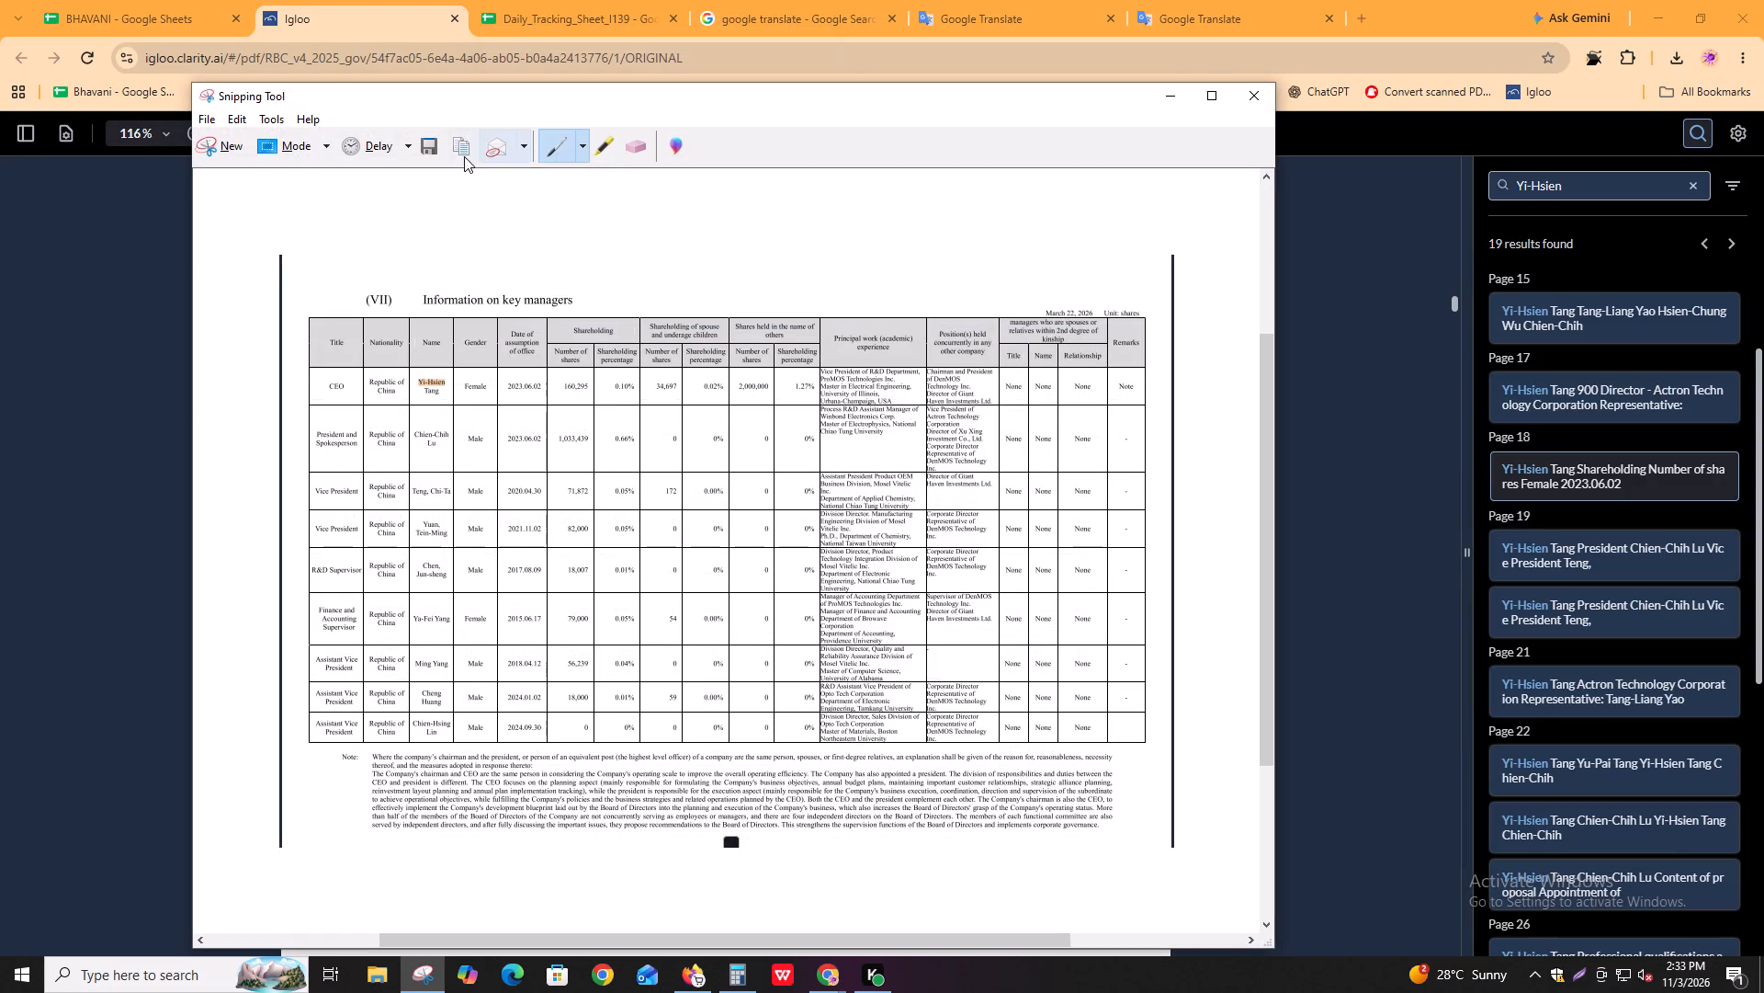
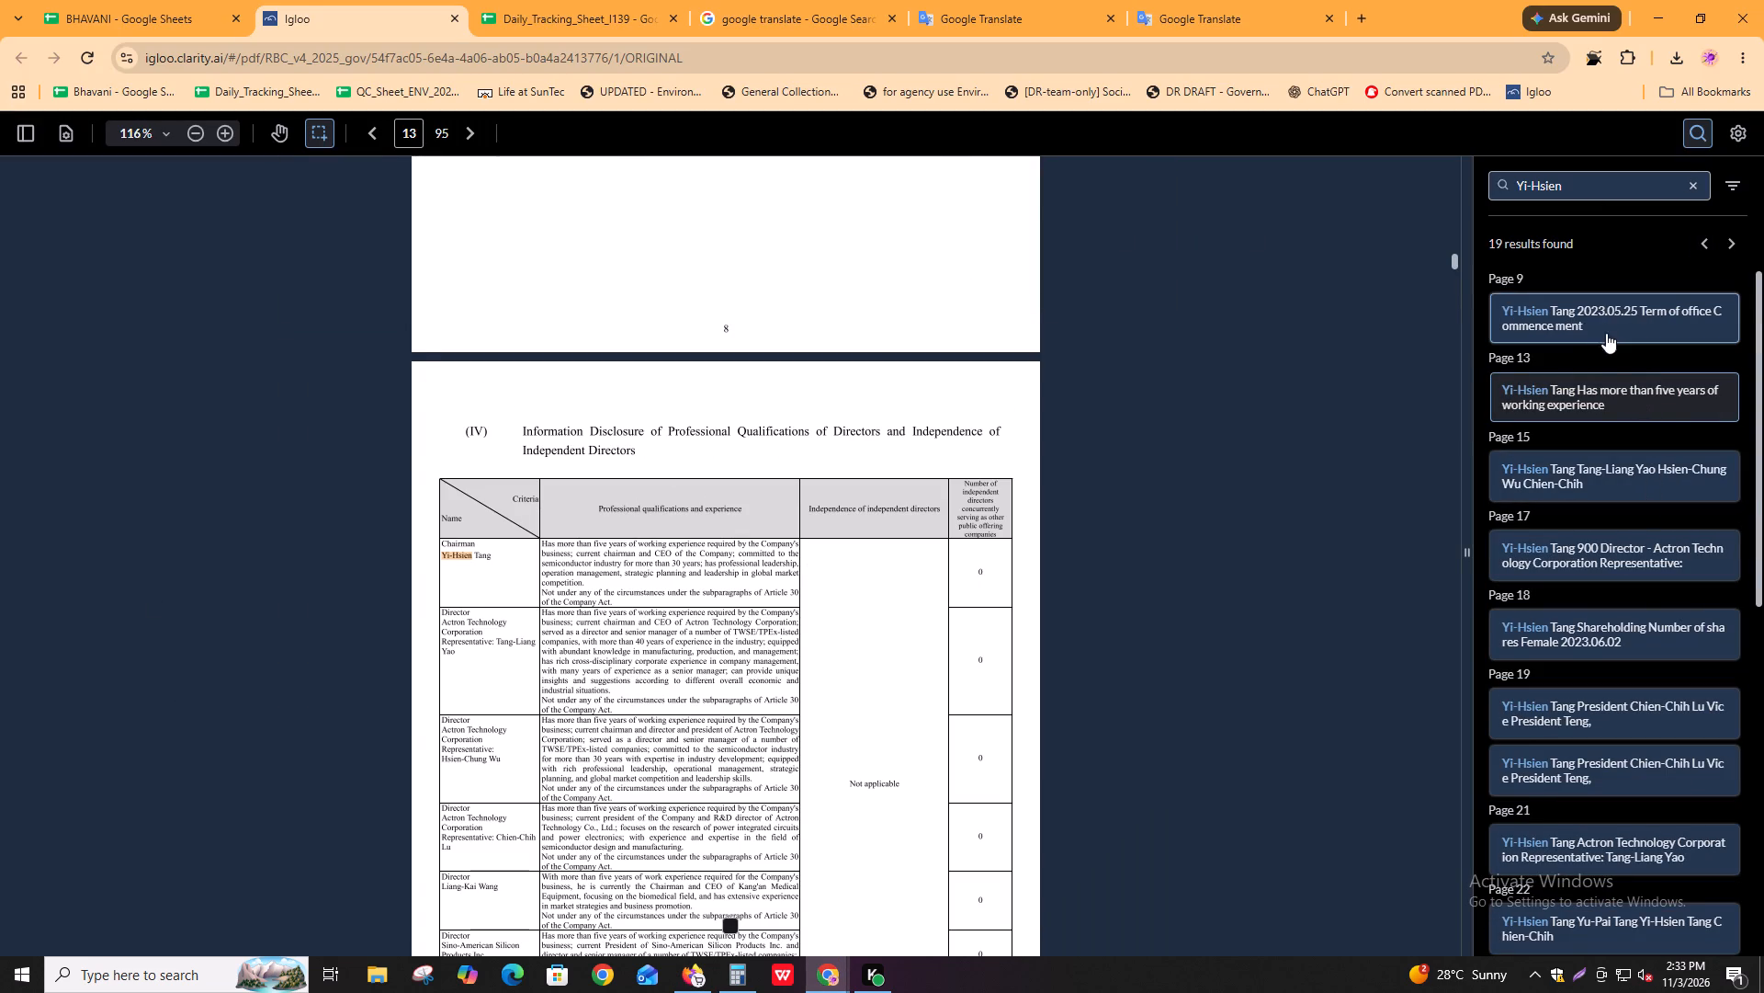
Revisit the name matches on pages 9 and 15 and read the page 15 statement on directors with employee status.
left_click(1606, 325)
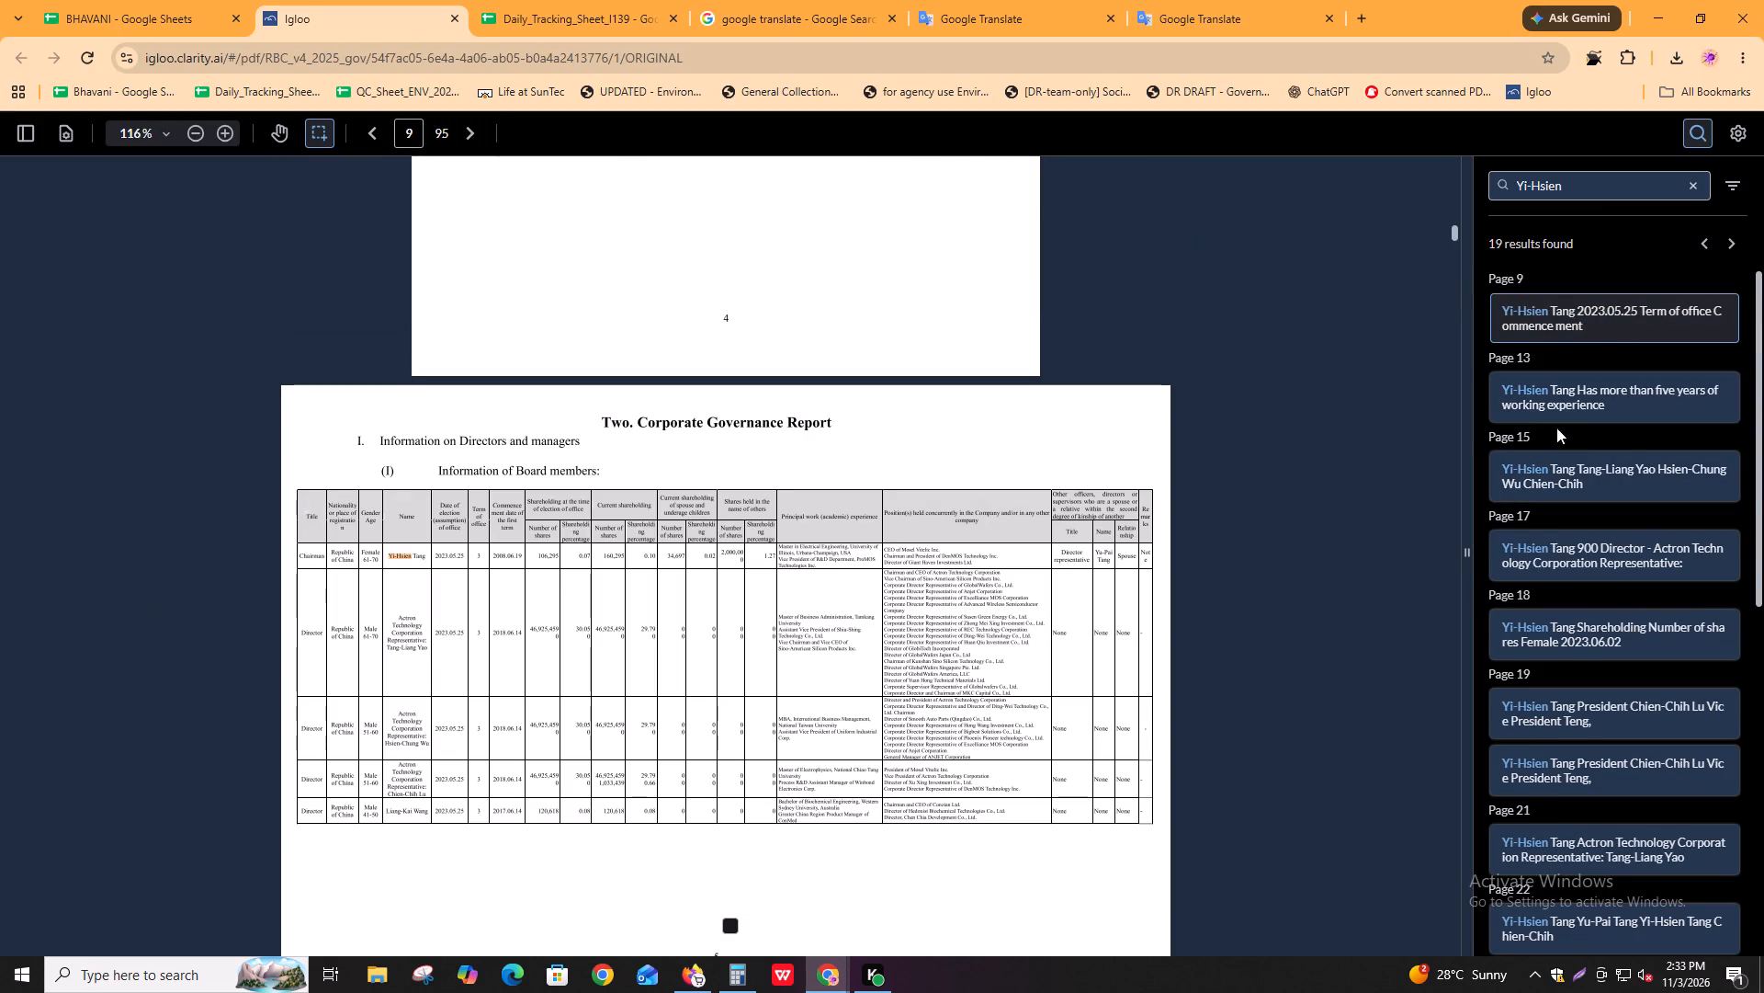
left_click(1595, 485)
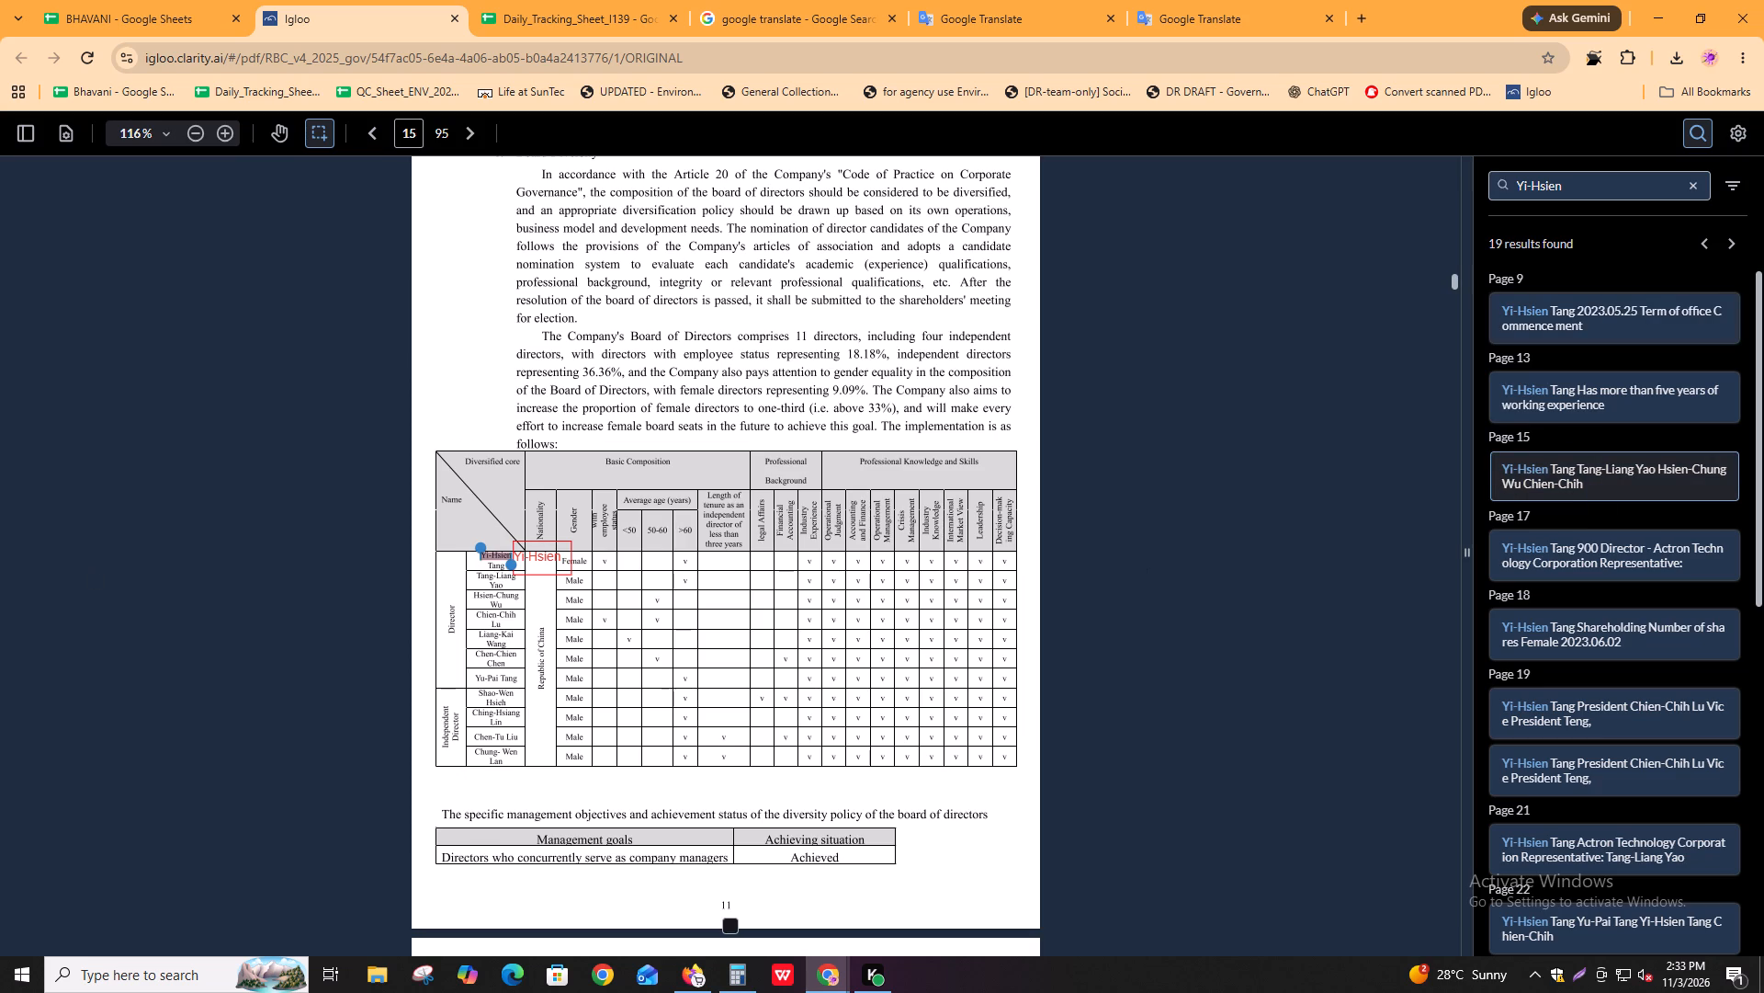
scroll(465, 595, "up", 4, "ctrl")
scroll(595, 586, "up", 2)
scroll(650, 483, "up", 1)
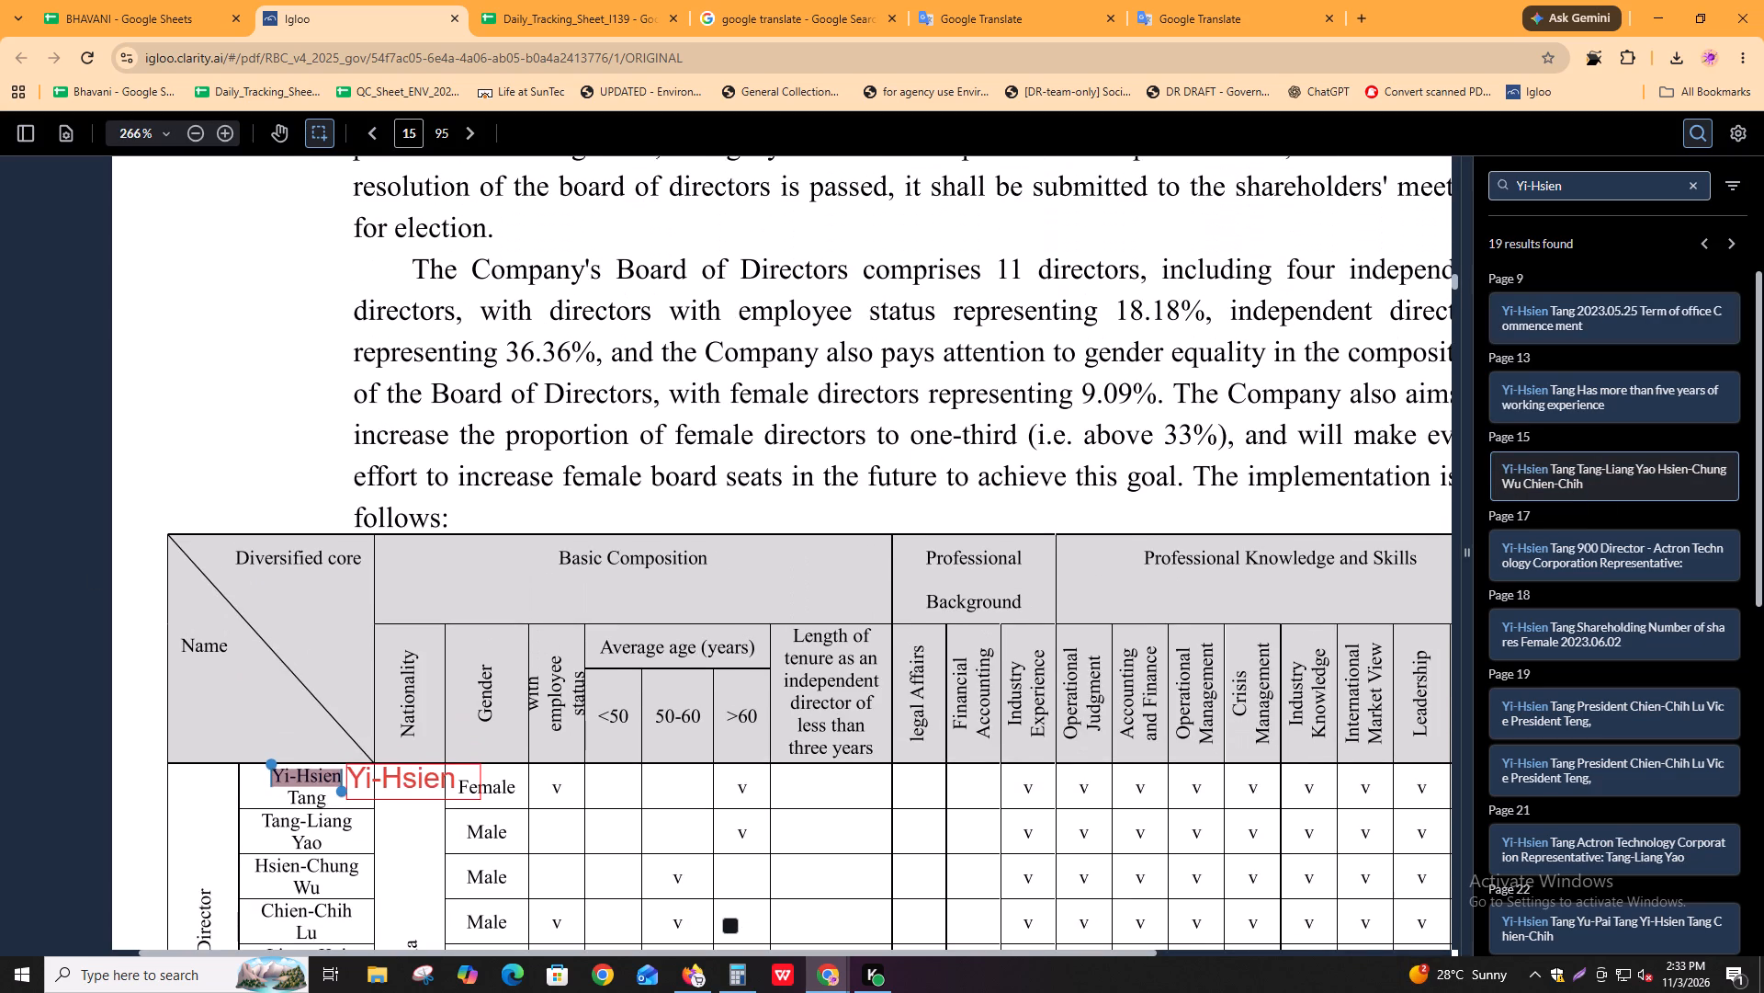
scroll(718, 388, "down", 1, "shift")
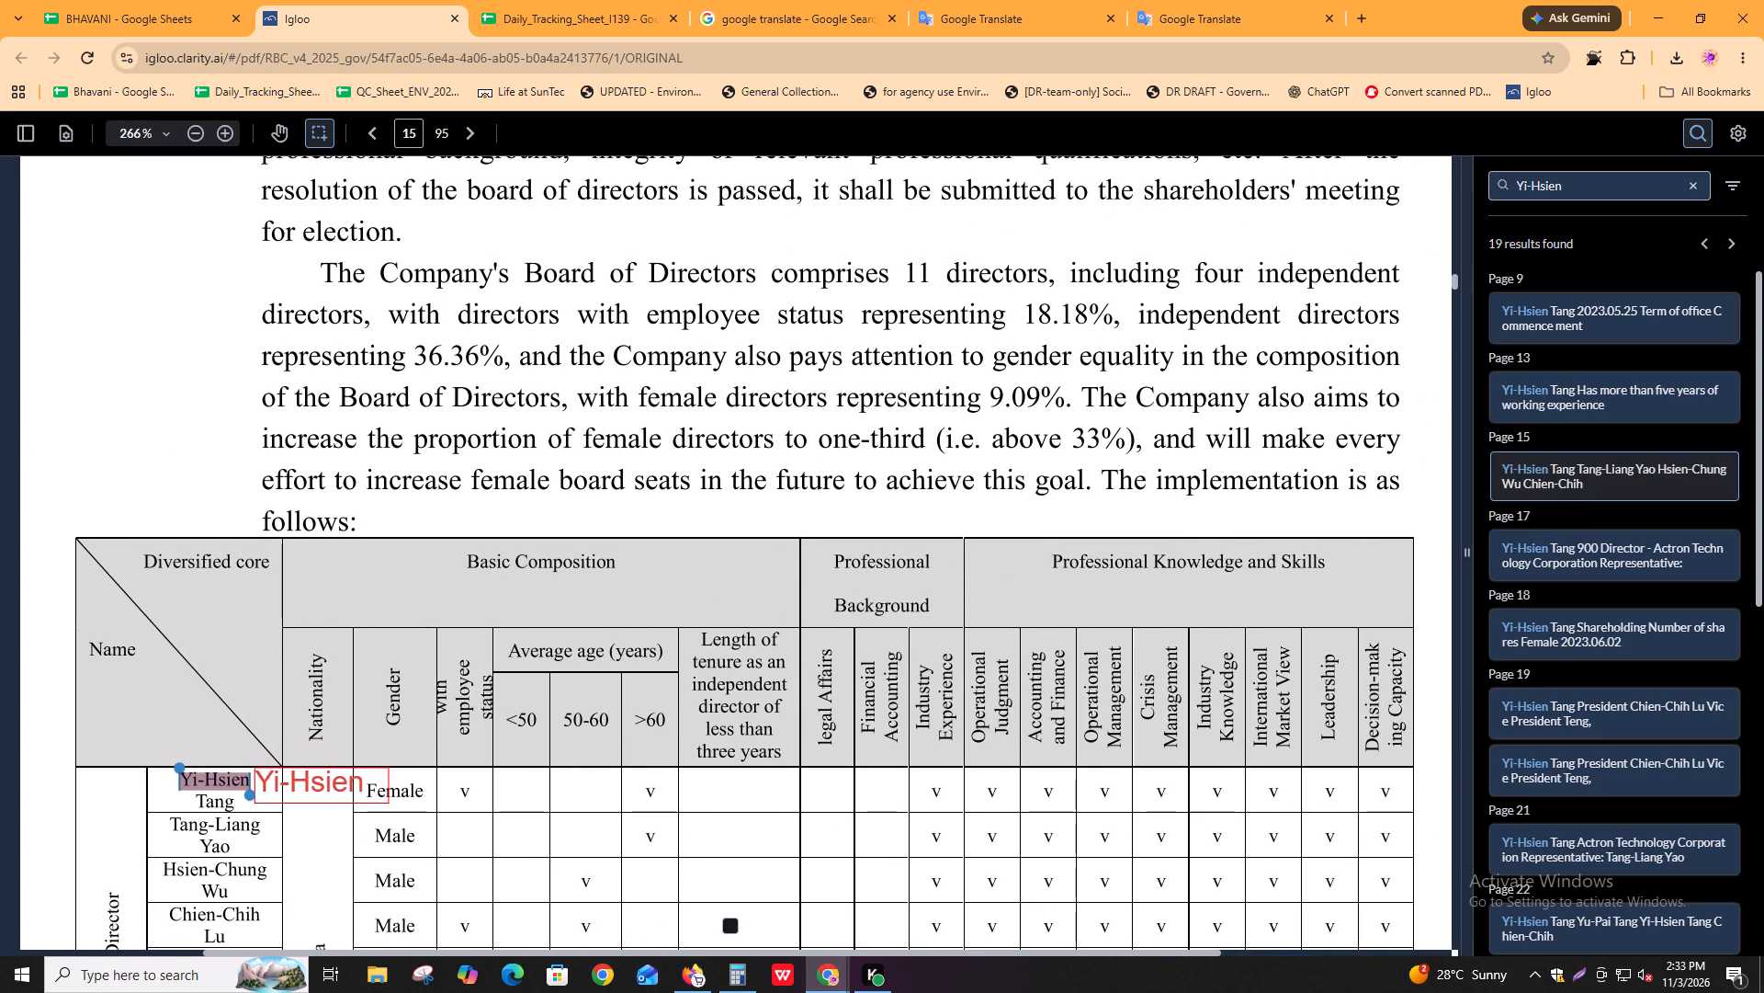
left_click_drag(409, 320, 763, 313)
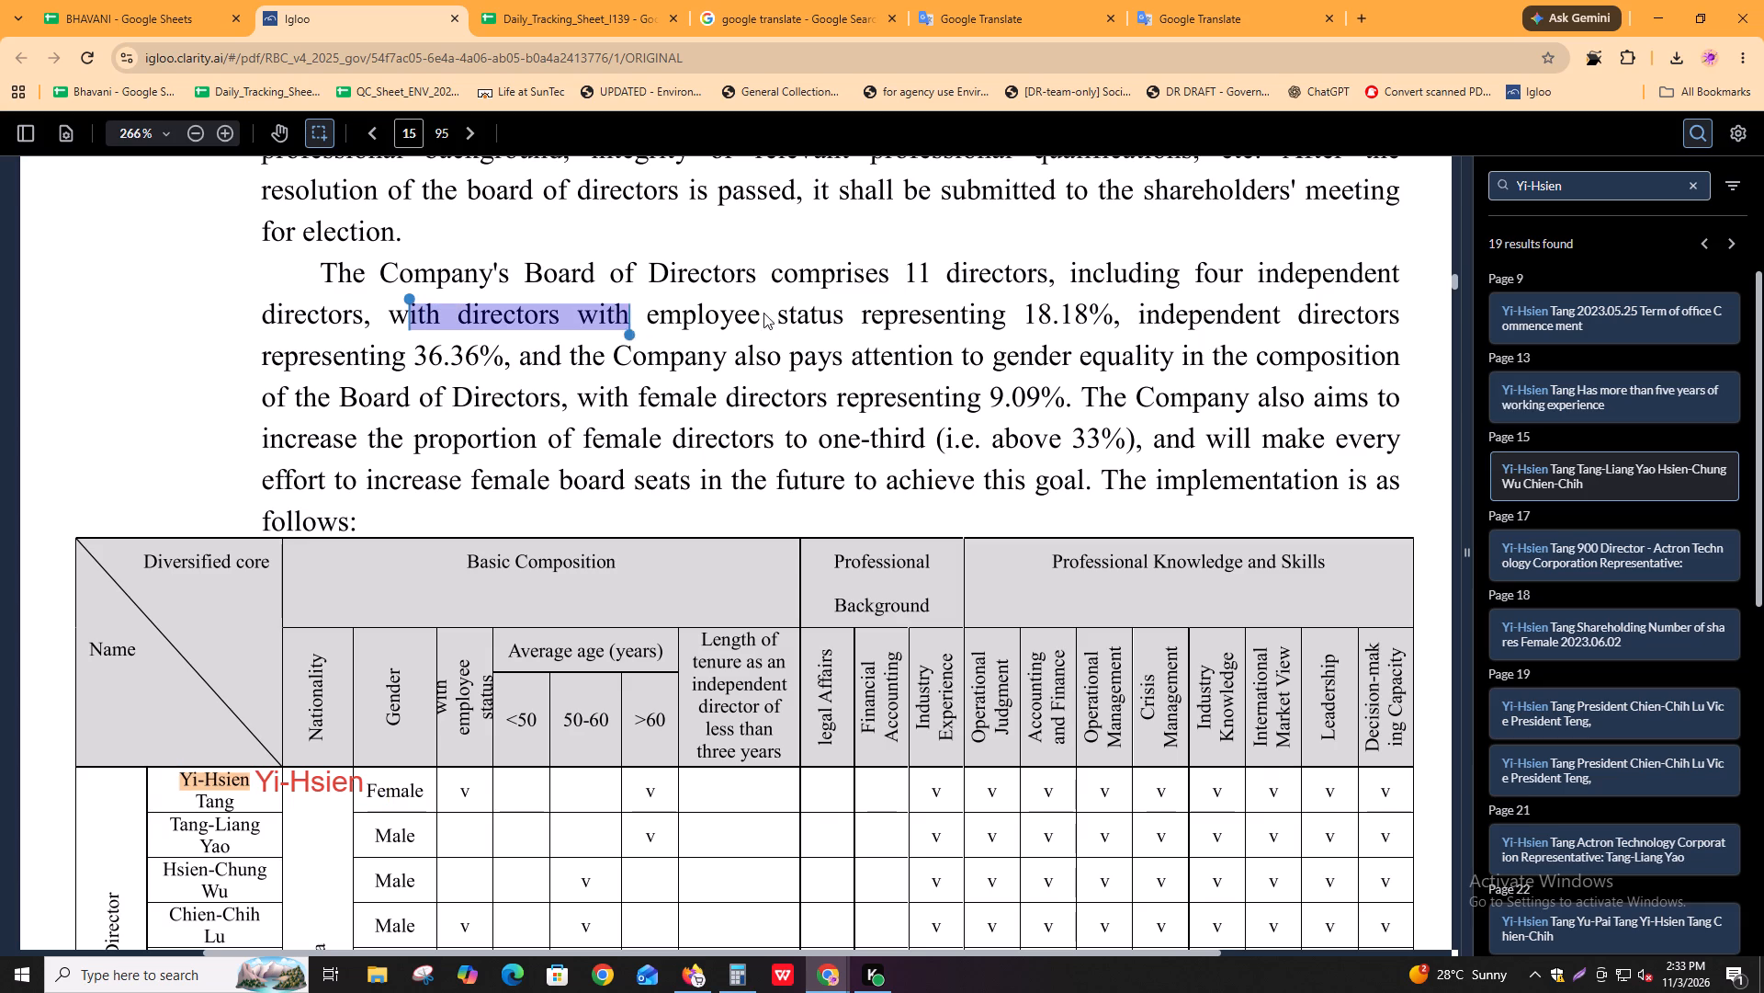
left_click_drag(763, 313, 1081, 316)
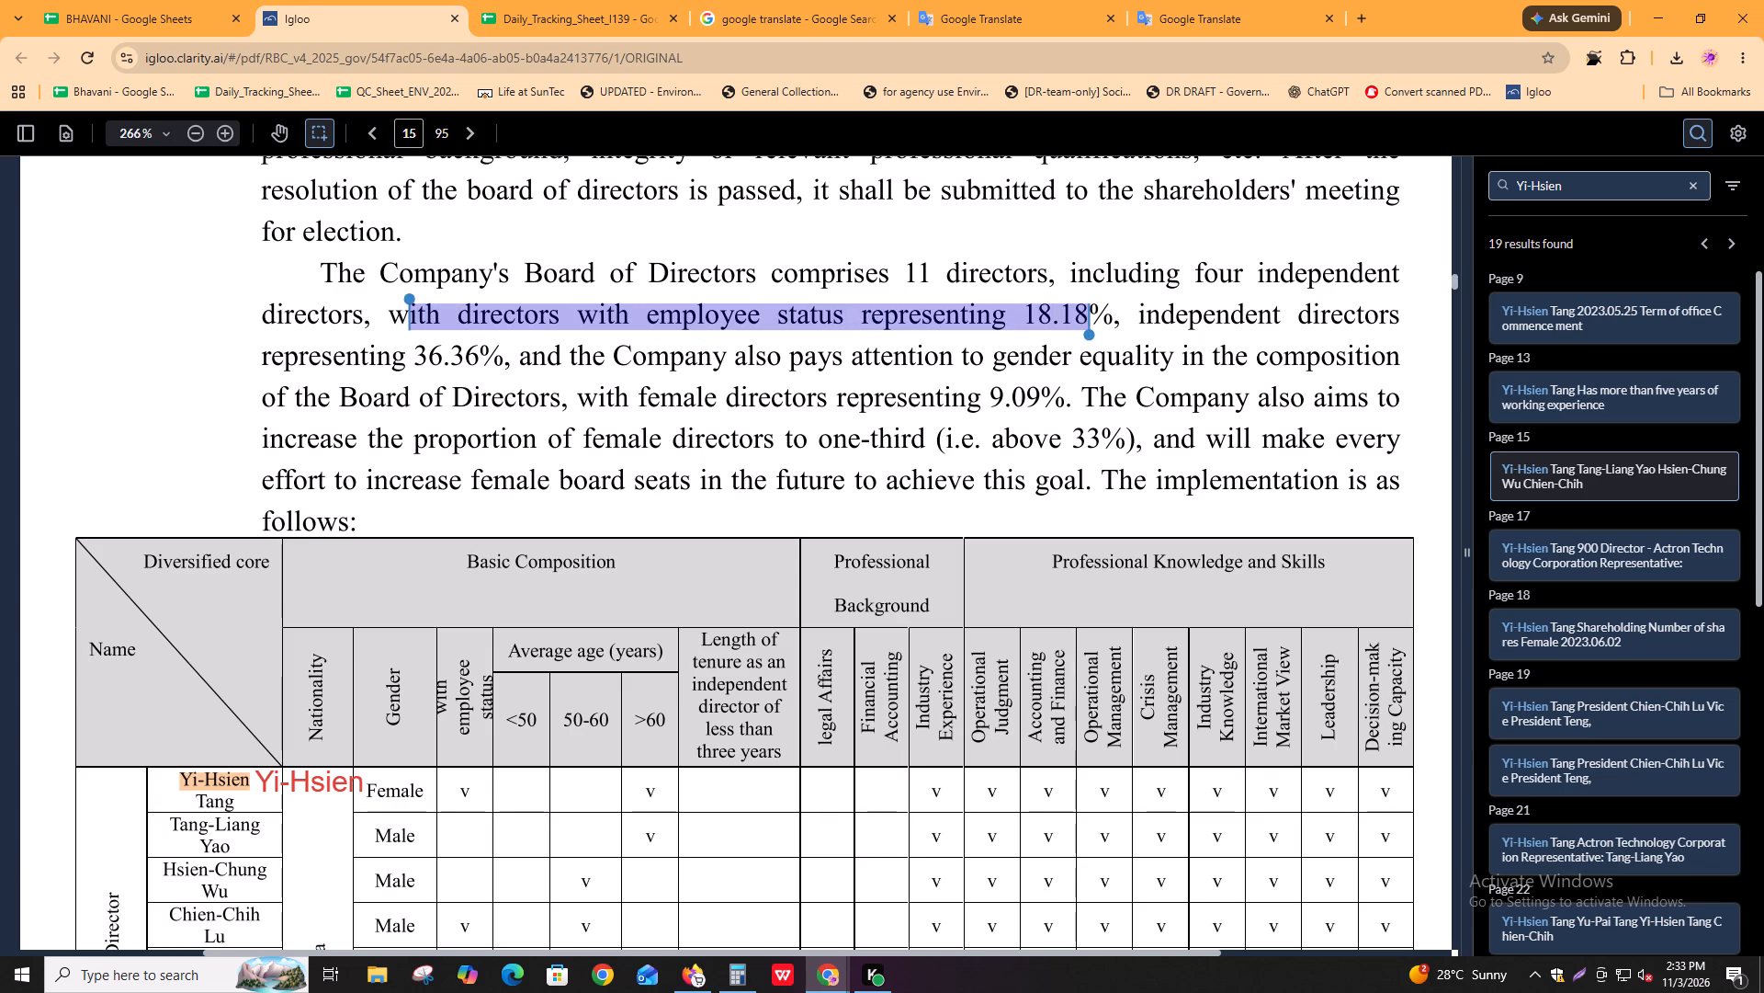
left_click(793, 291)
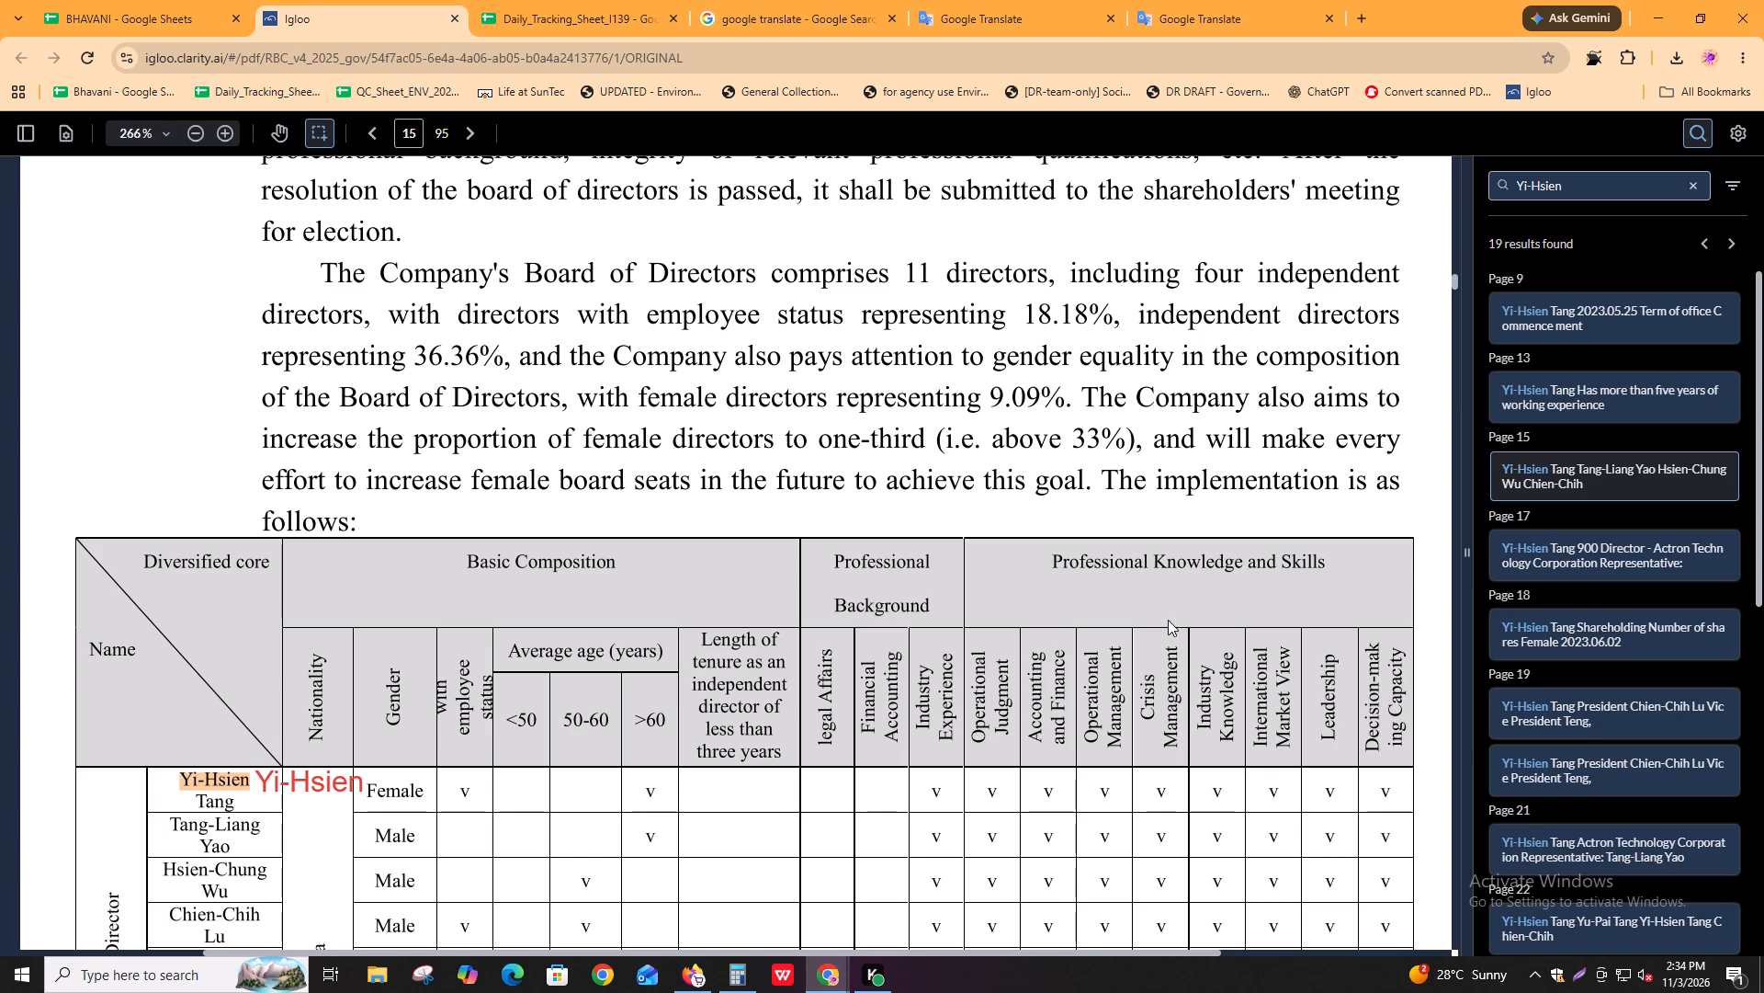
Examine the page 15 board diversity table, covering the basic composition, professional background and skills columns for all directors.
scroll(873, 591, "down", 2)
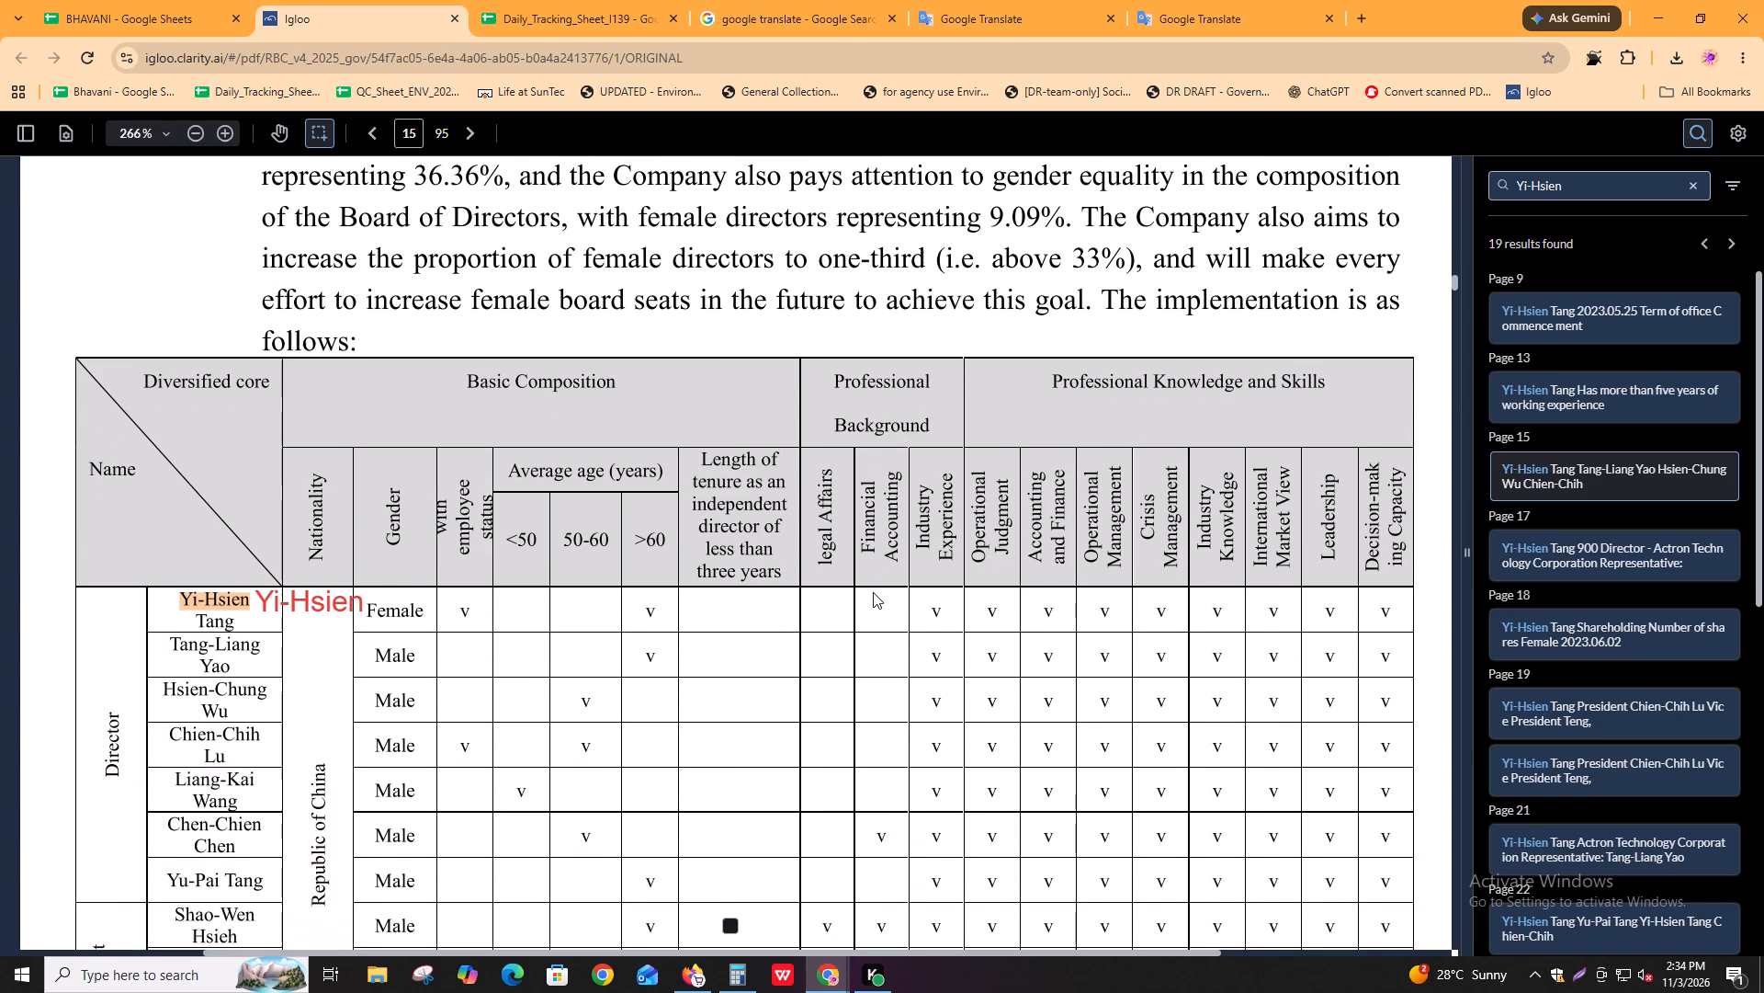
scroll(873, 592, "down", 2)
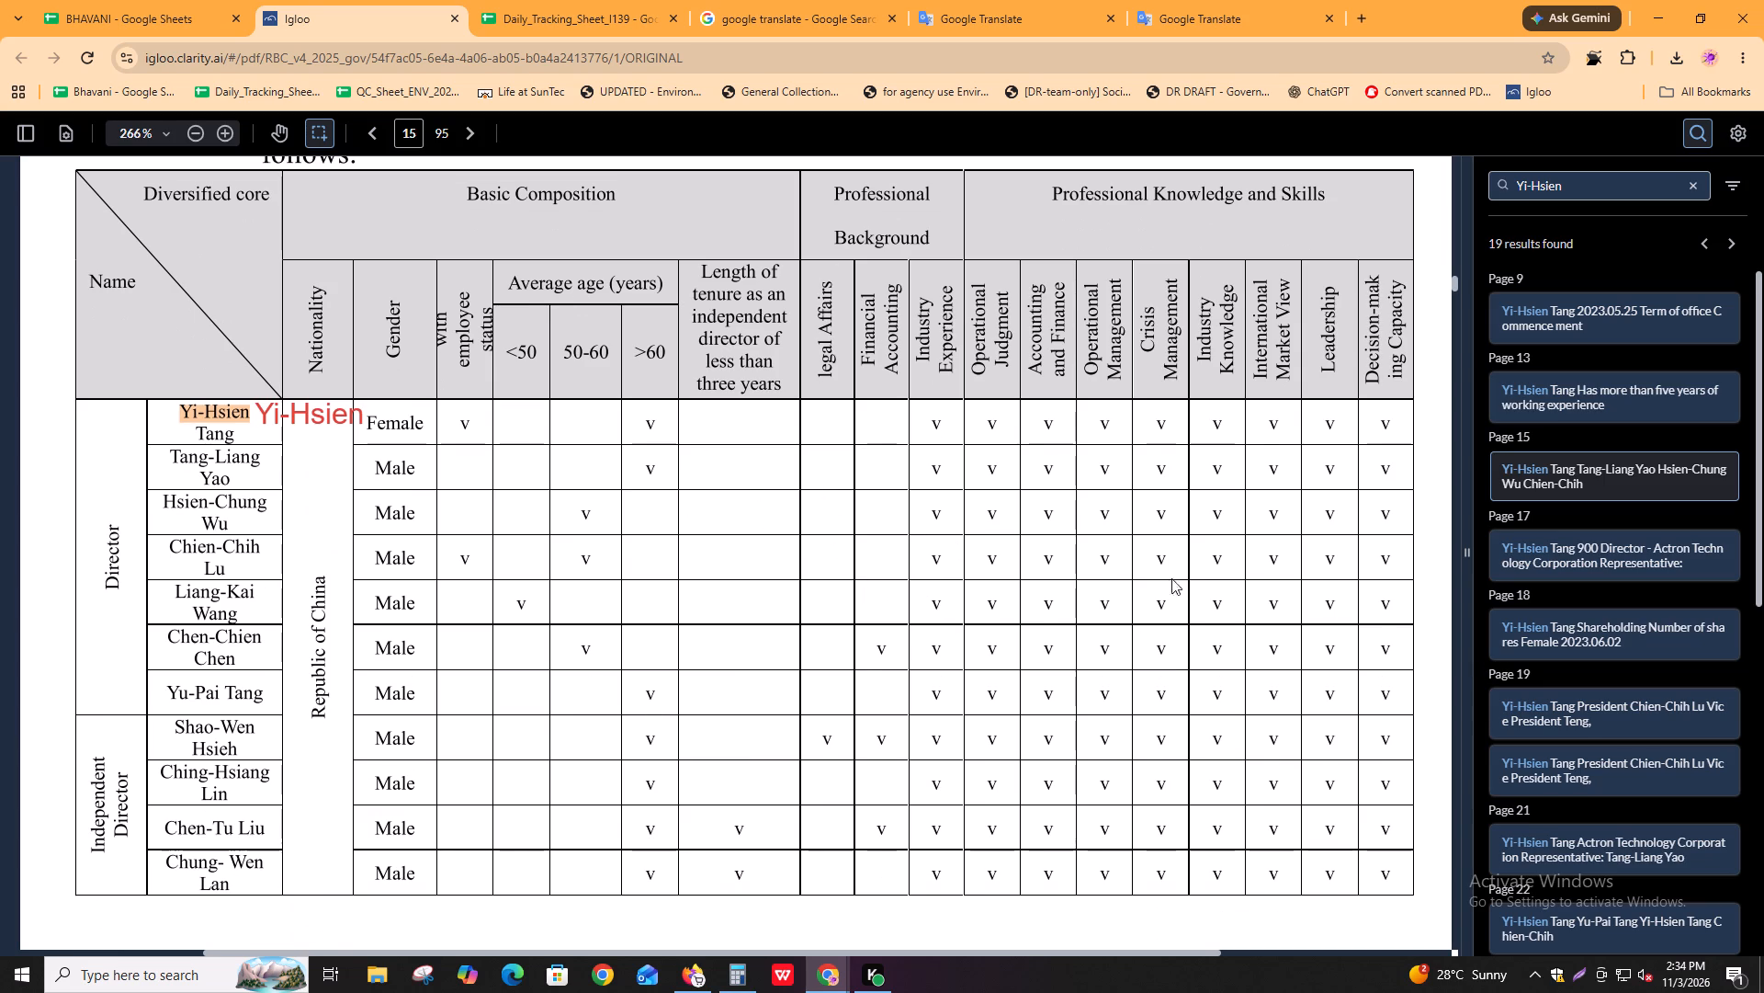
left_click_drag(1158, 606, 1177, 606)
left_click(1177, 606)
double_click(1161, 603)
left_click(1161, 603)
double_click(312, 424)
Go back to the Information on key managers table on page 18 and examine its entries, including the CEO row.
left_click(1570, 548)
left_click(1573, 633)
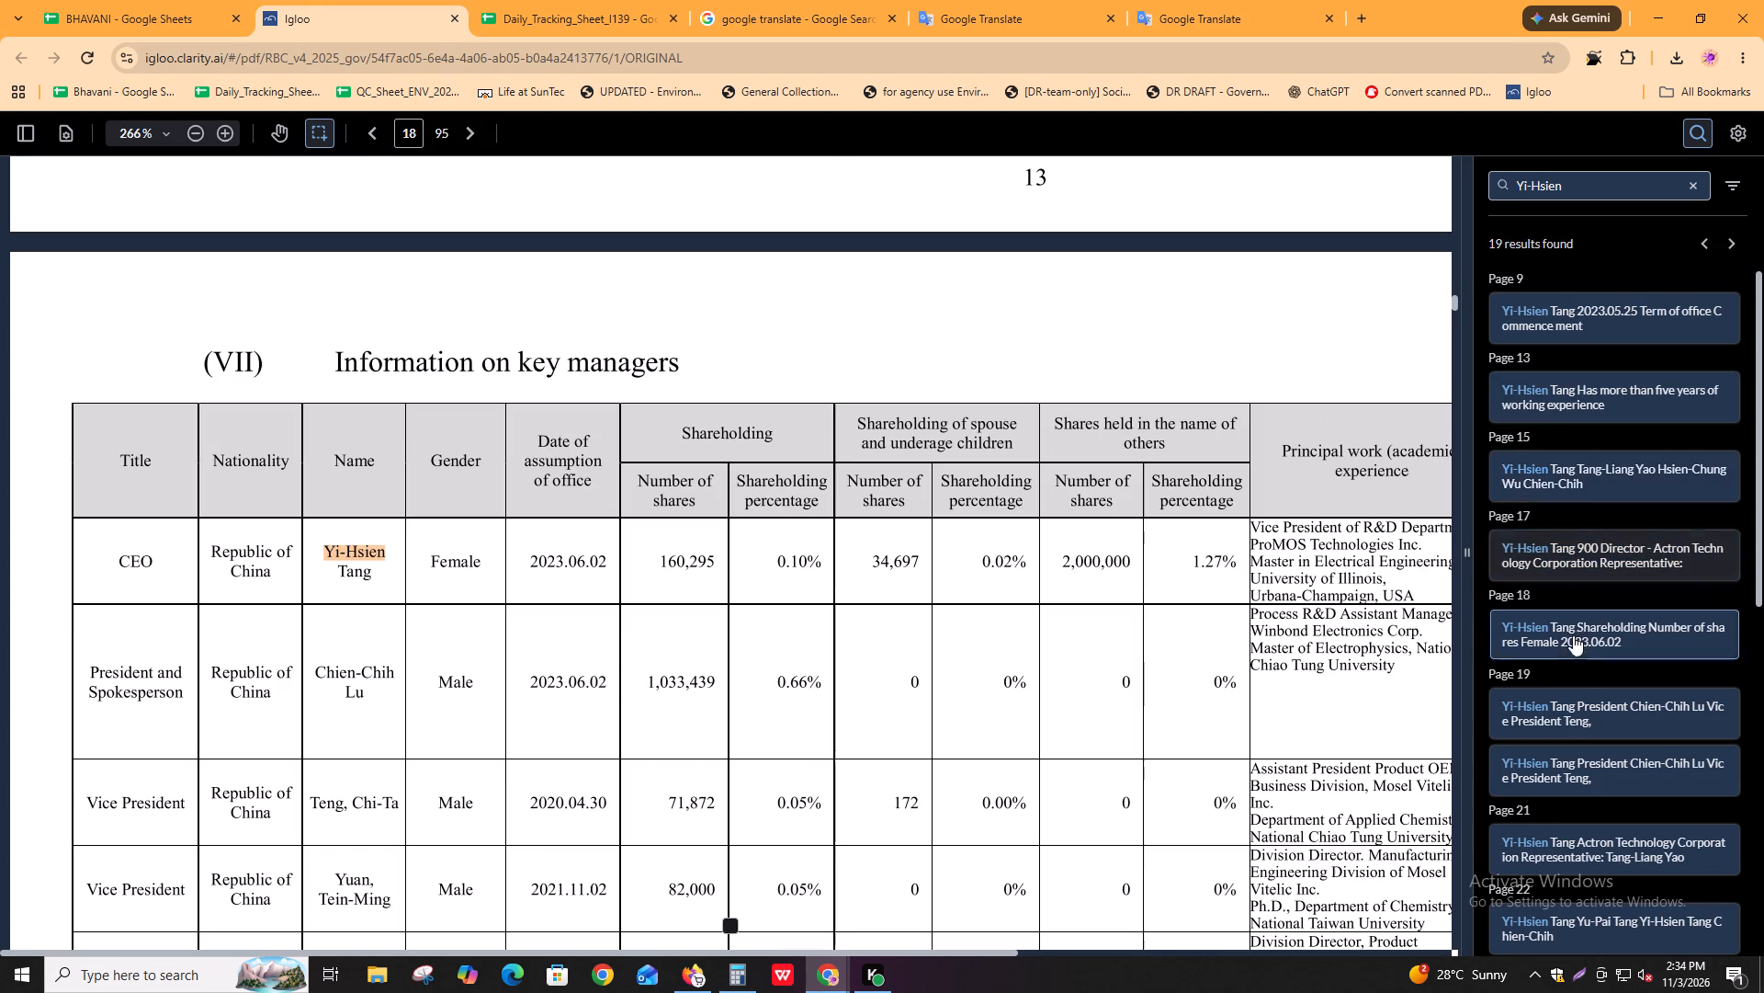
scroll(673, 632, "down", 2)
scroll(674, 625, "down", 1, "ctrl")
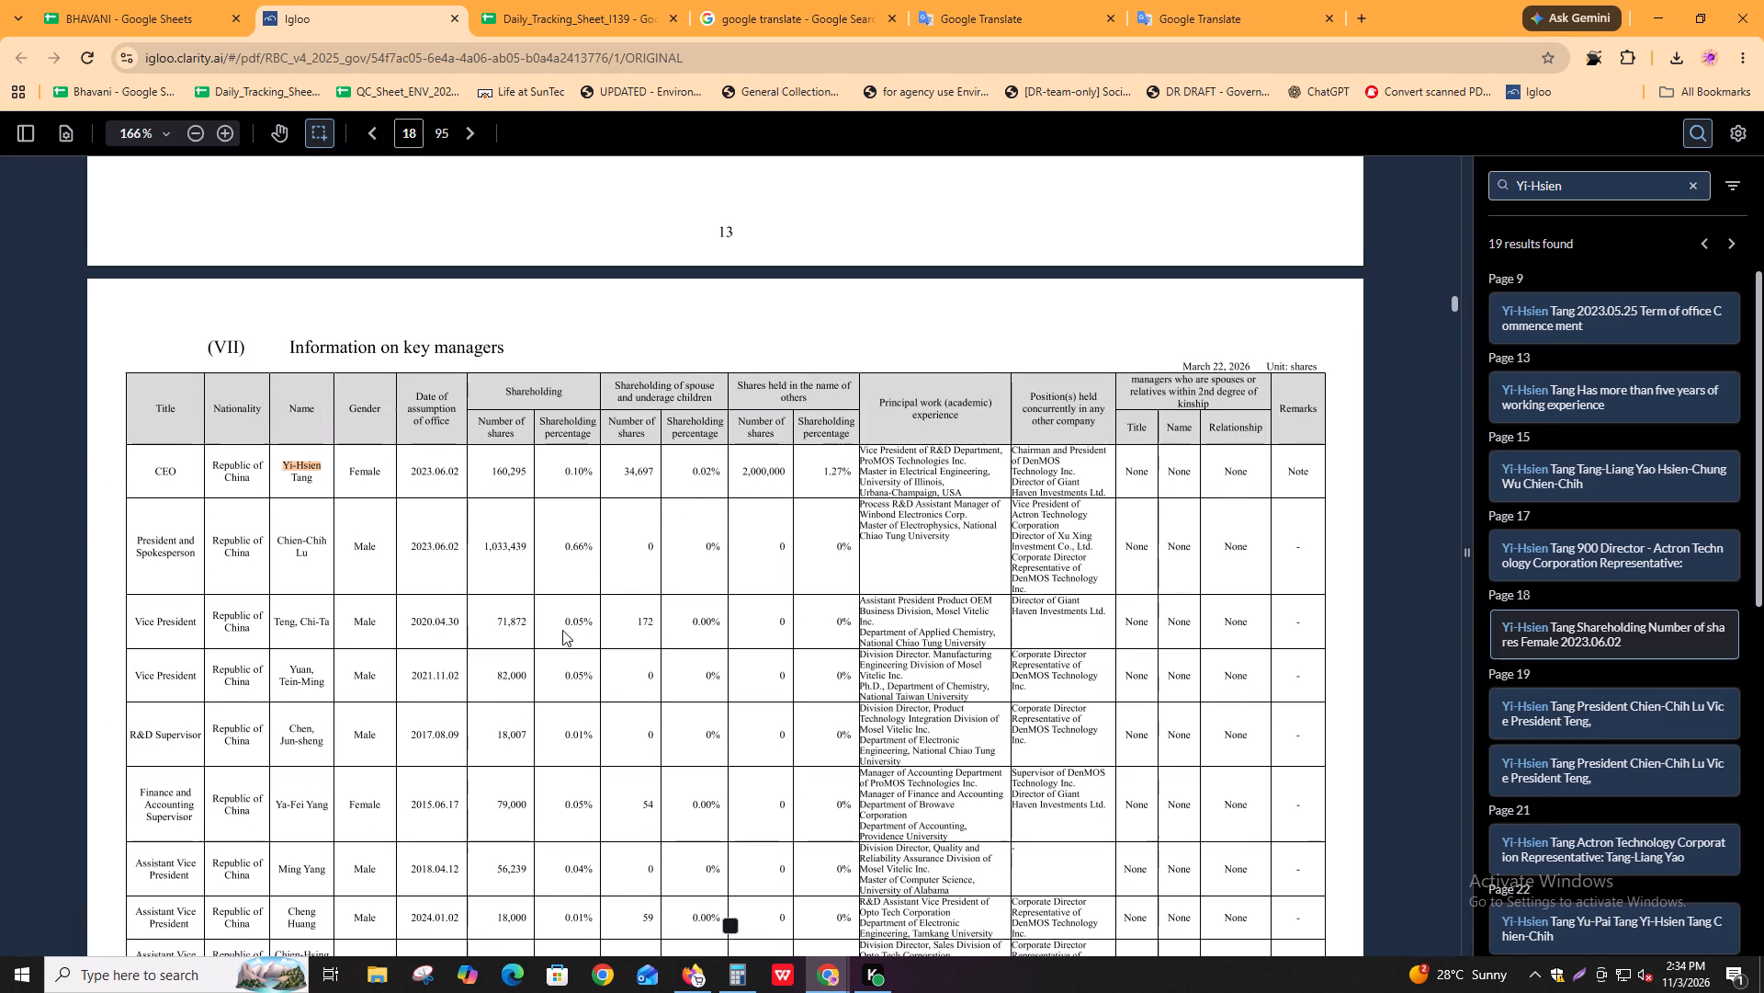
scroll(533, 637, "down", 1)
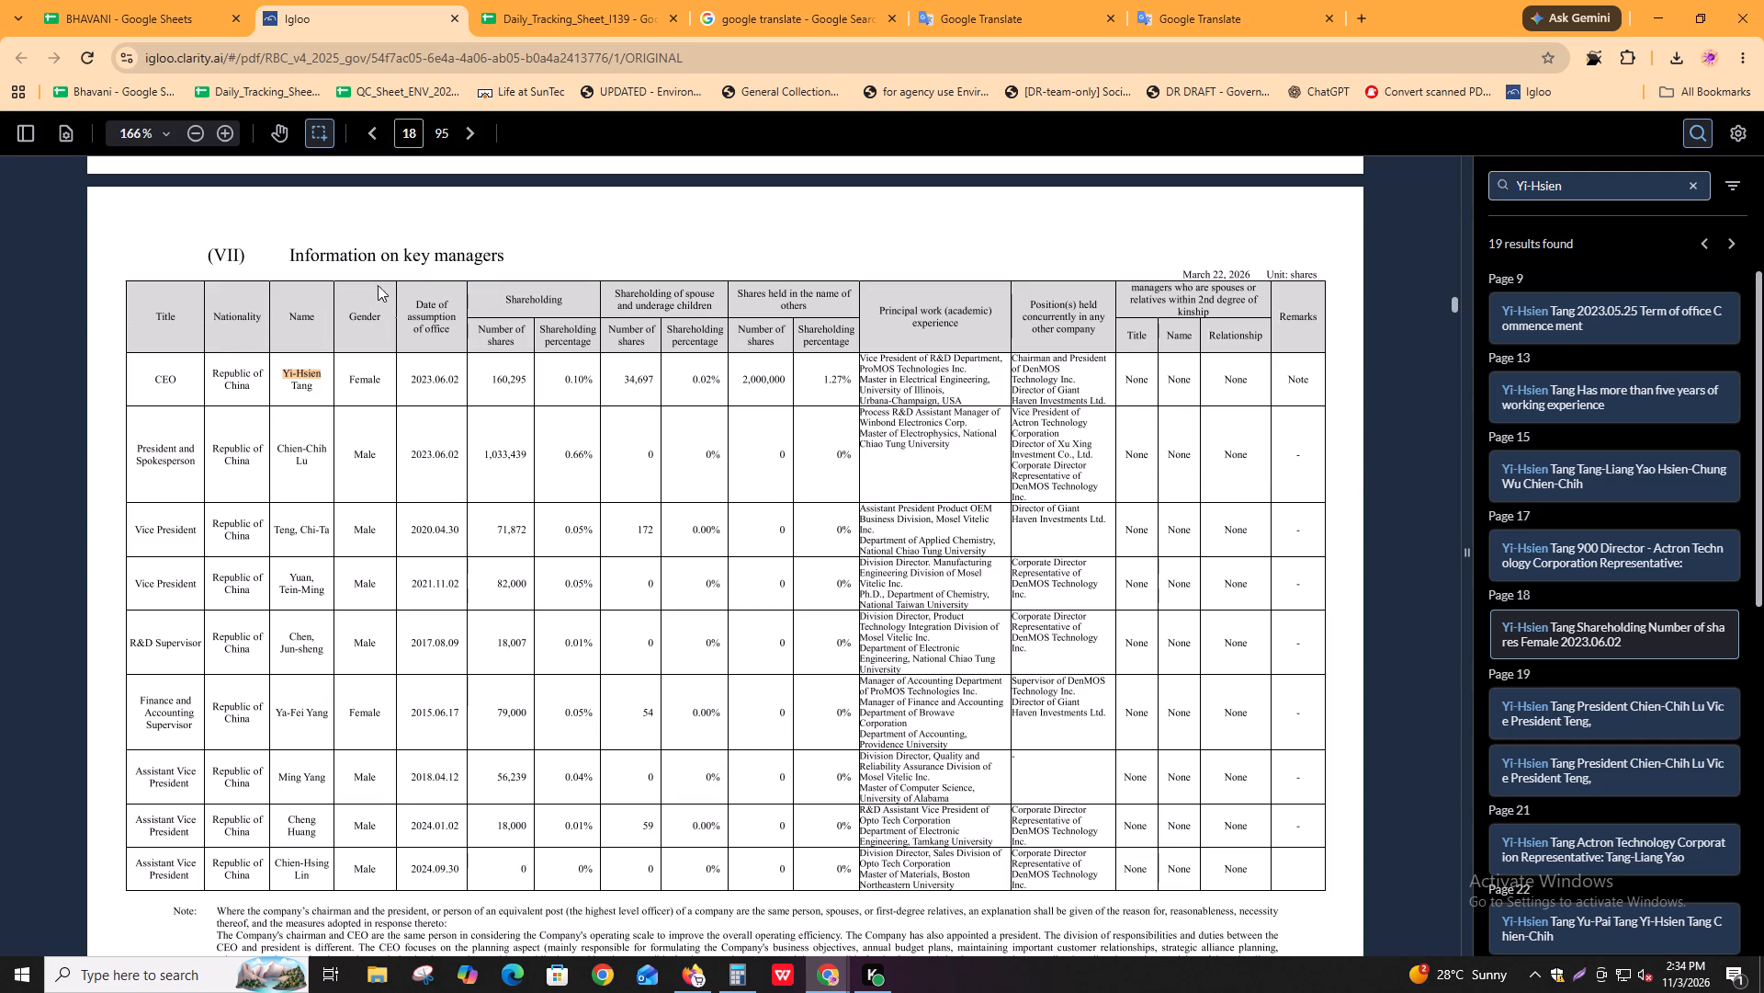
left_click_drag(390, 257, 468, 255)
left_click(468, 255)
left_click_drag(287, 370, 308, 371)
left_click(308, 371)
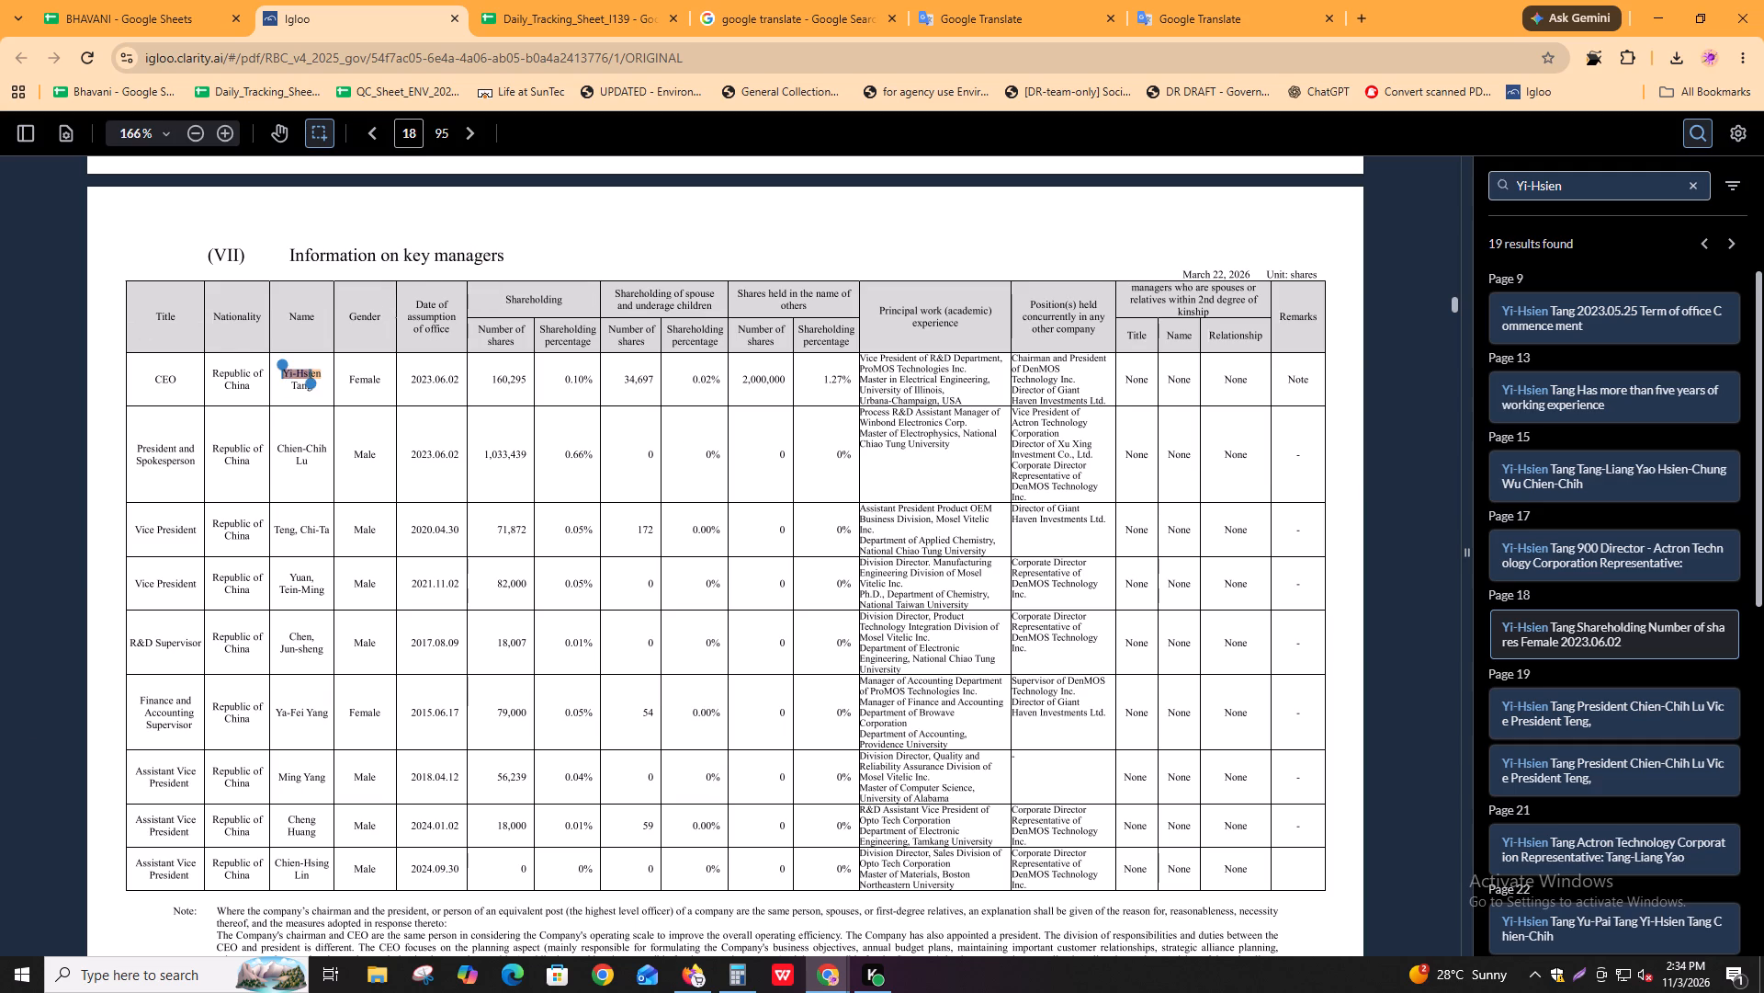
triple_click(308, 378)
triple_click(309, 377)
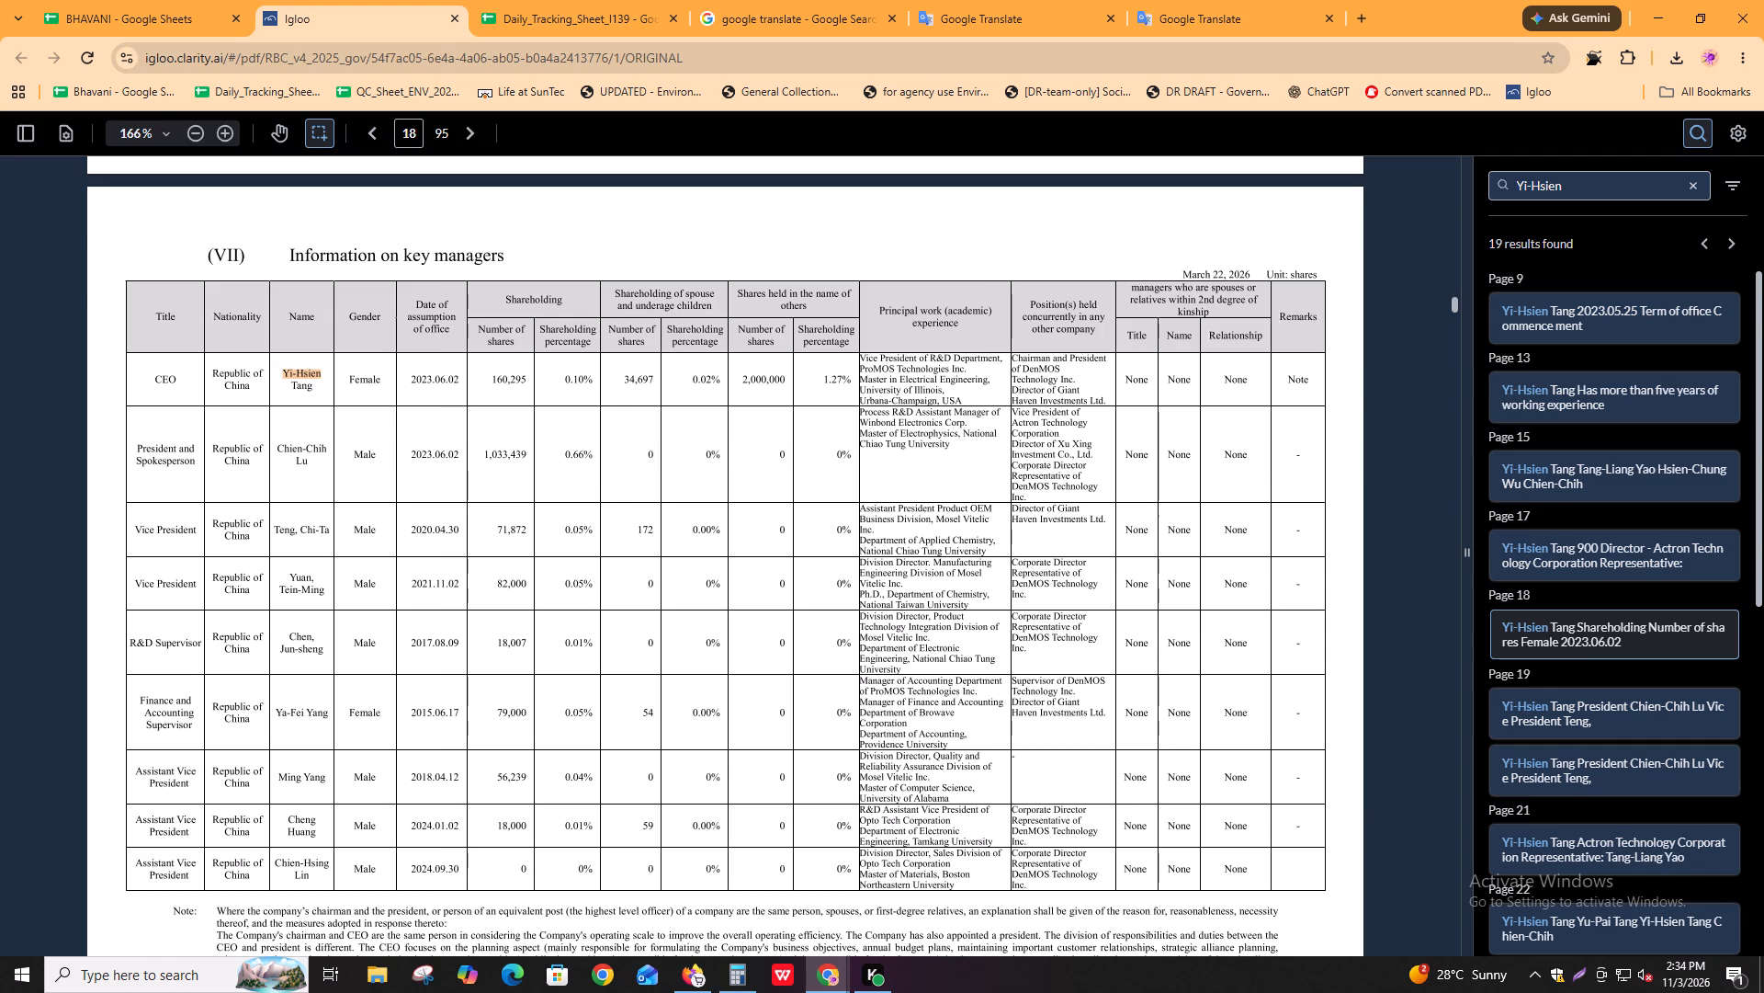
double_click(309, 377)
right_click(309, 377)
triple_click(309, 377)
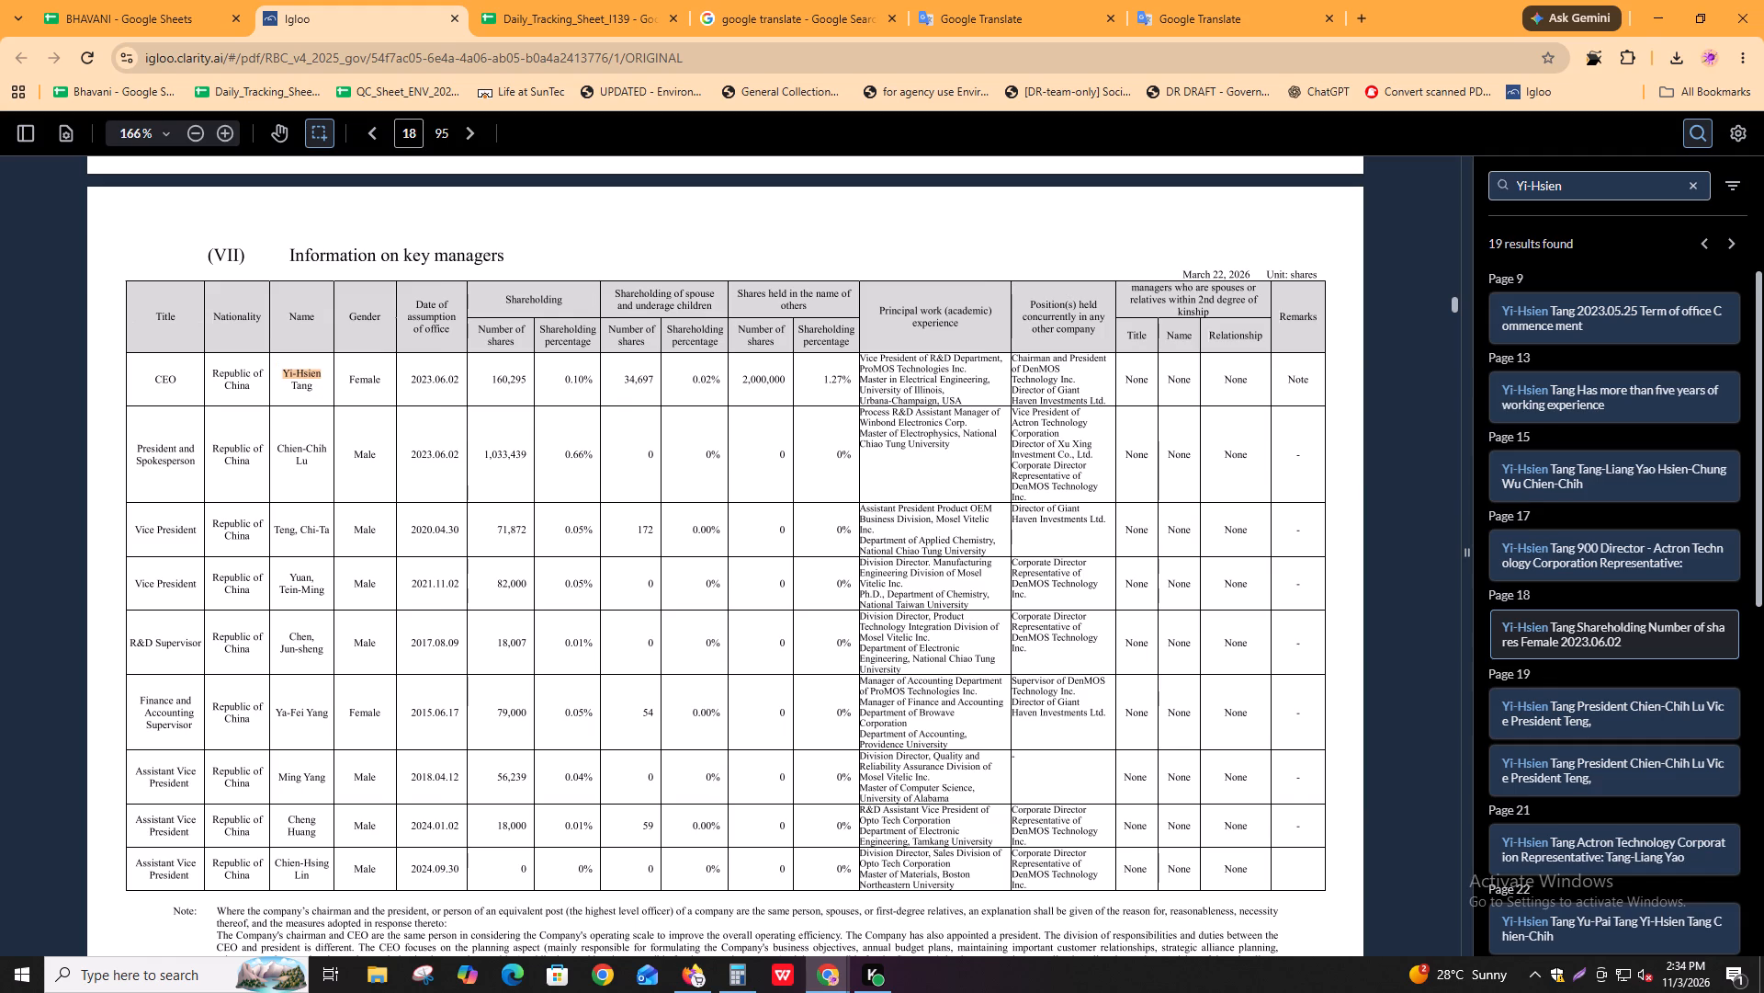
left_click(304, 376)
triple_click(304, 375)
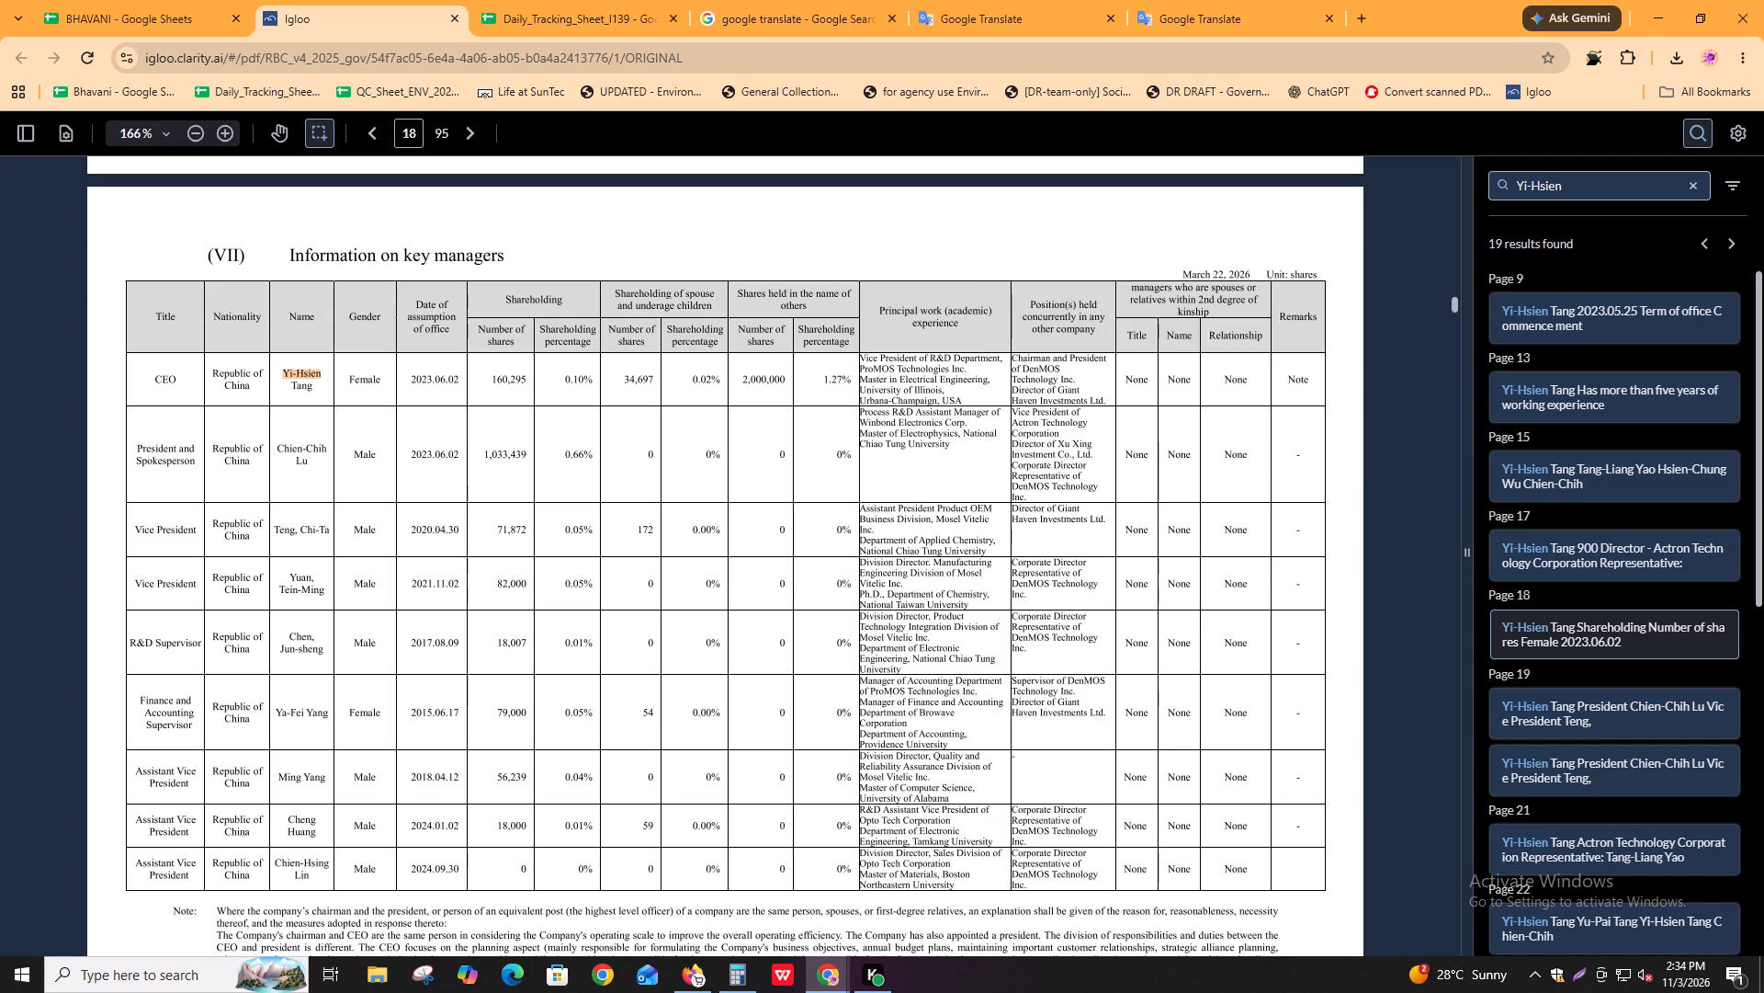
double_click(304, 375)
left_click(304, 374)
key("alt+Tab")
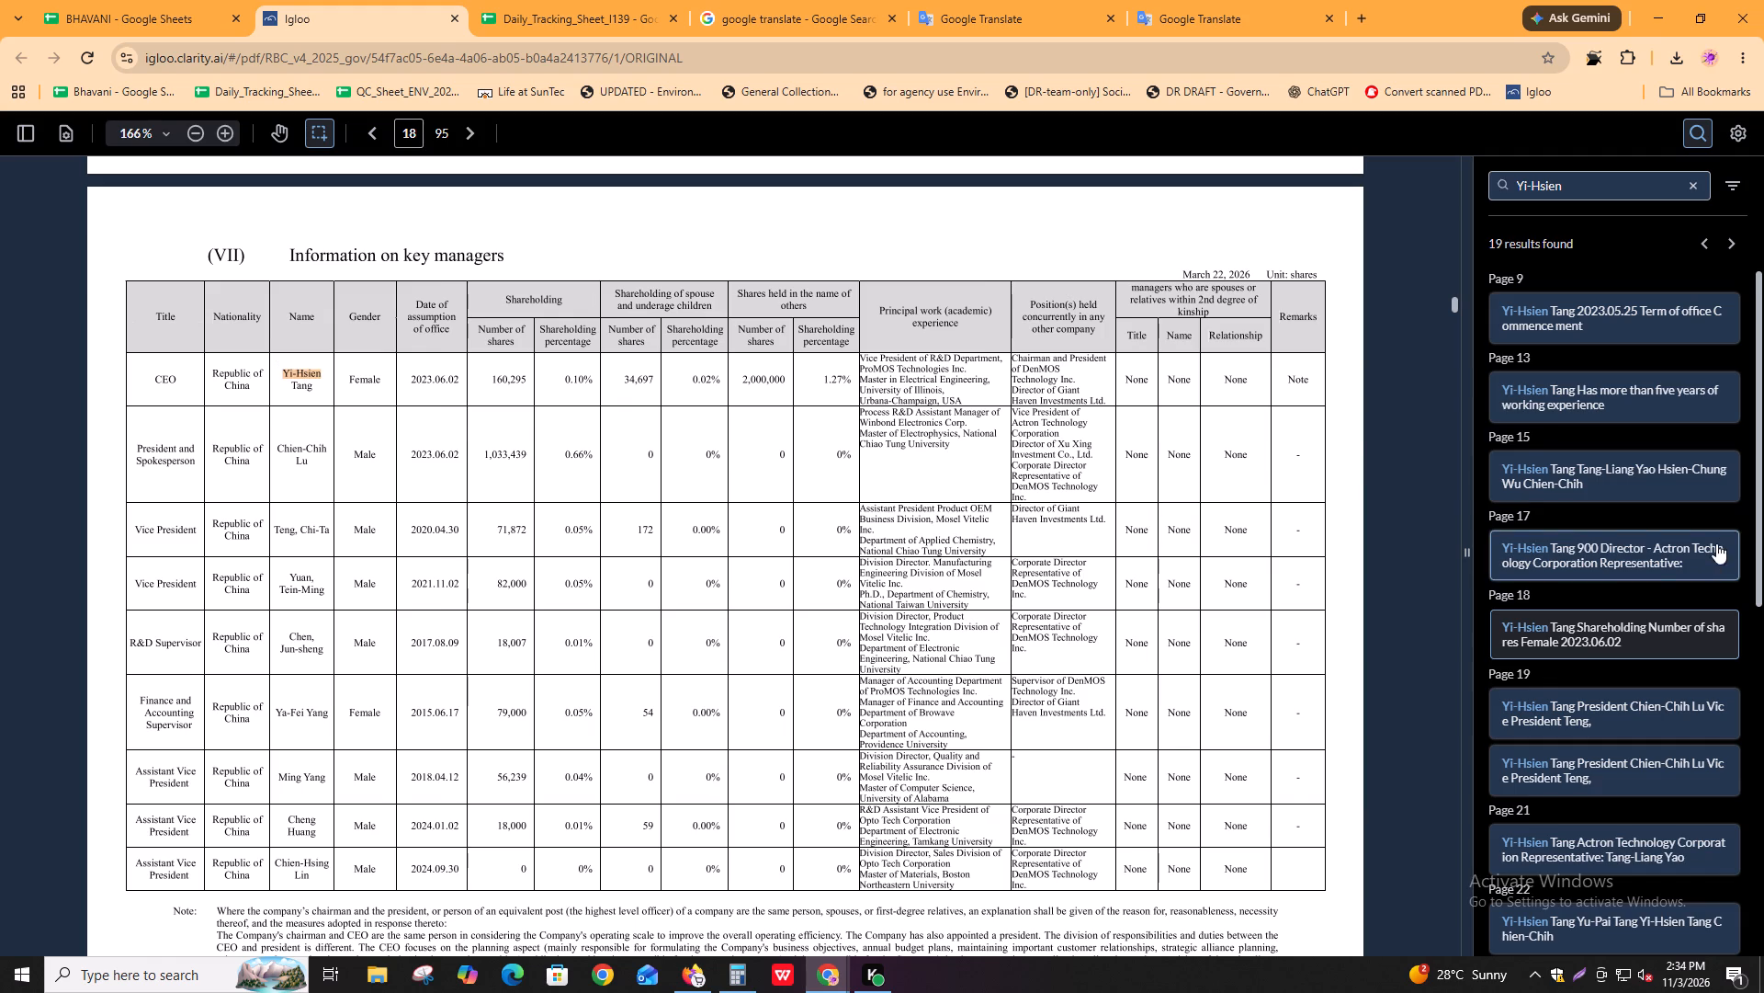
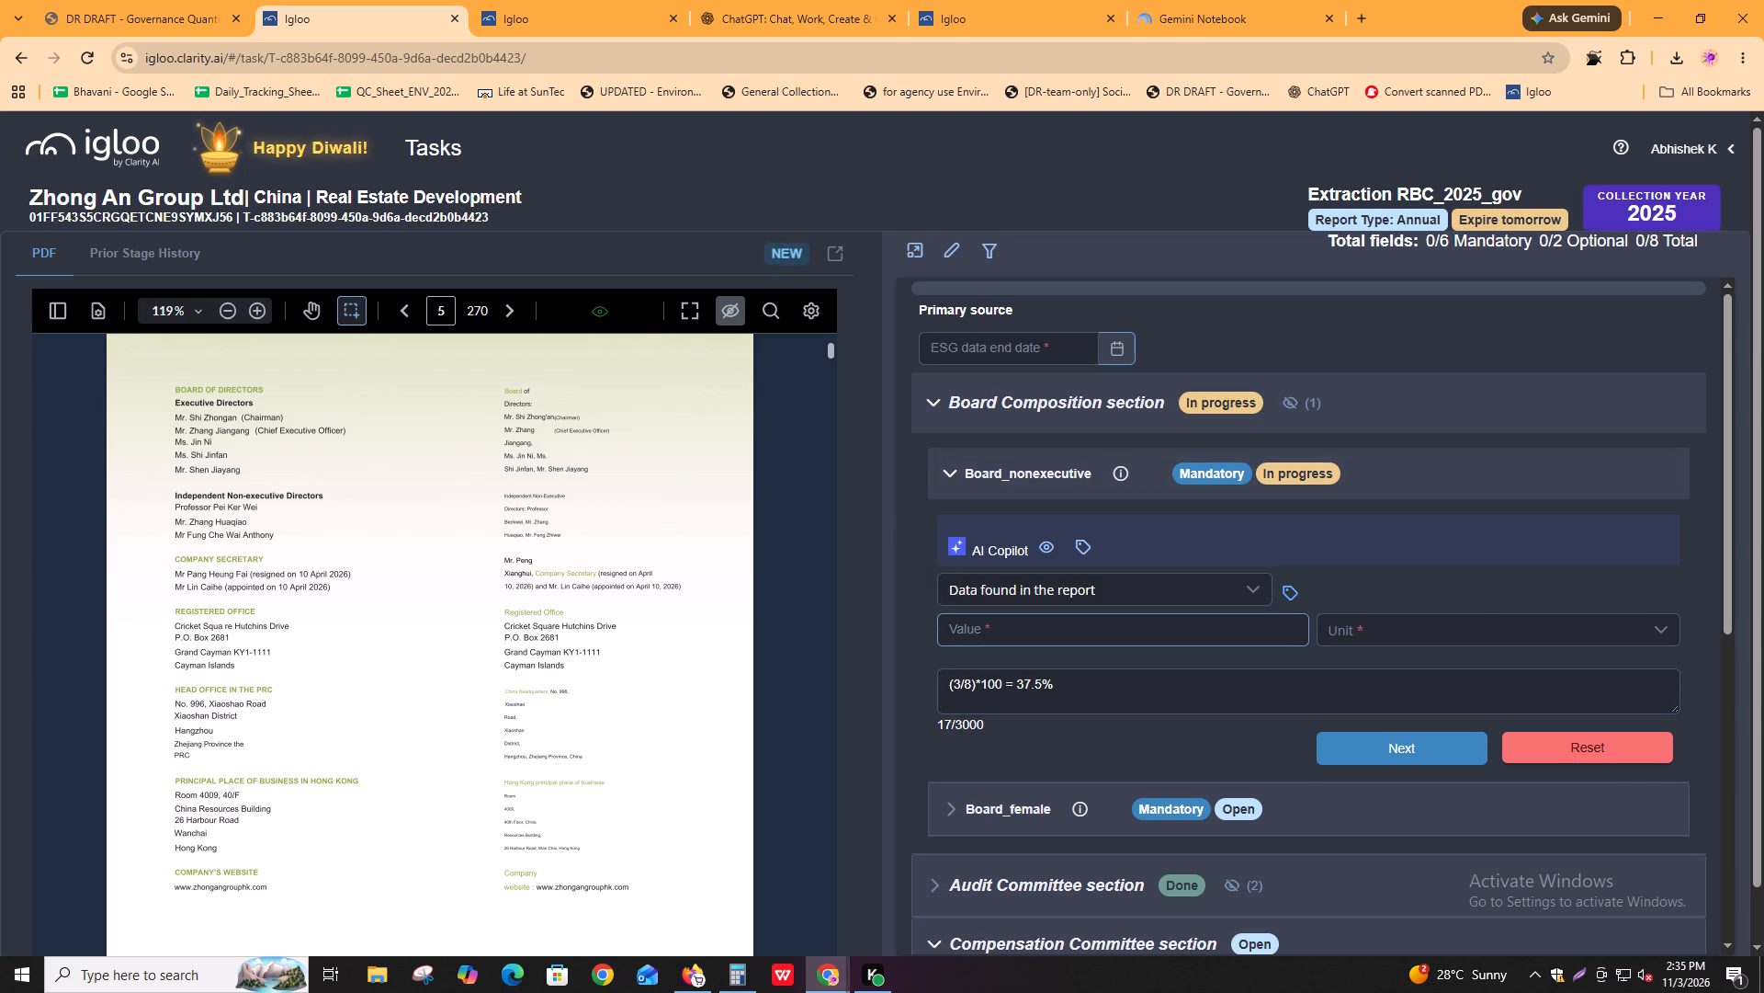
Enter 37.5 as the Board_nonexecutive value and set its unit to %.
key("ctrl+v")
left_click(1349, 627)
left_click(1346, 664)
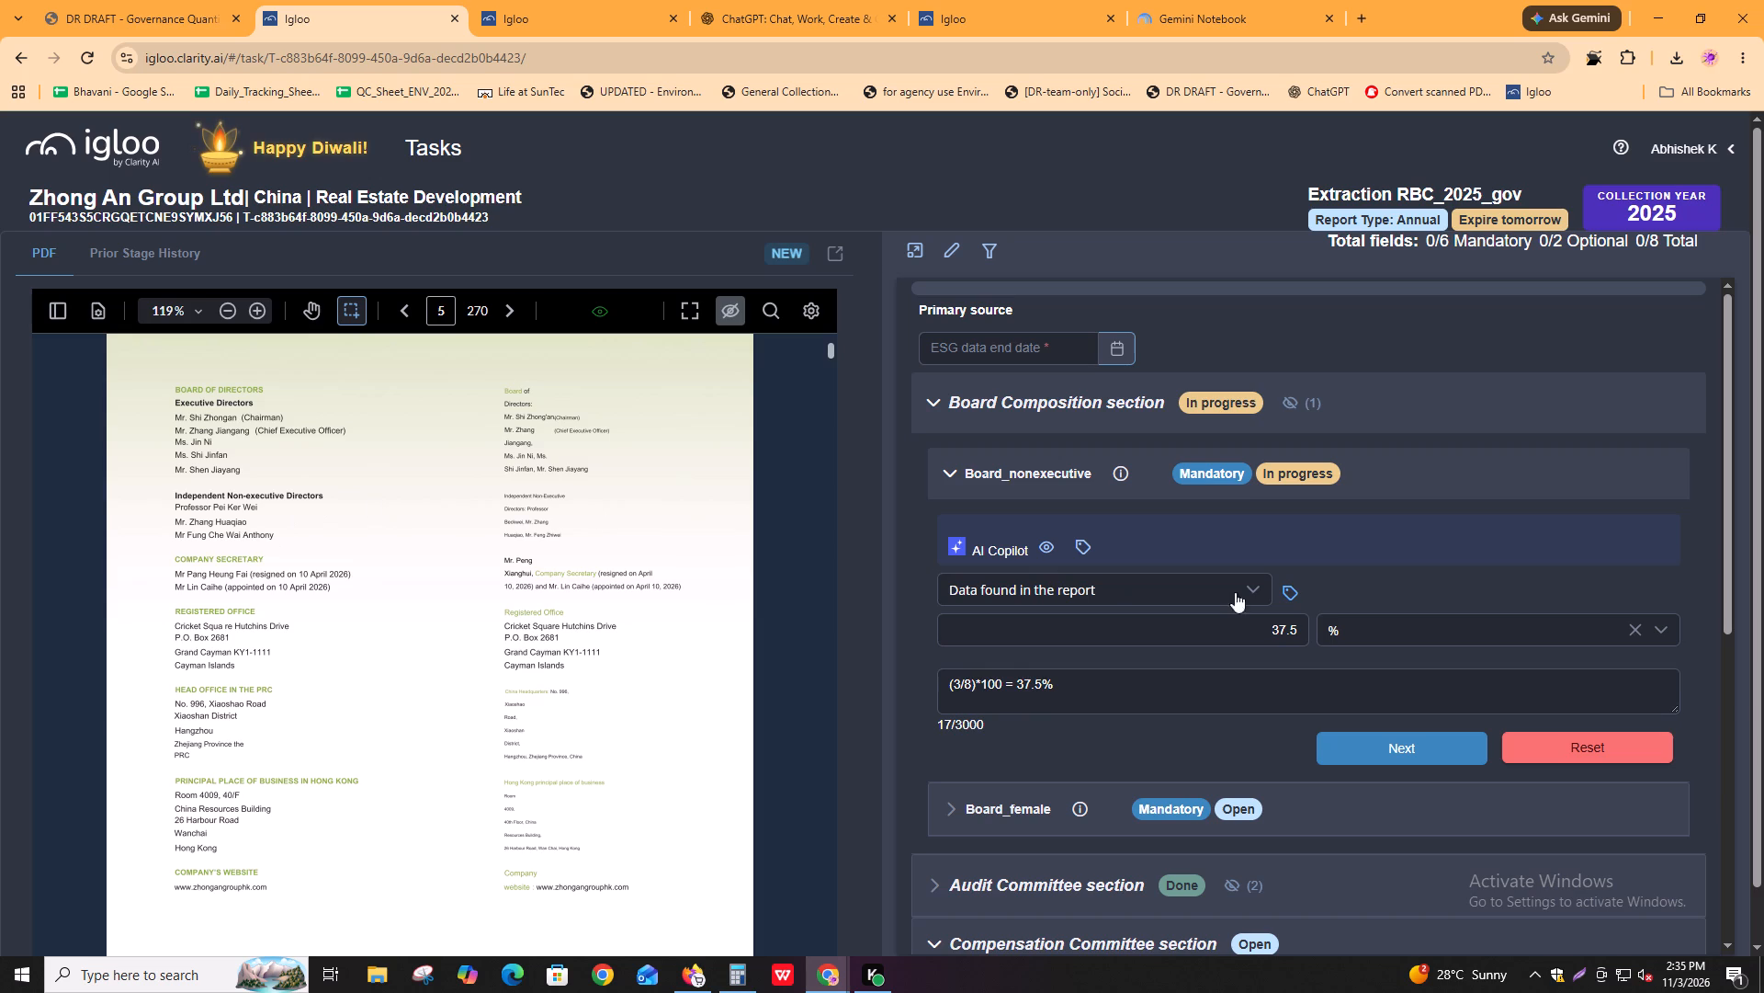
Start tagging the source evidence for Board_nonexecutive on page 5 of the report.
left_click(1290, 587)
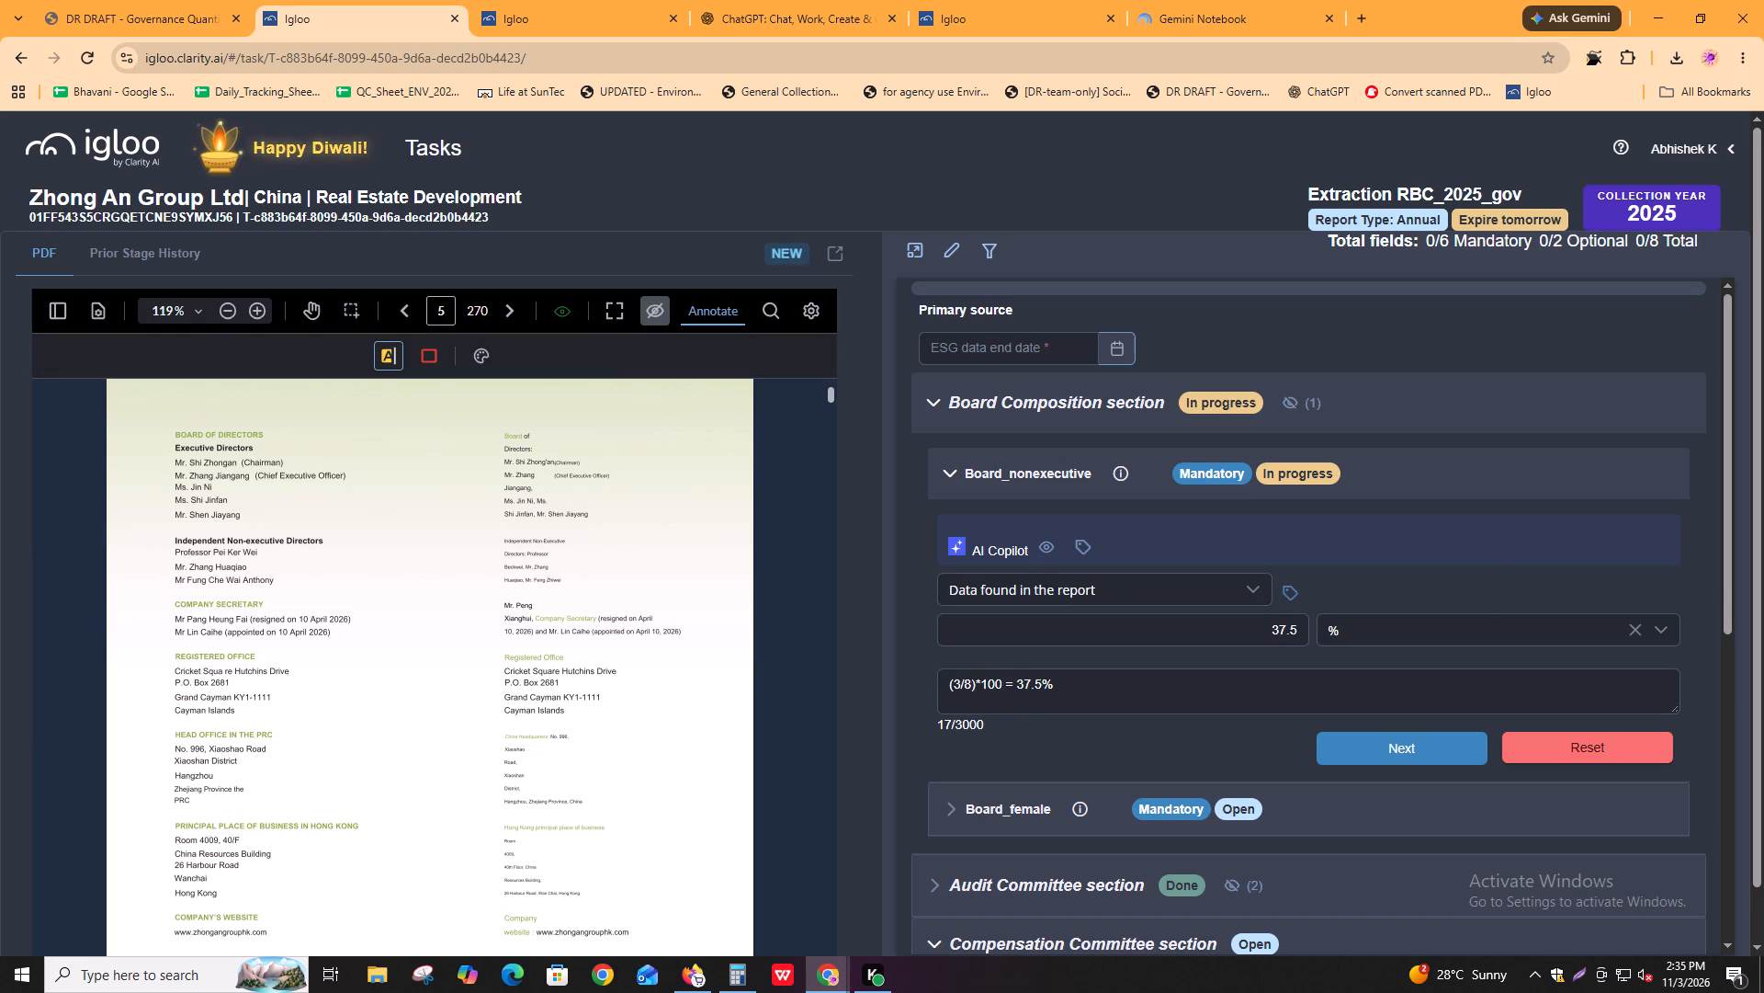
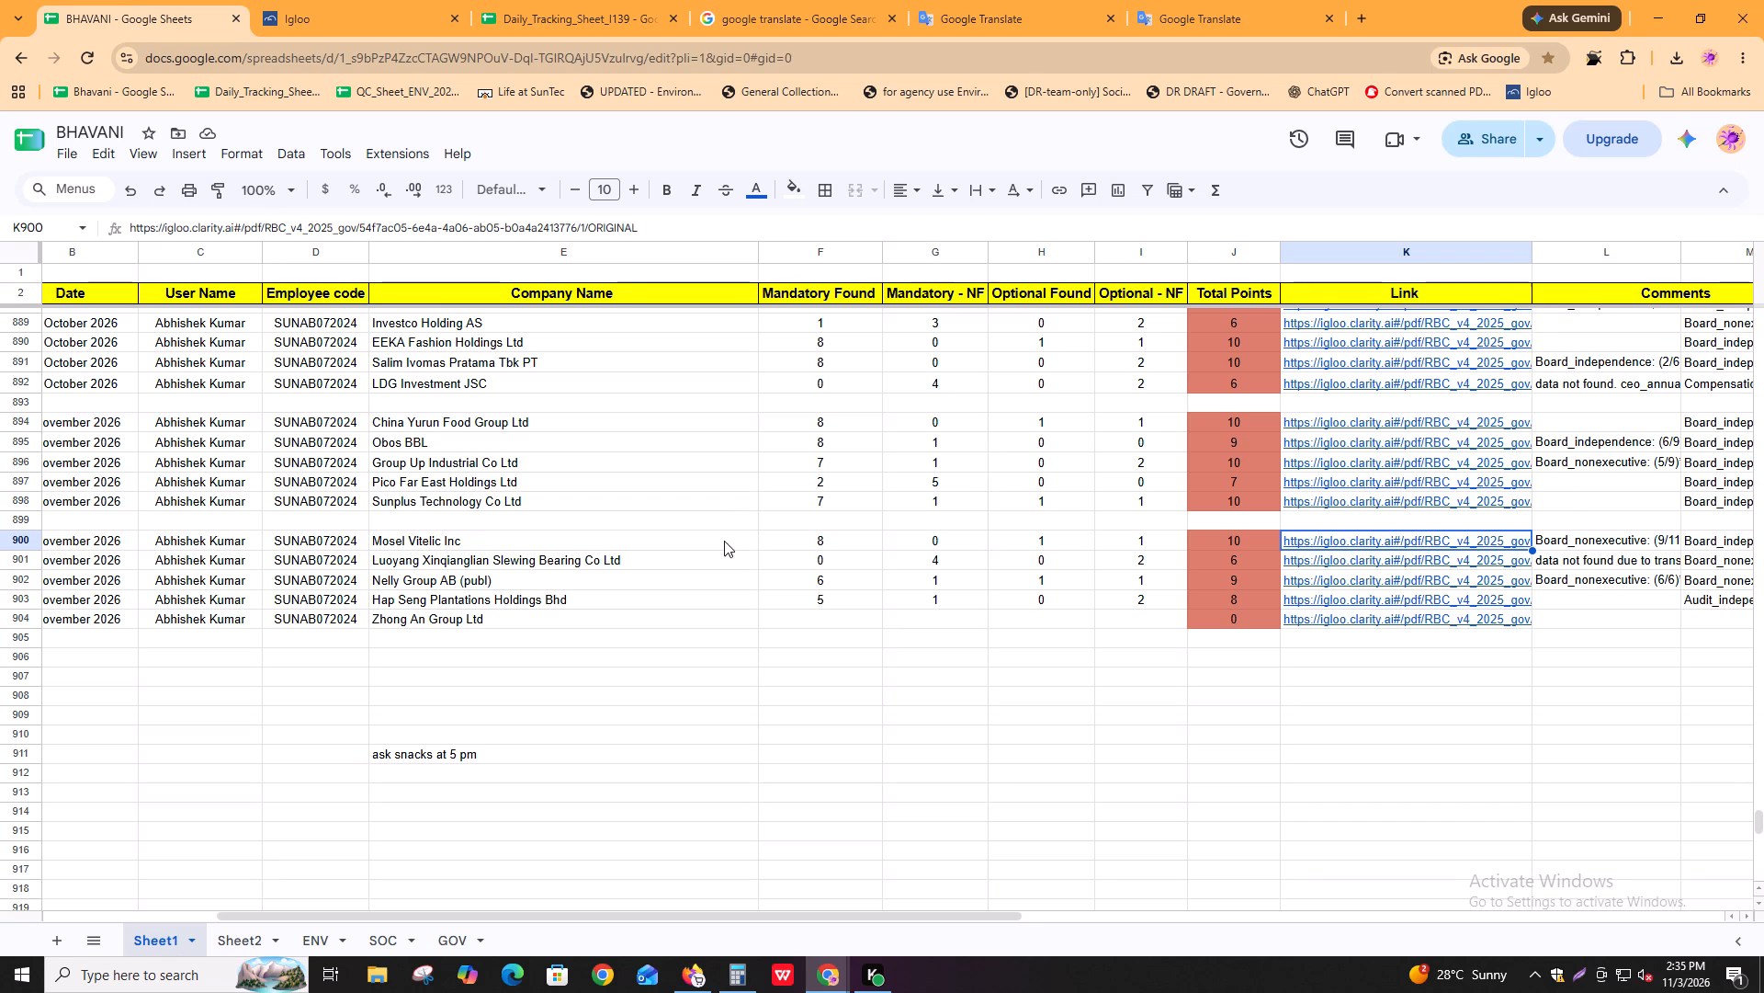
Switch to the downloaded report PDF and review the "Non-executive" mentions in the Corporate Governance Report's board and independent director sections.
left_click(1191, 505, "alt")
key("ctrl+f")
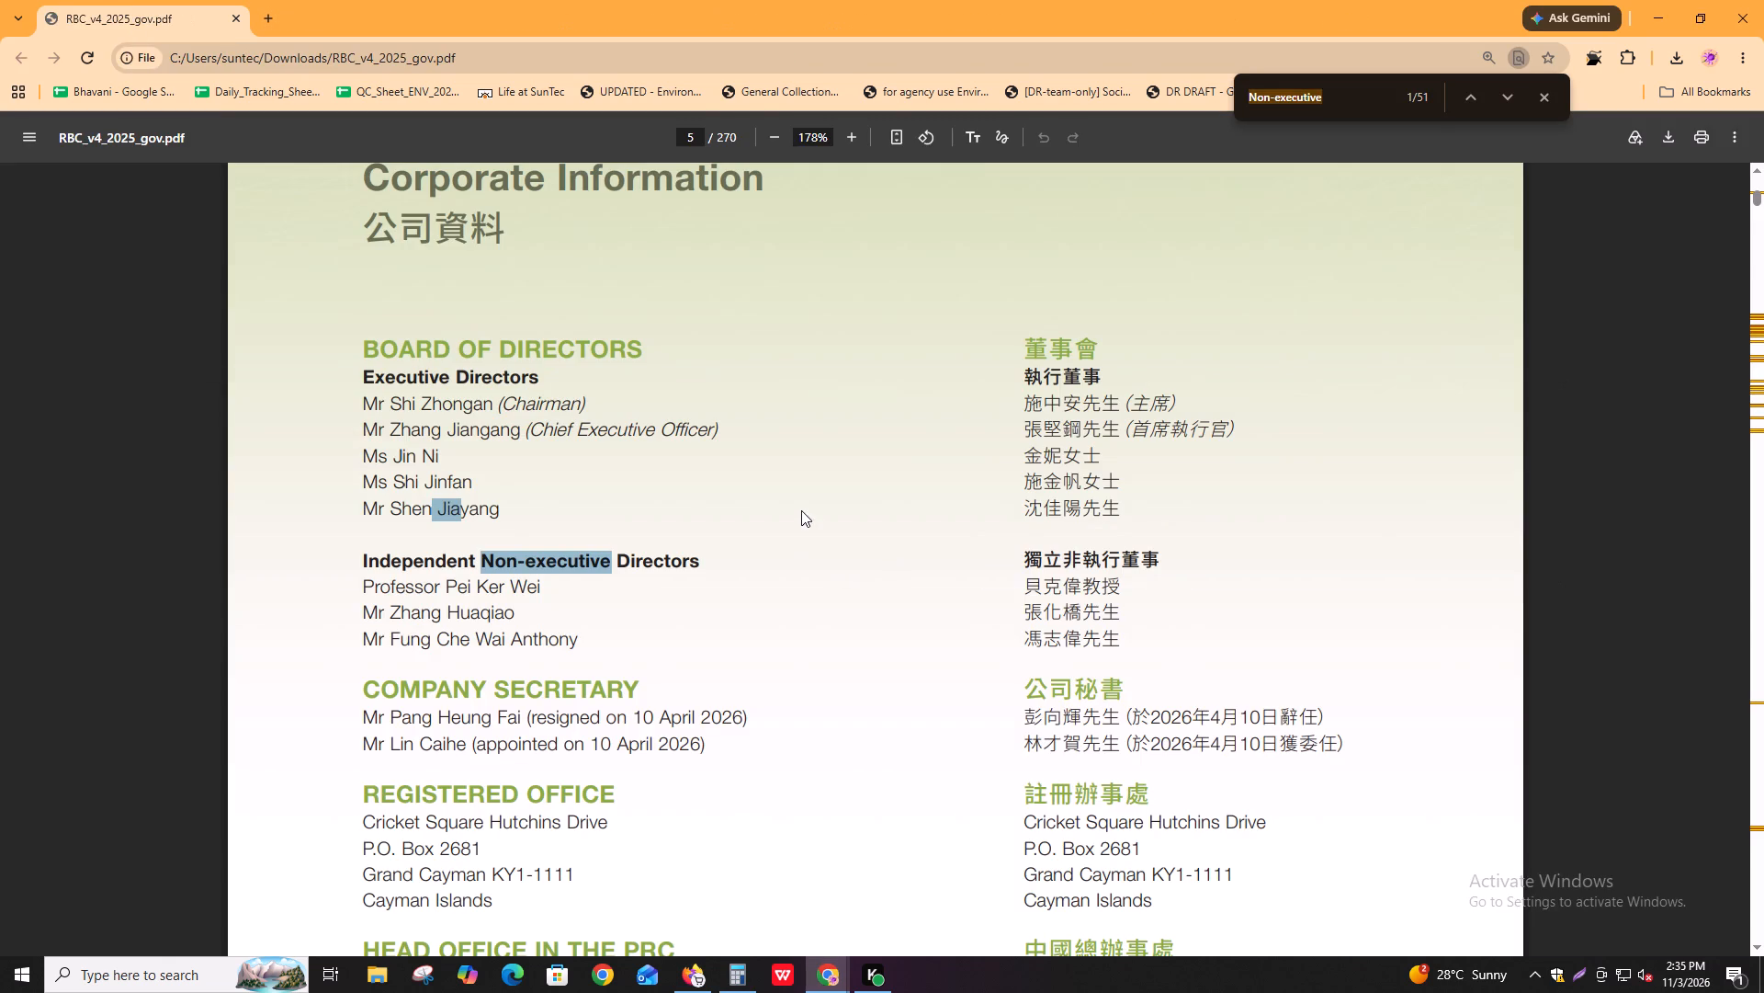
key("Return")
key("Return")
key("Return")
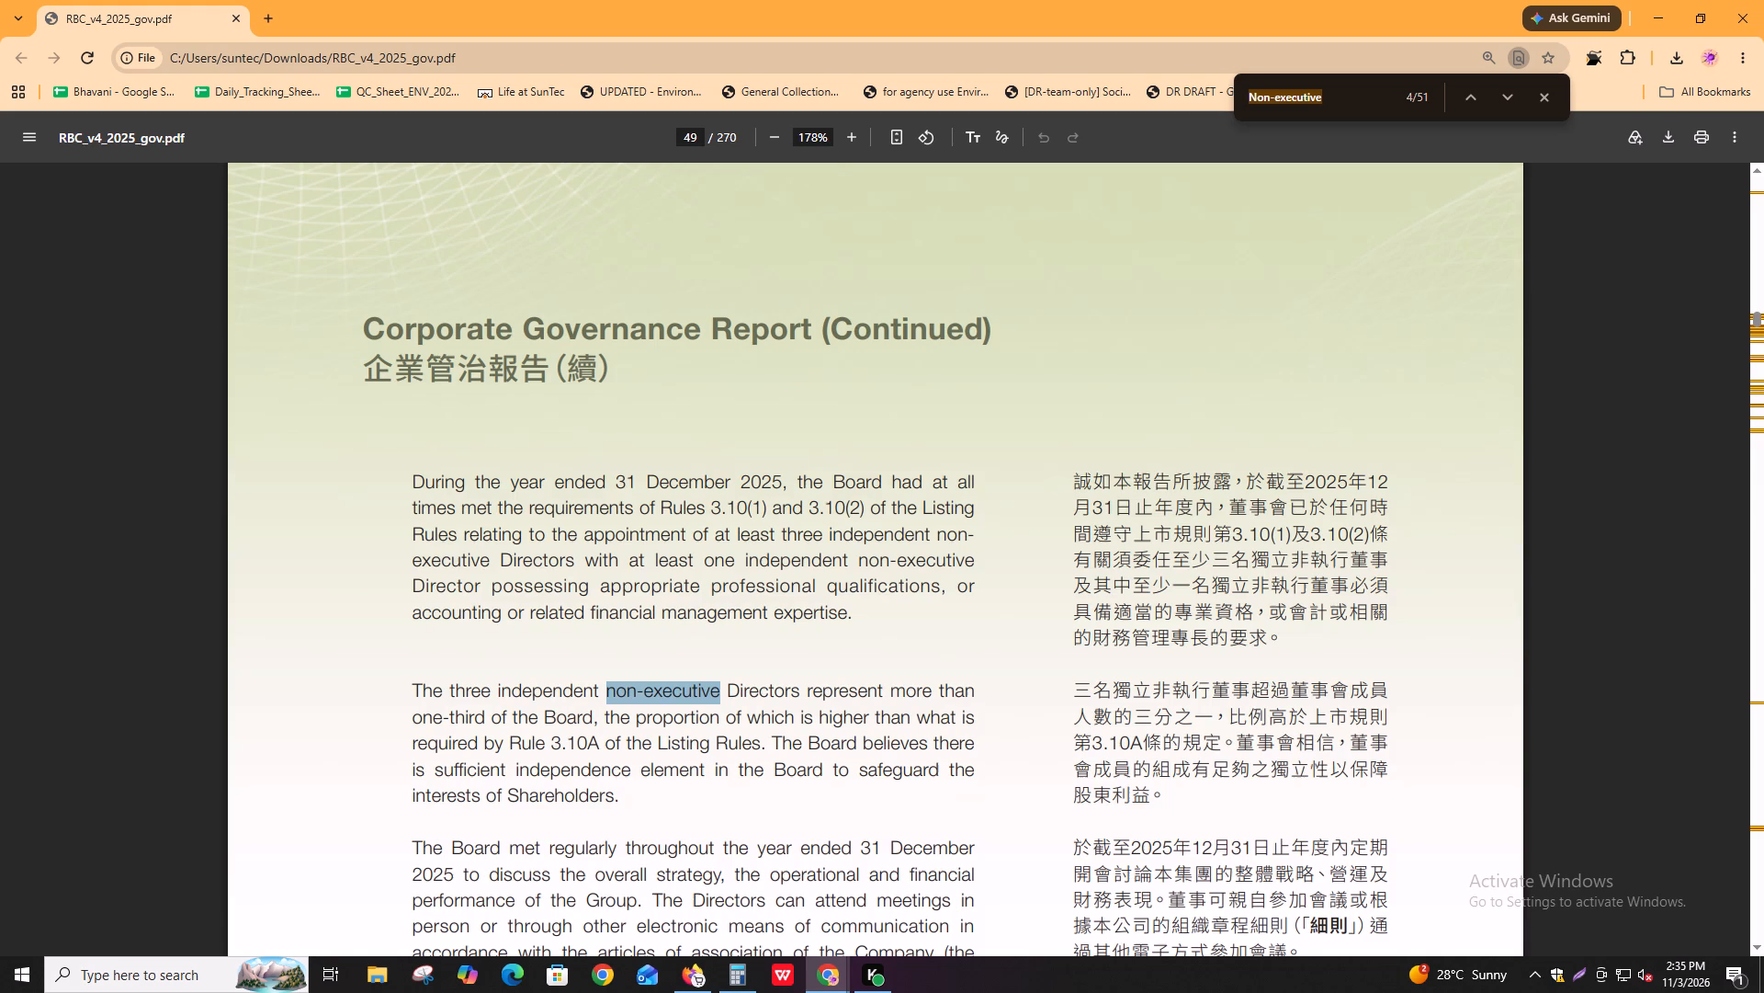
key("shift+Return")
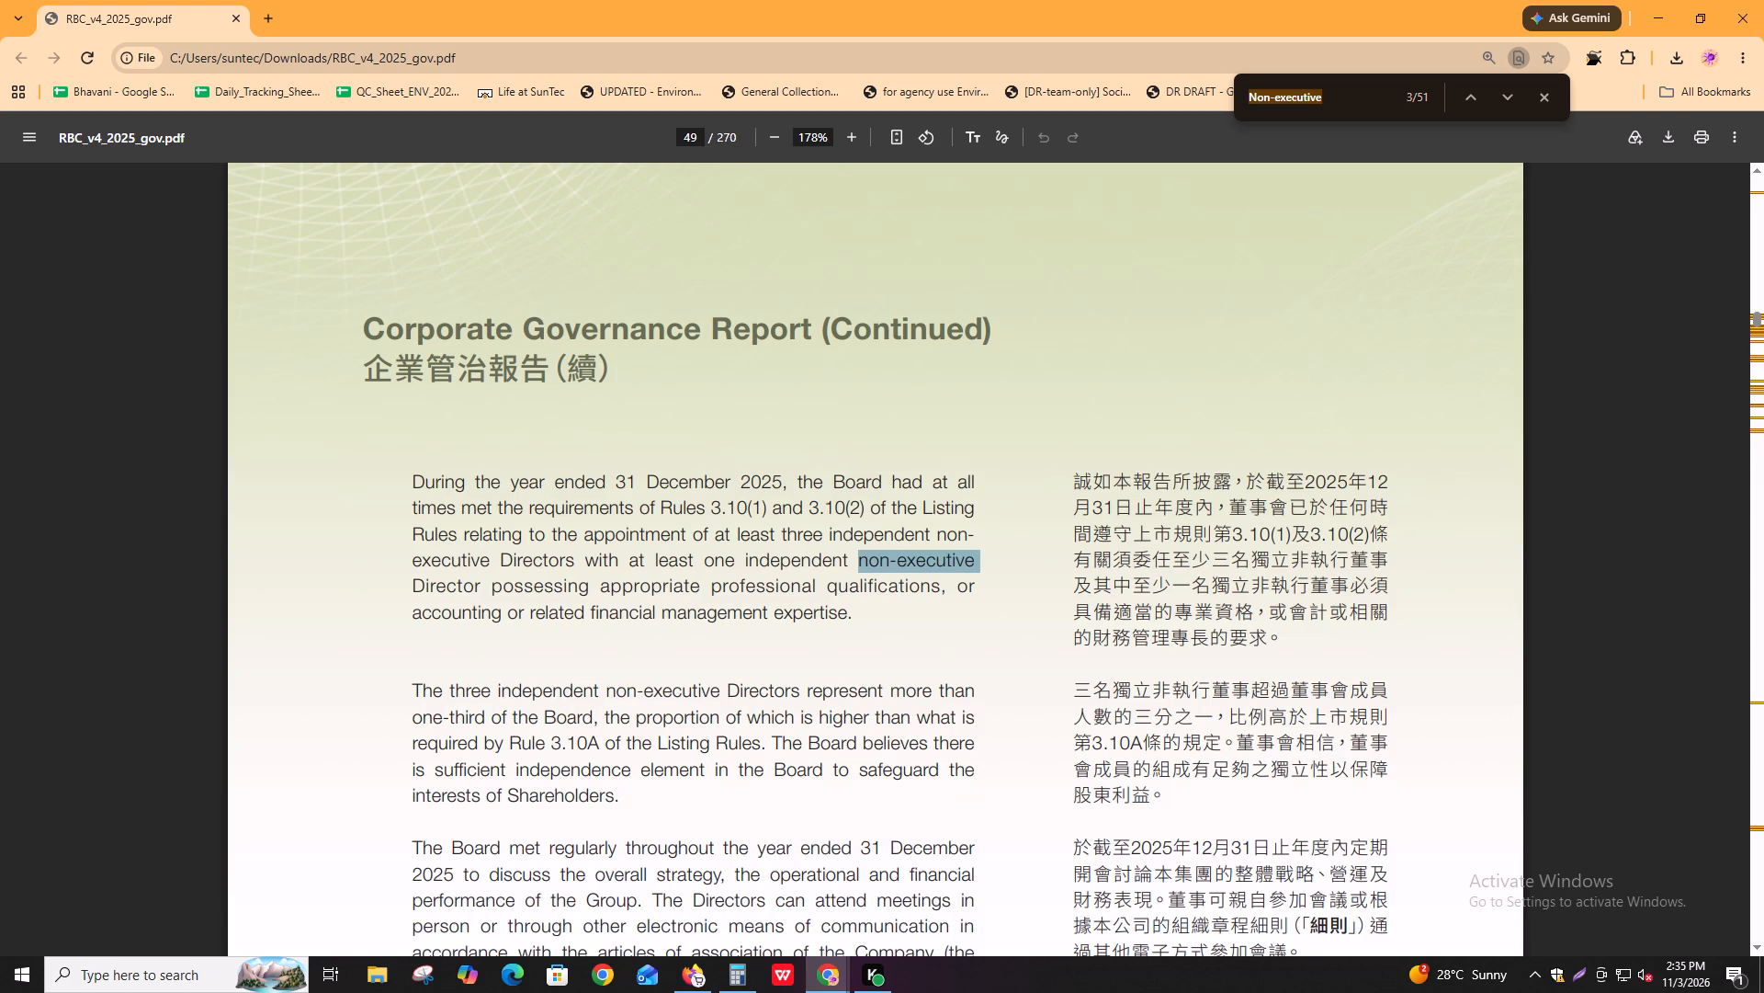
key("Return")
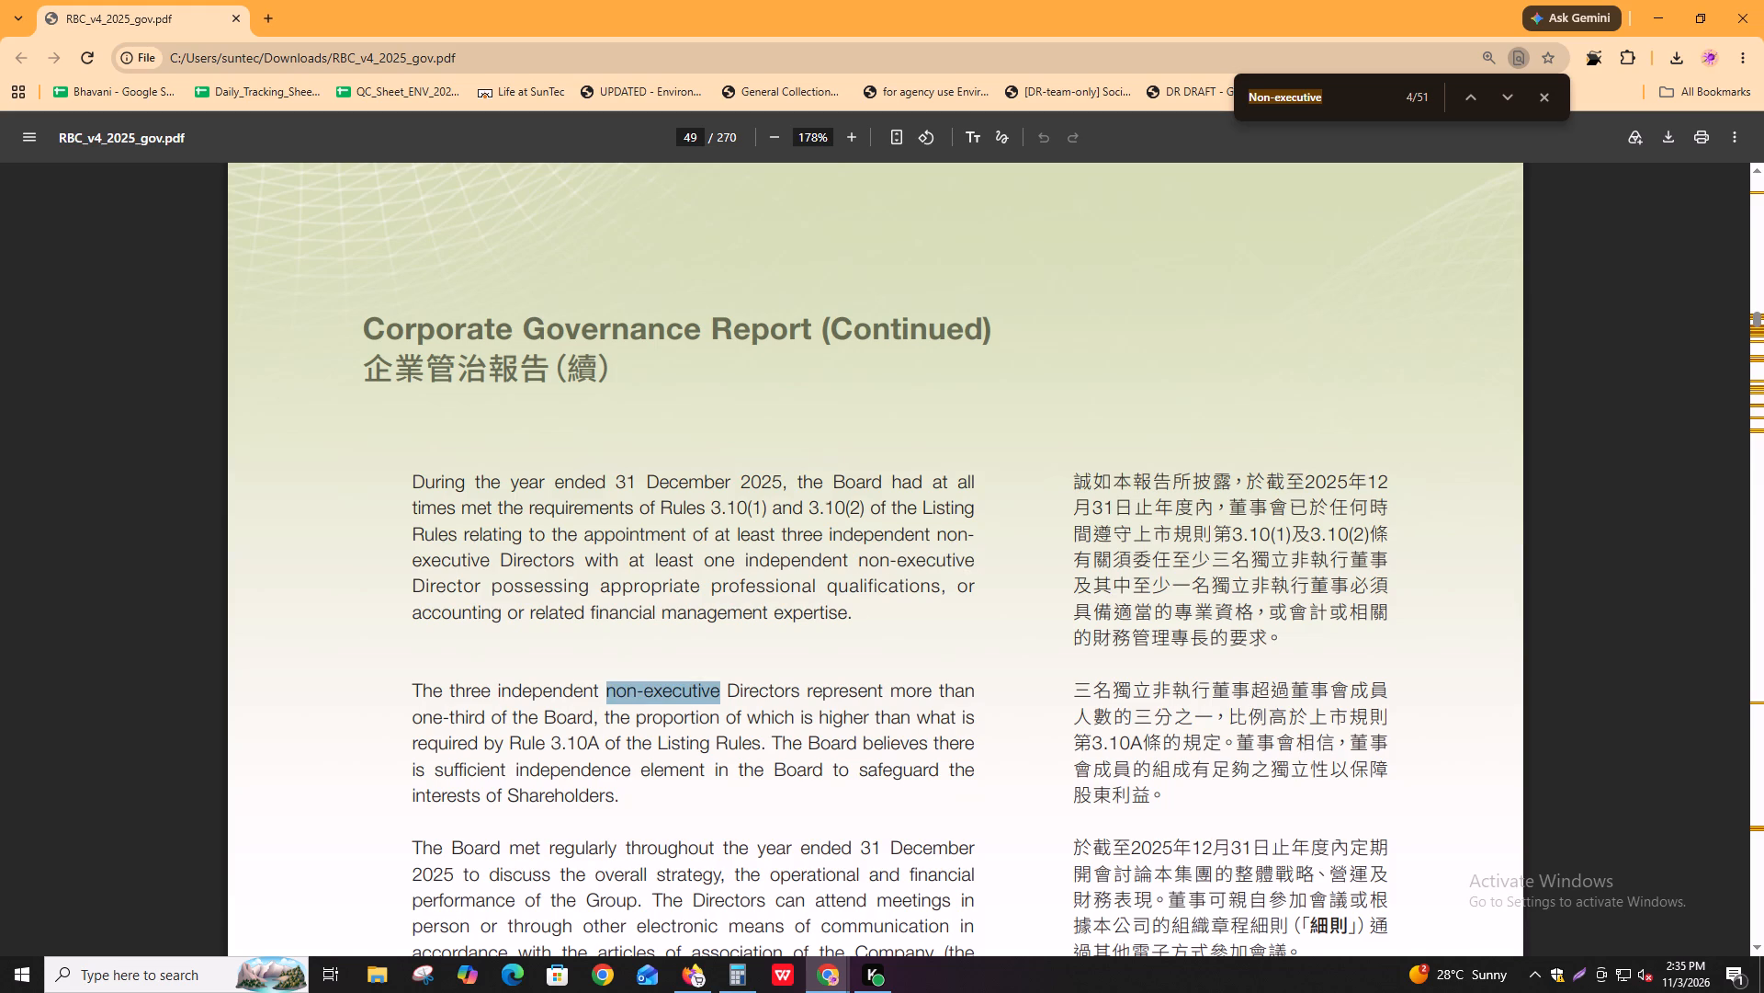
key("Return")
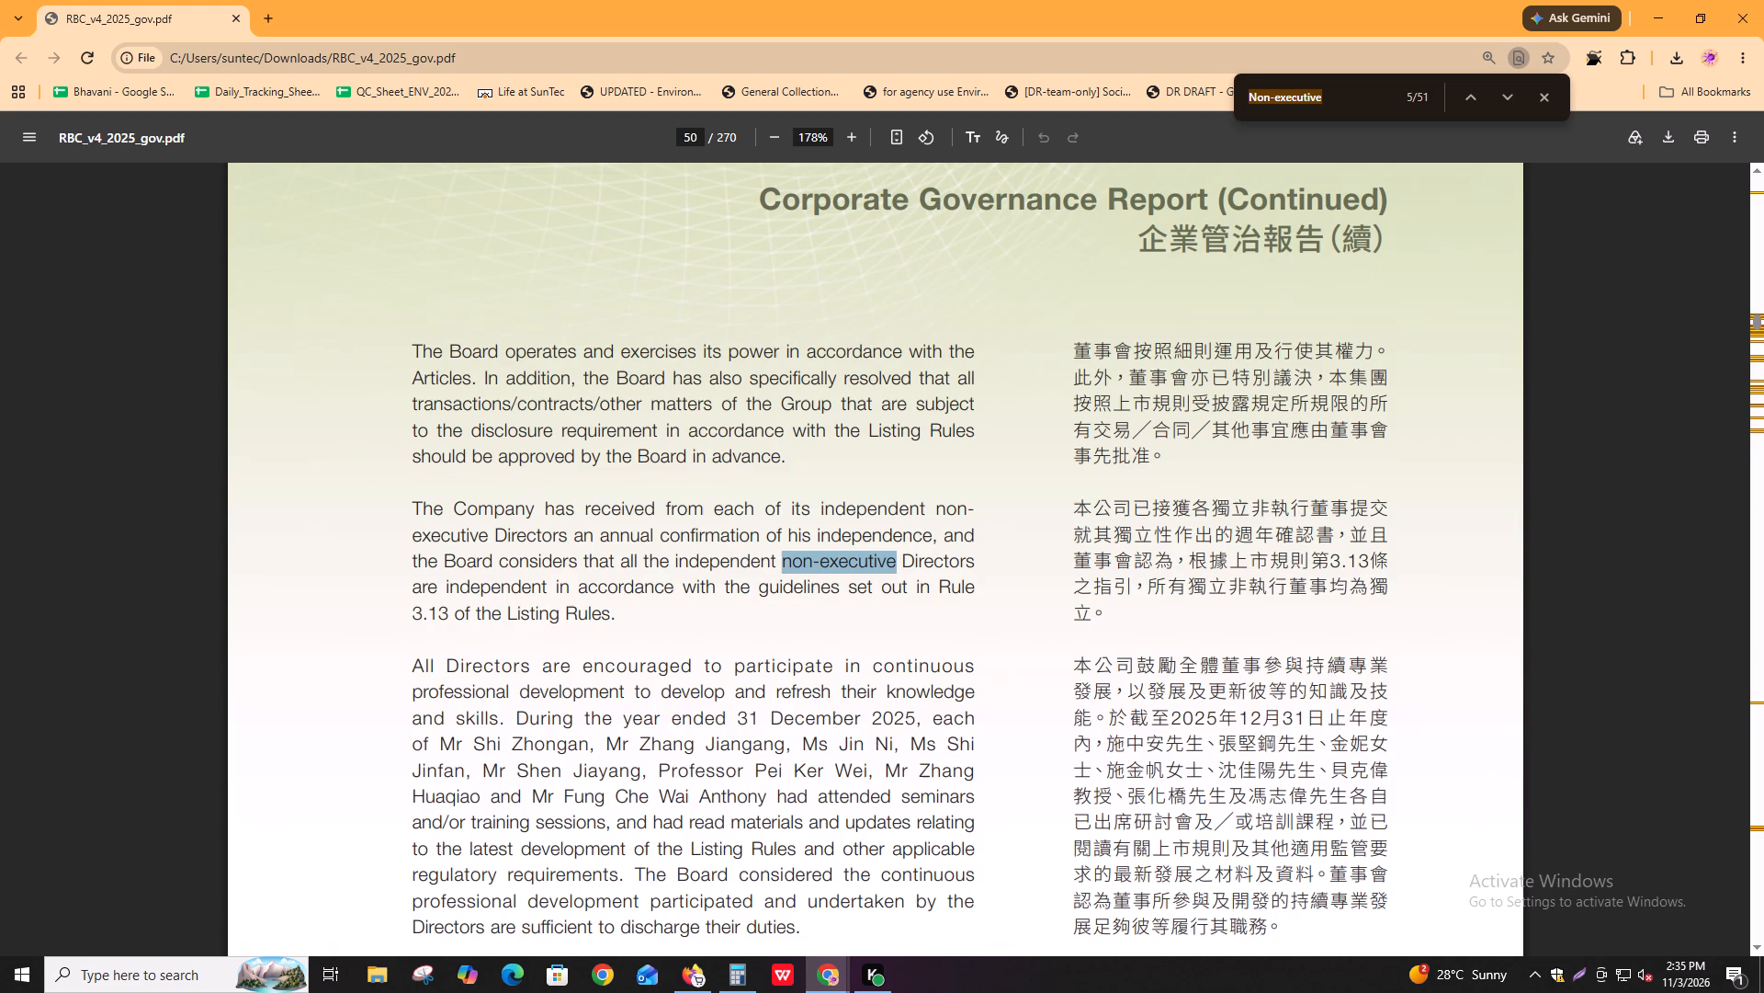
key("Return")
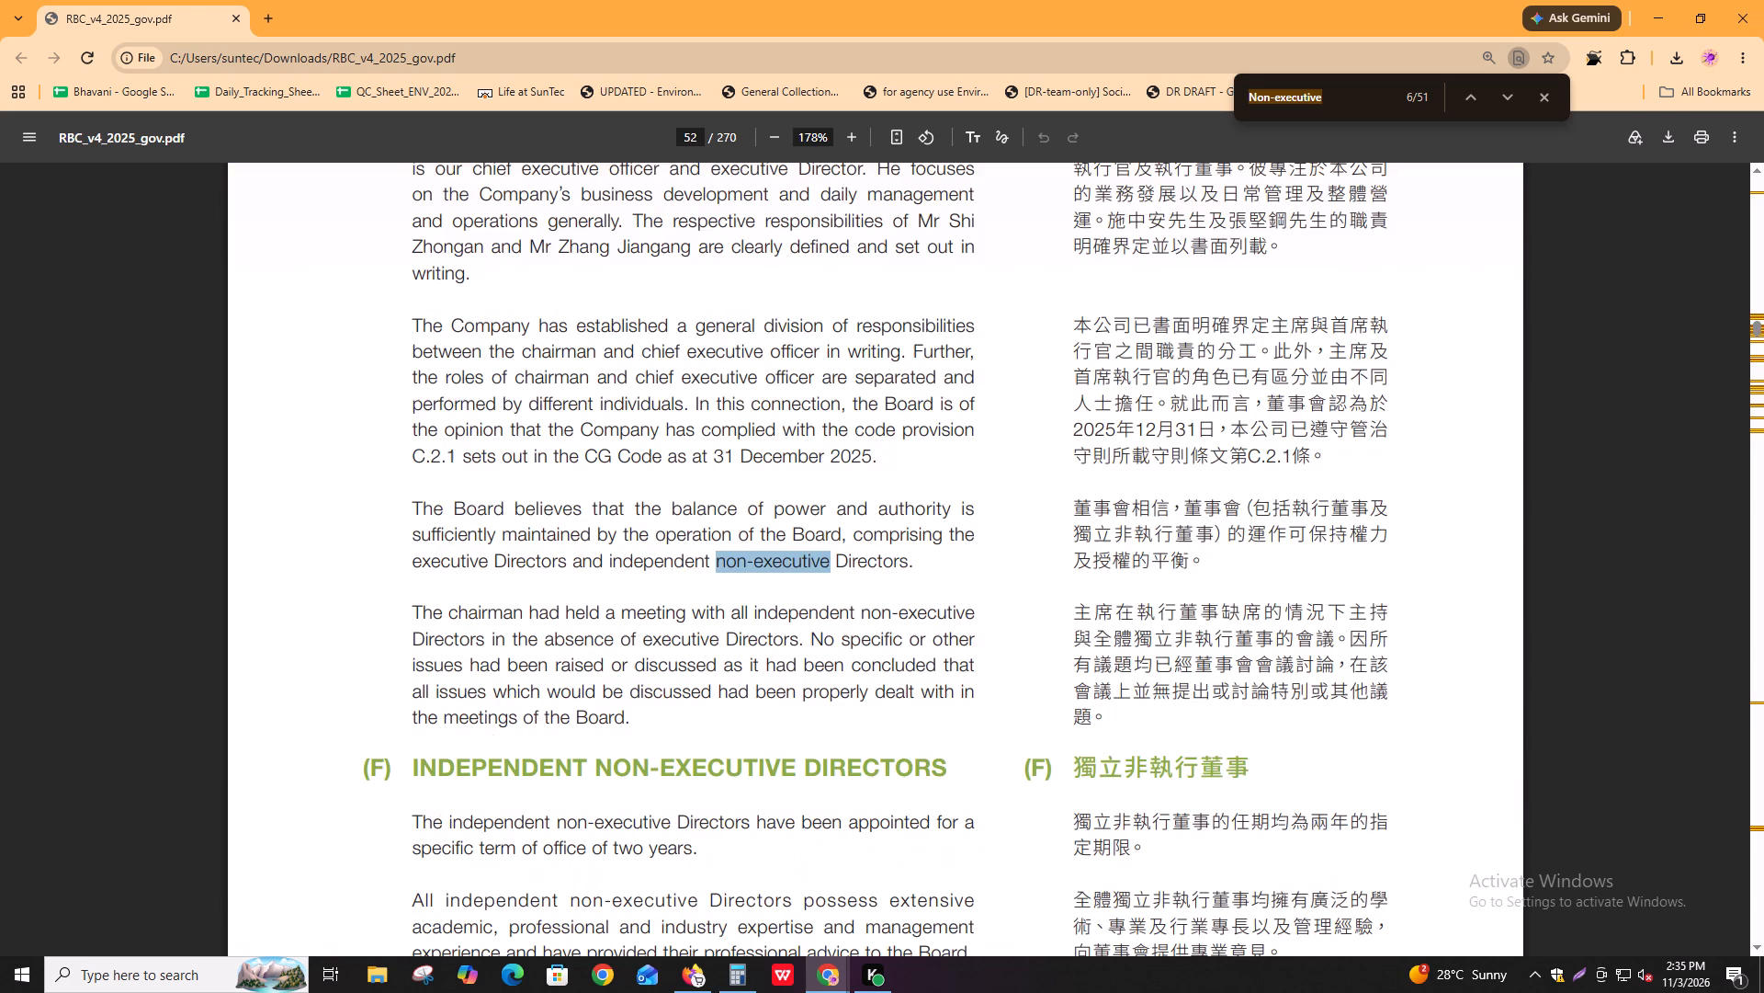
key("Return")
key("Return")
key("Return")
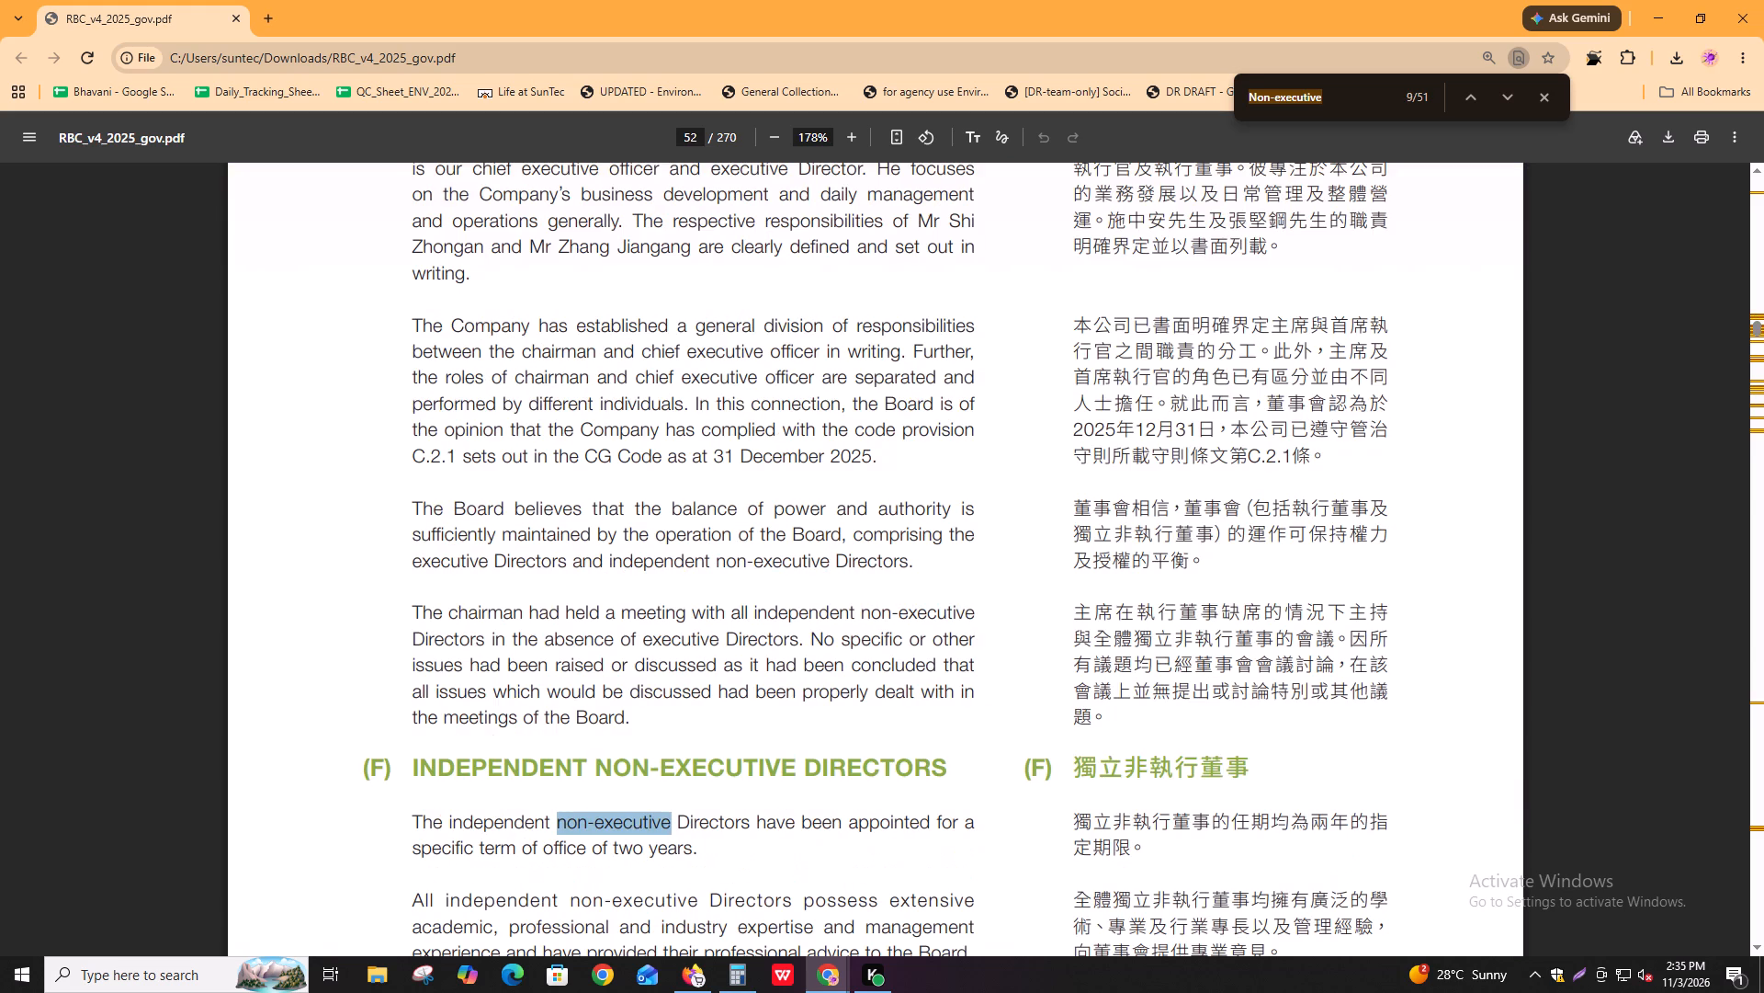
key("Return")
key("shift+Return")
Review the "Non-executive" mentions in the Remuneration Committee and nomination duties sections of the Corporate Governance Report.
key("Return")
key("Return")
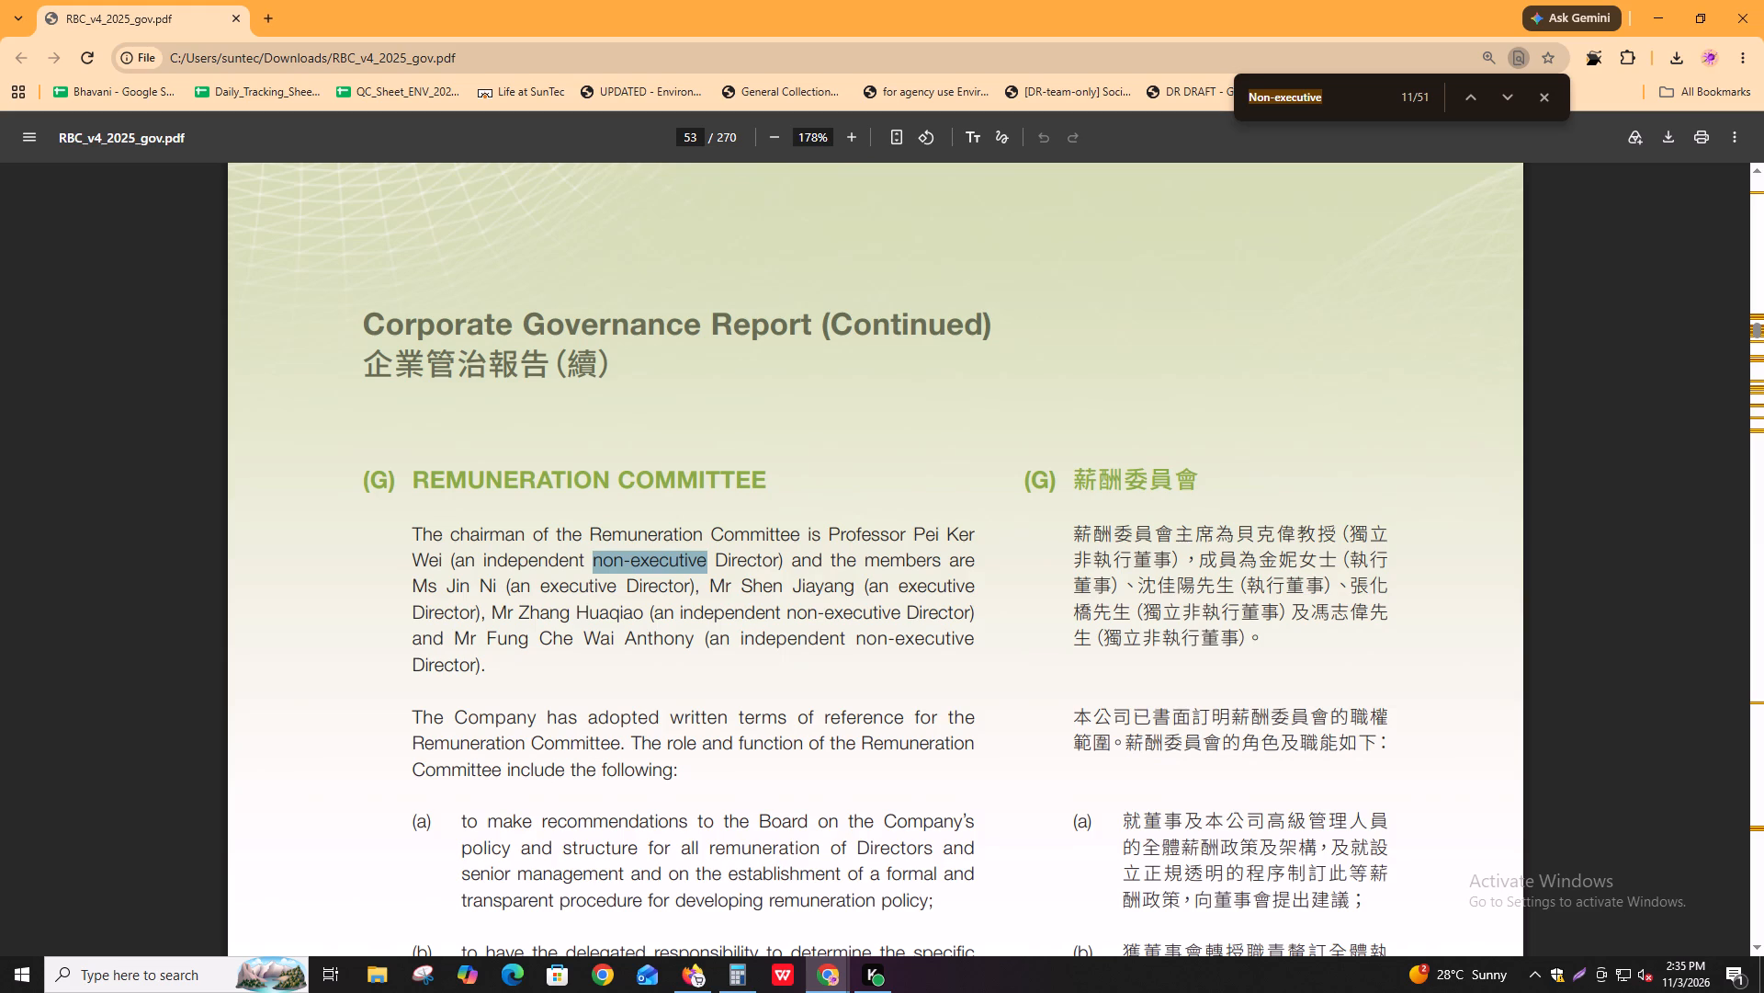
key("Return")
key("Return")
key("Return")
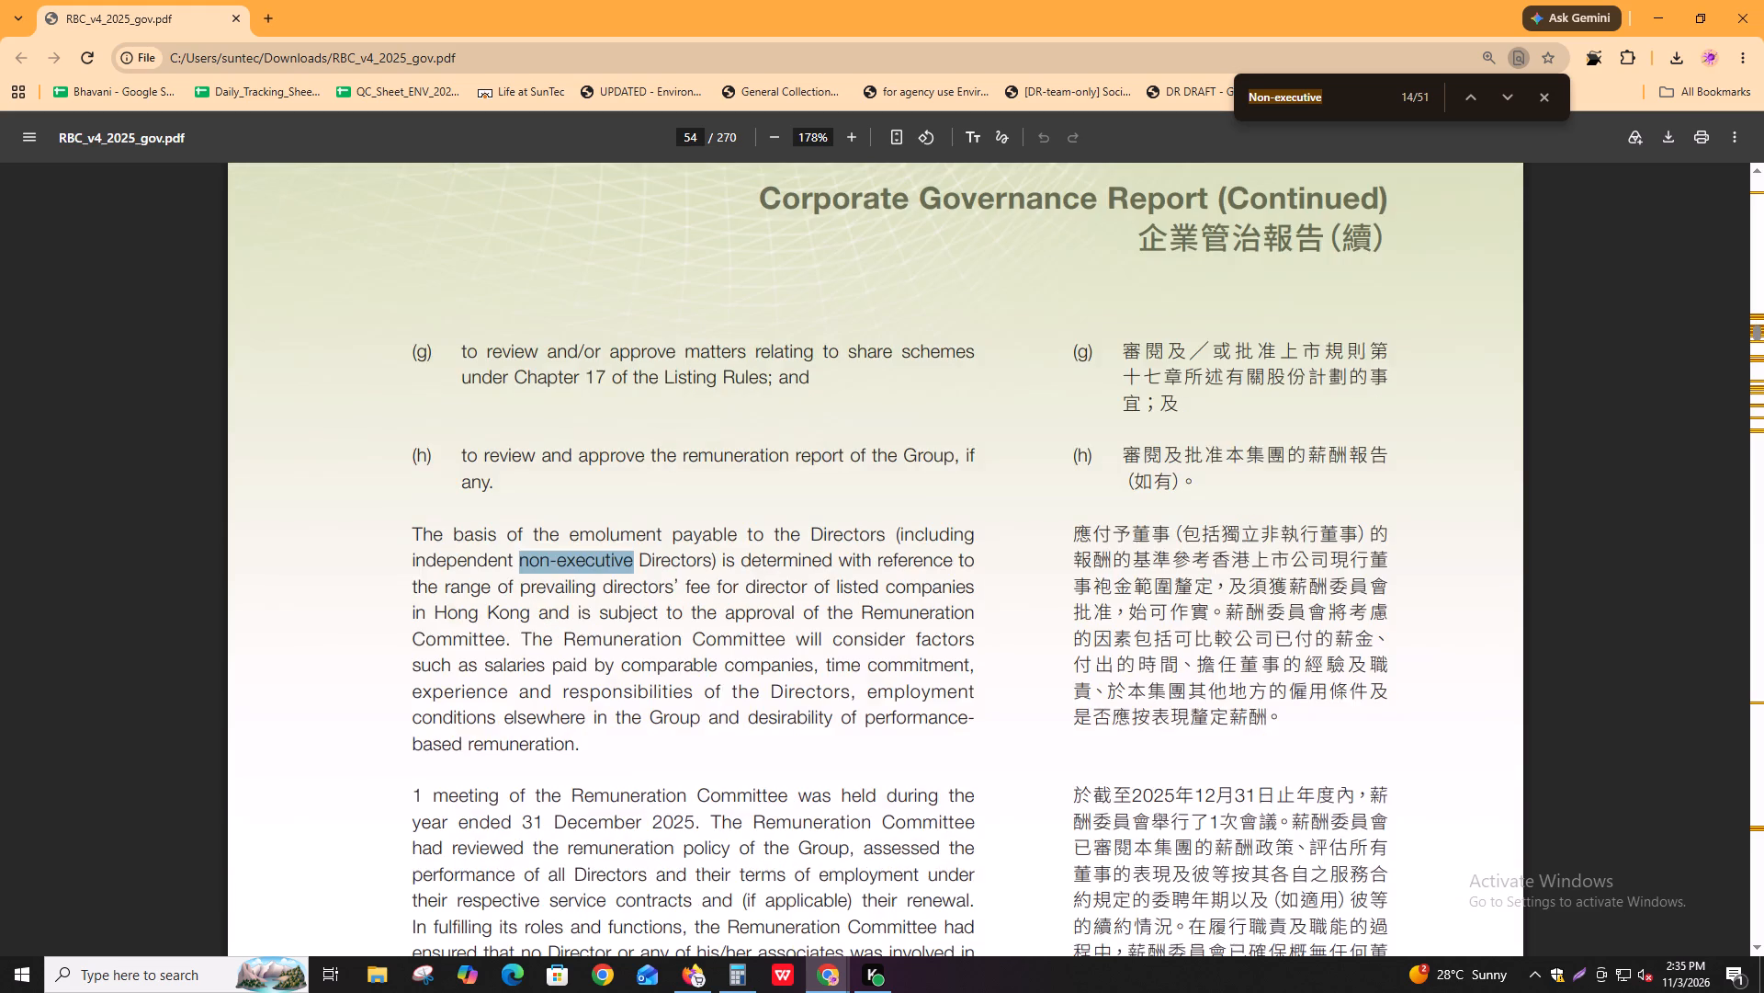
key("Return")
key("shift+Return")
key("shift+Return")
key("Return")
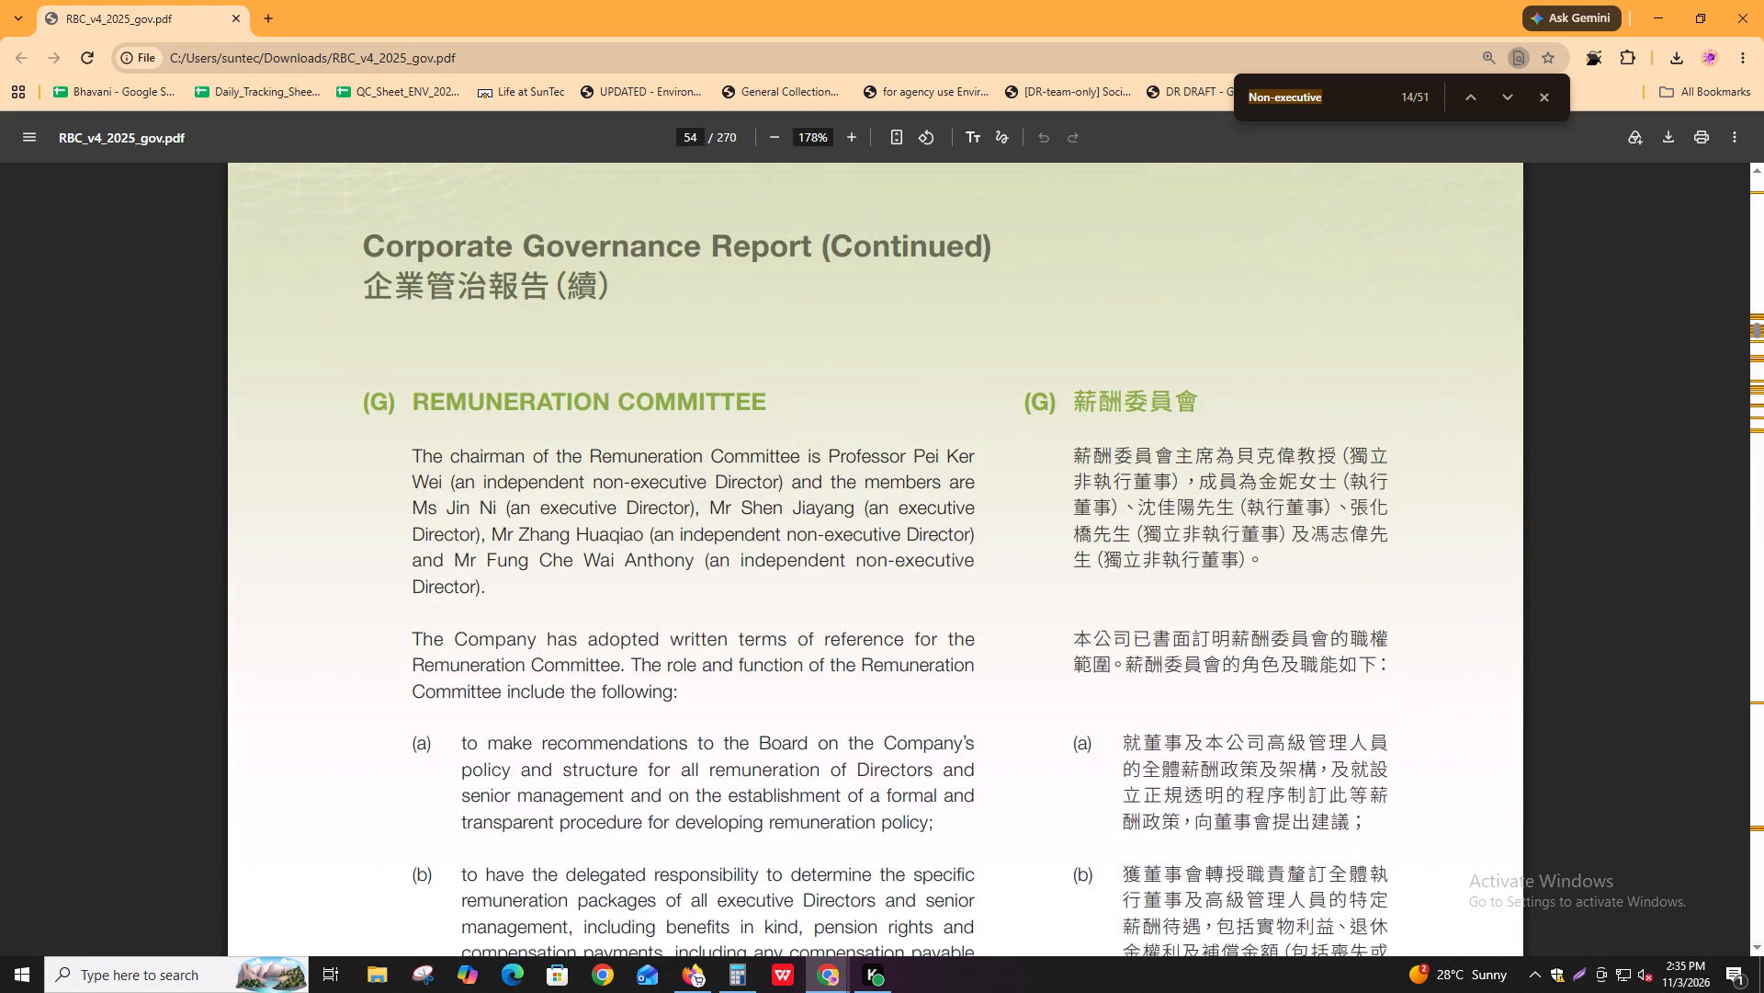
key("shift+Return")
key("Return")
key("Return")
key("shift+Return")
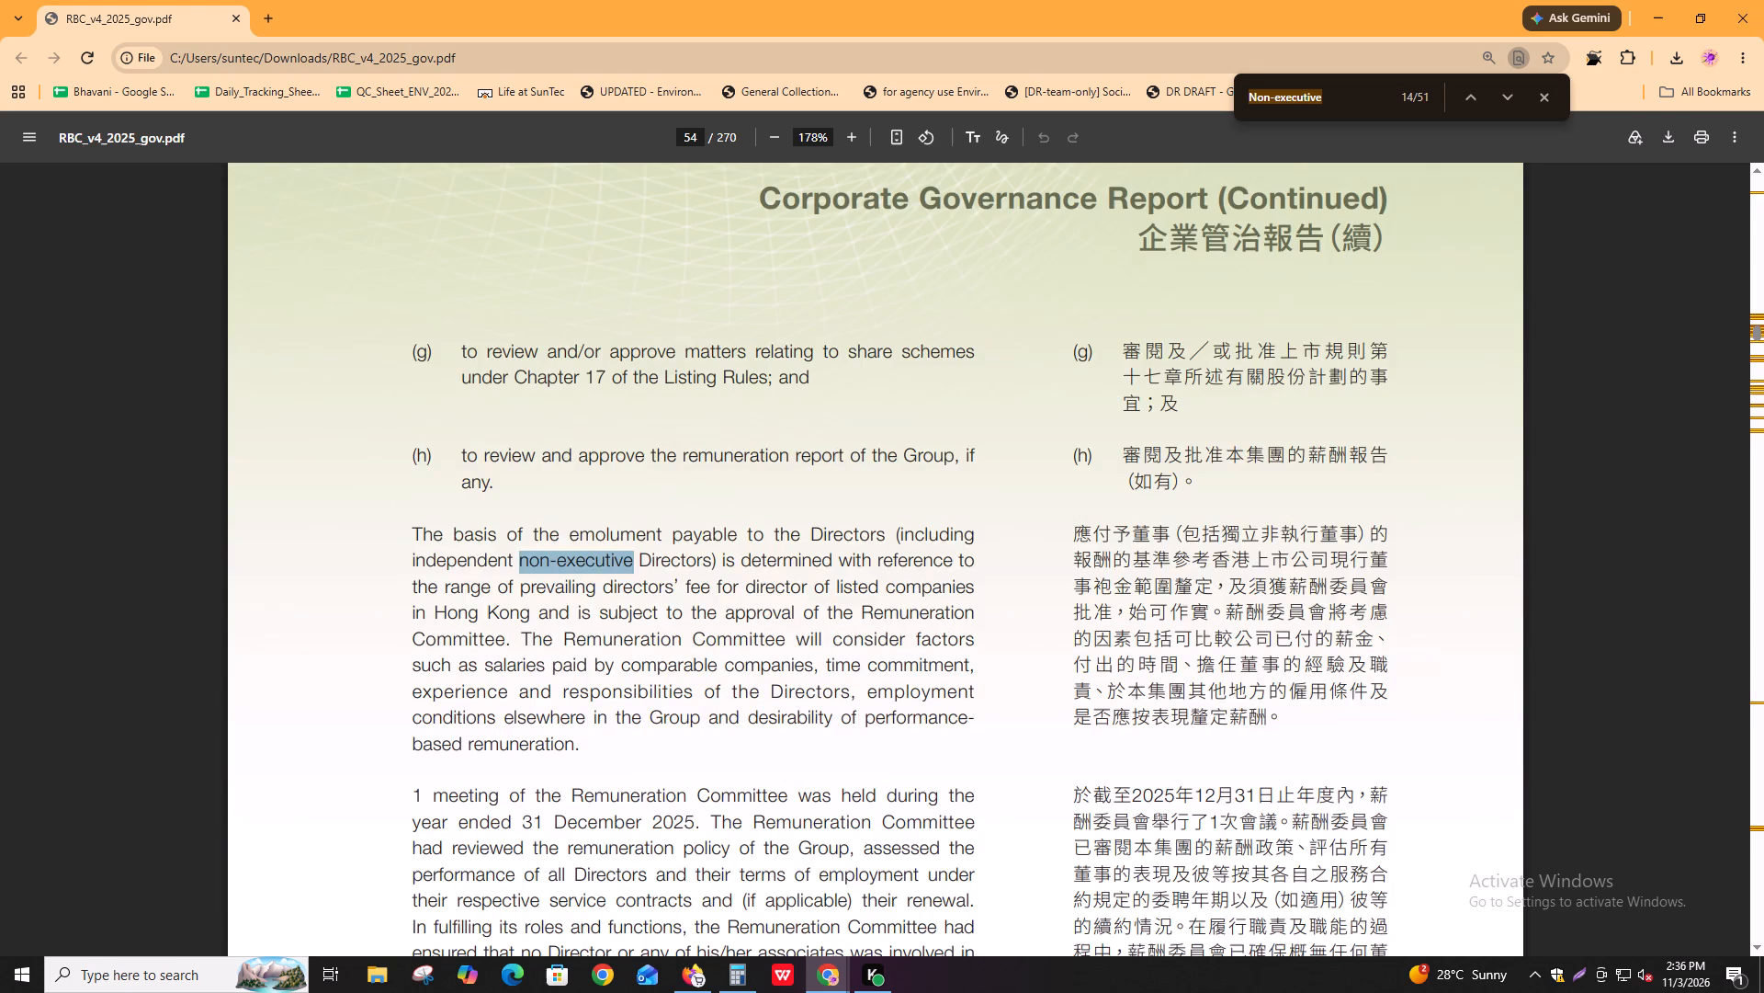
key("Return")
key("Return")
key("shift+Return")
key("Return")
key("Return")
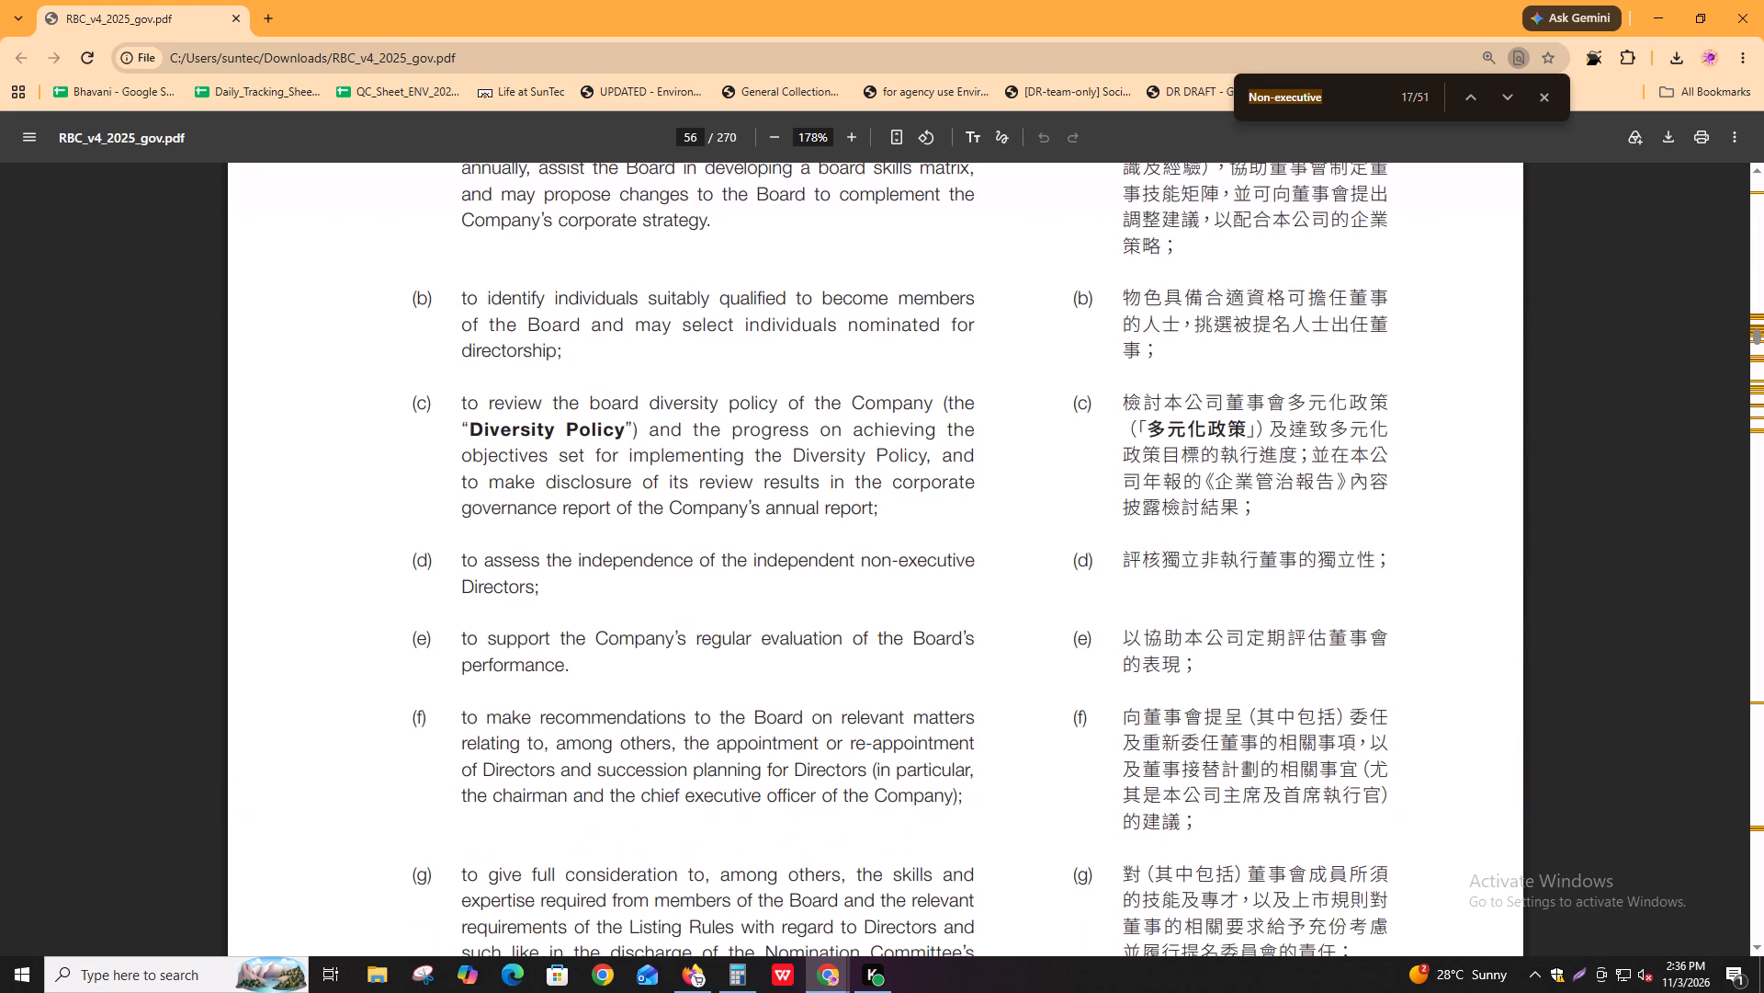
Review the "Non-executive" mentions in the Governance Committee and Independent Views to the Board sections.
key("Return")
key("Return")
key("Return")
key("Return")
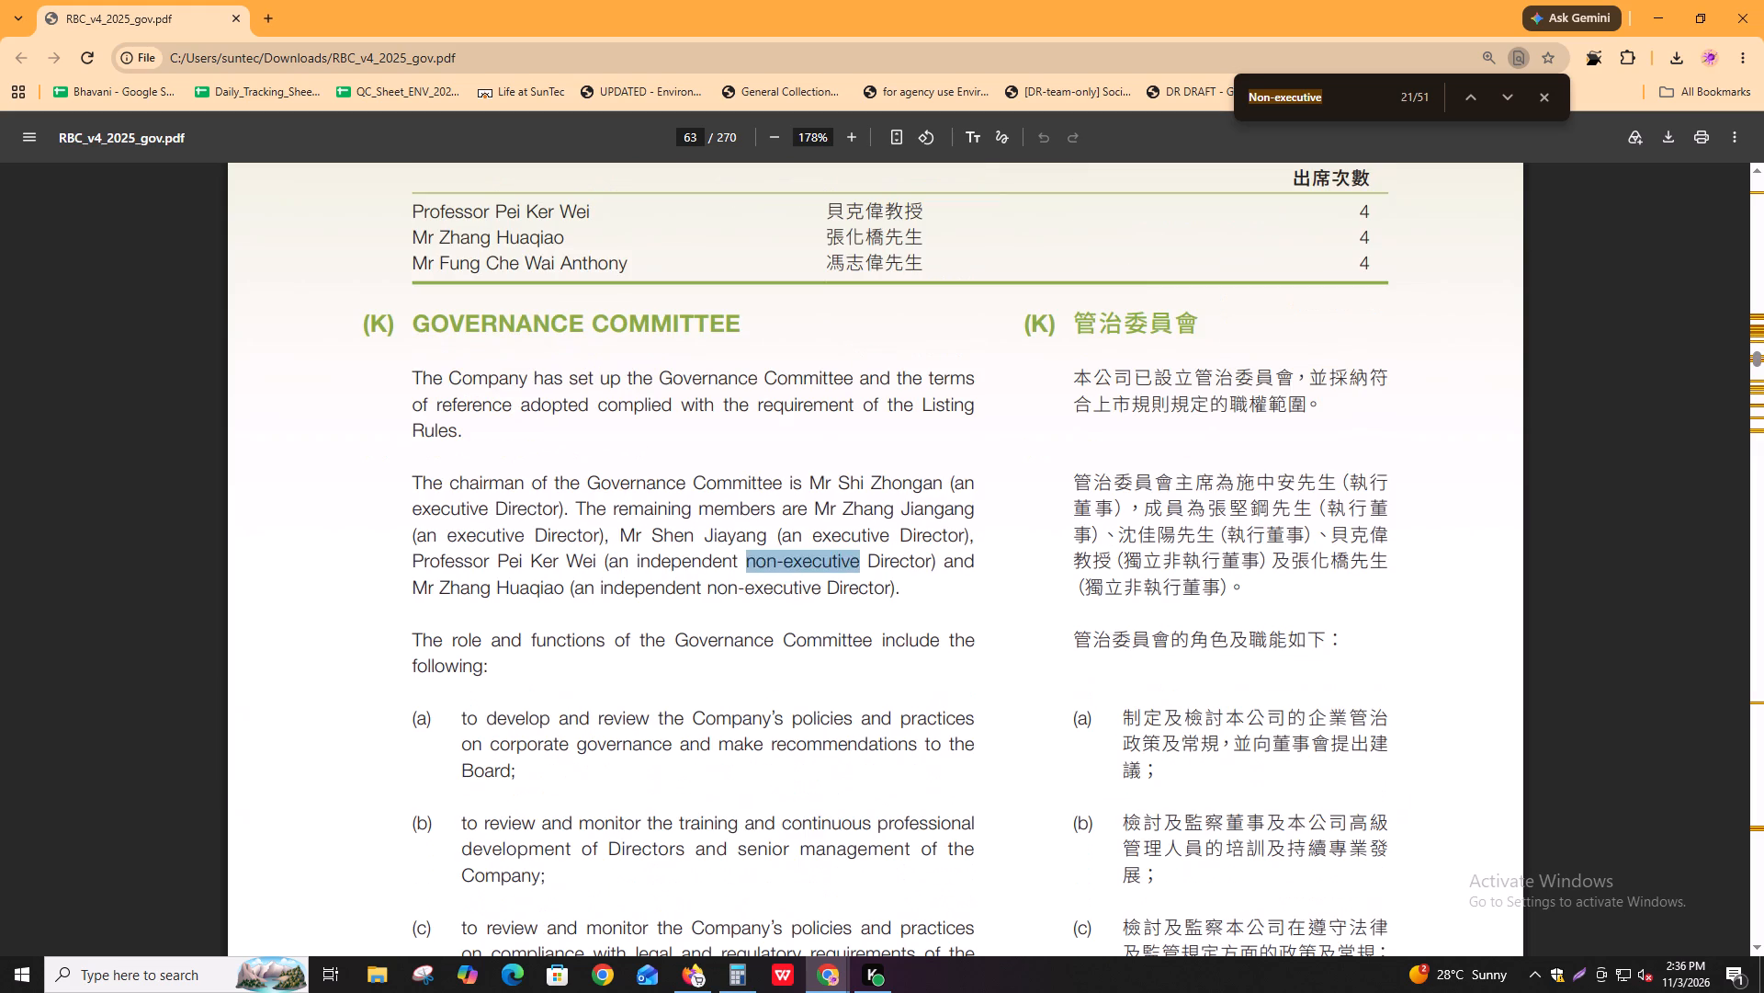
key("shift+Return")
key("Return")
key("Return")
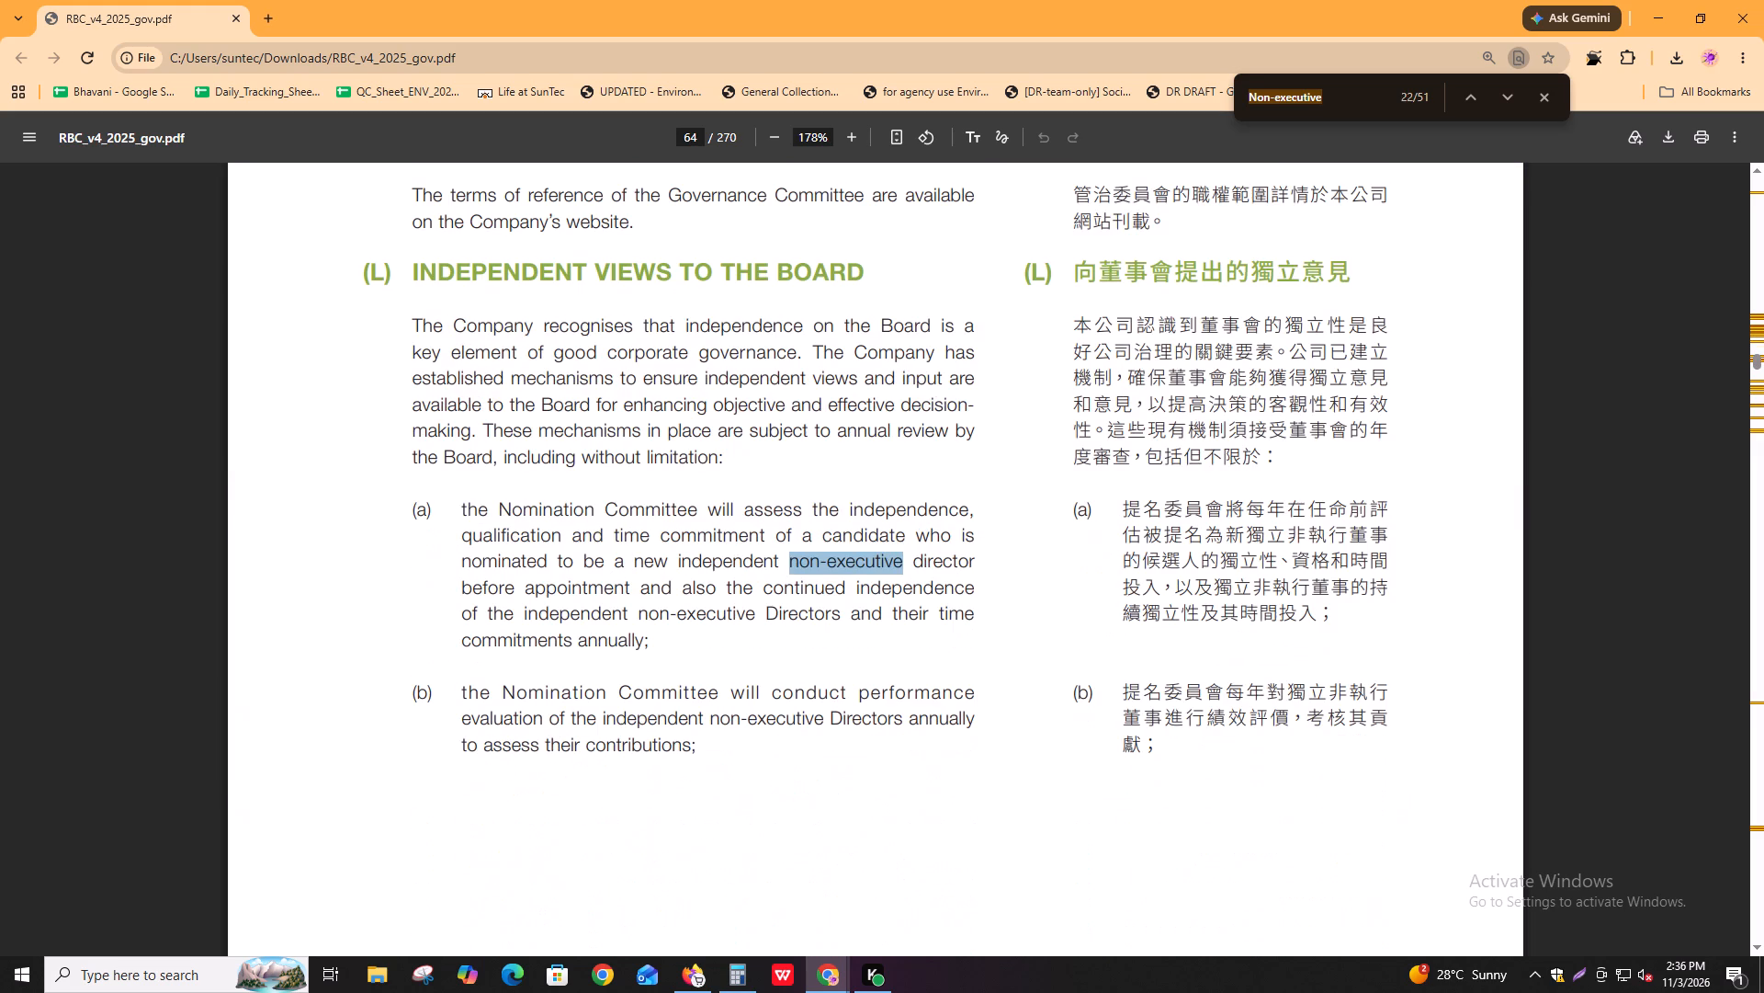
key("Return")
key("shift+Return")
key("Return")
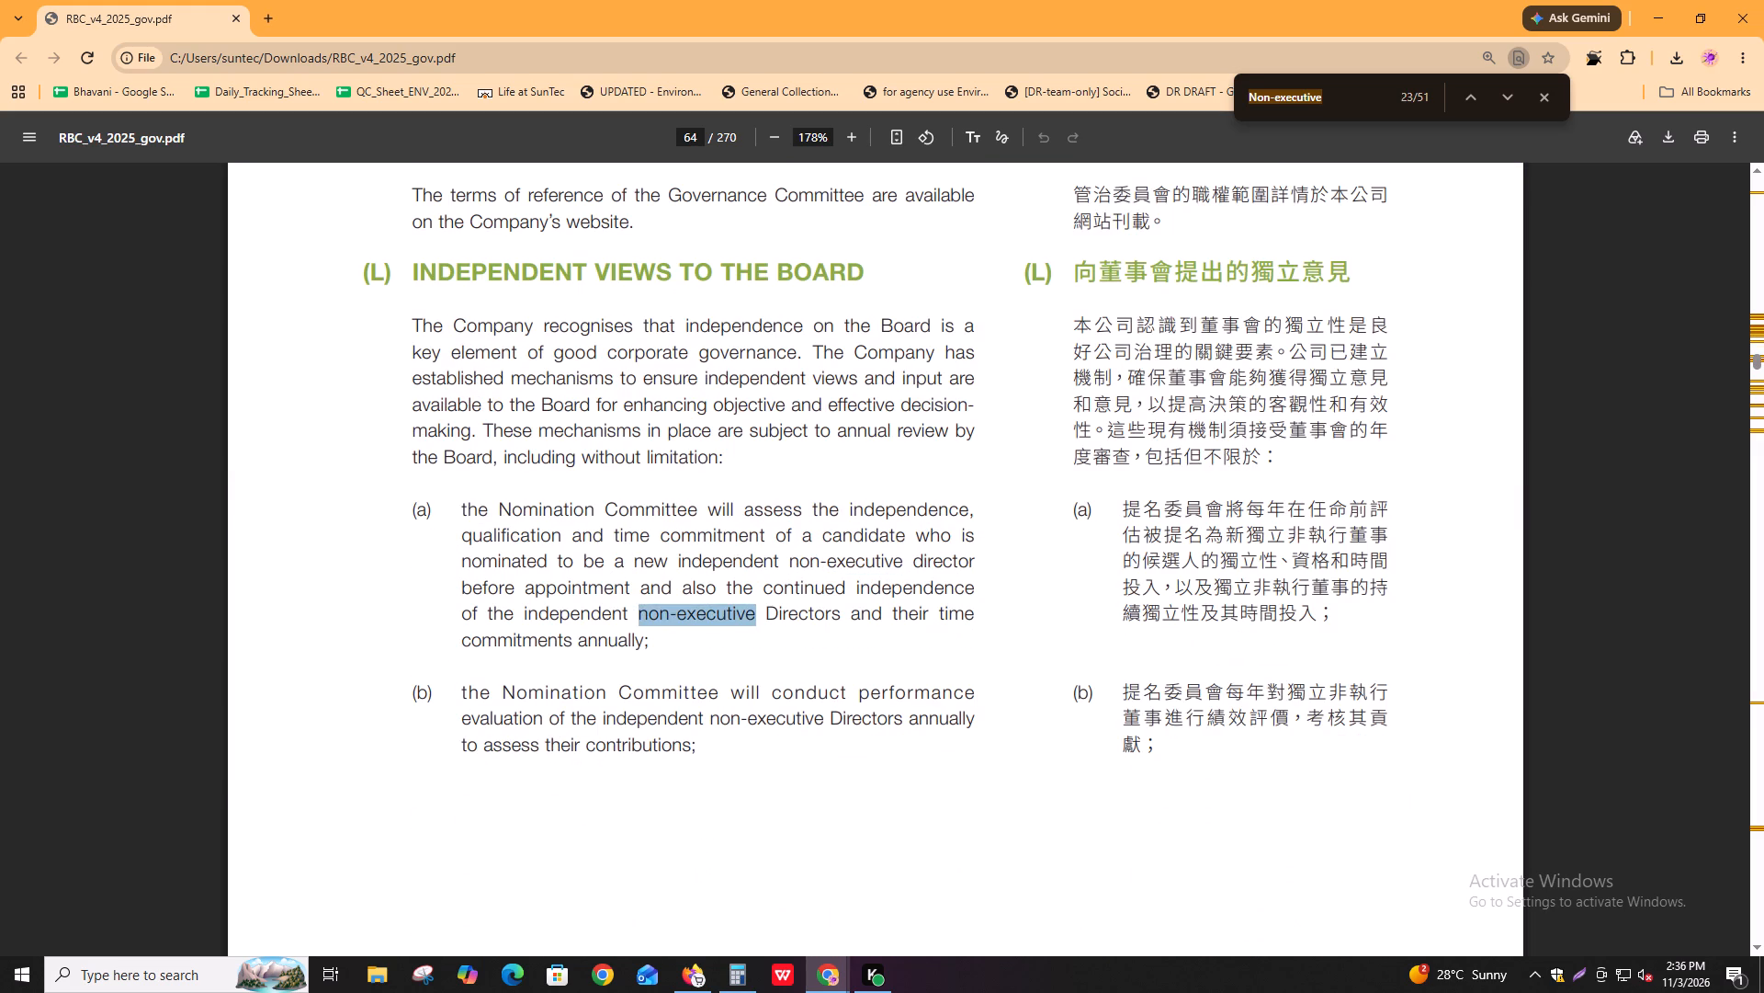
Examine the "Non-executive" mentions in the Biographical Details of Directors and Senior Management for each director's role.
key("Return")
key("Return")
key("Return")
key("Return")
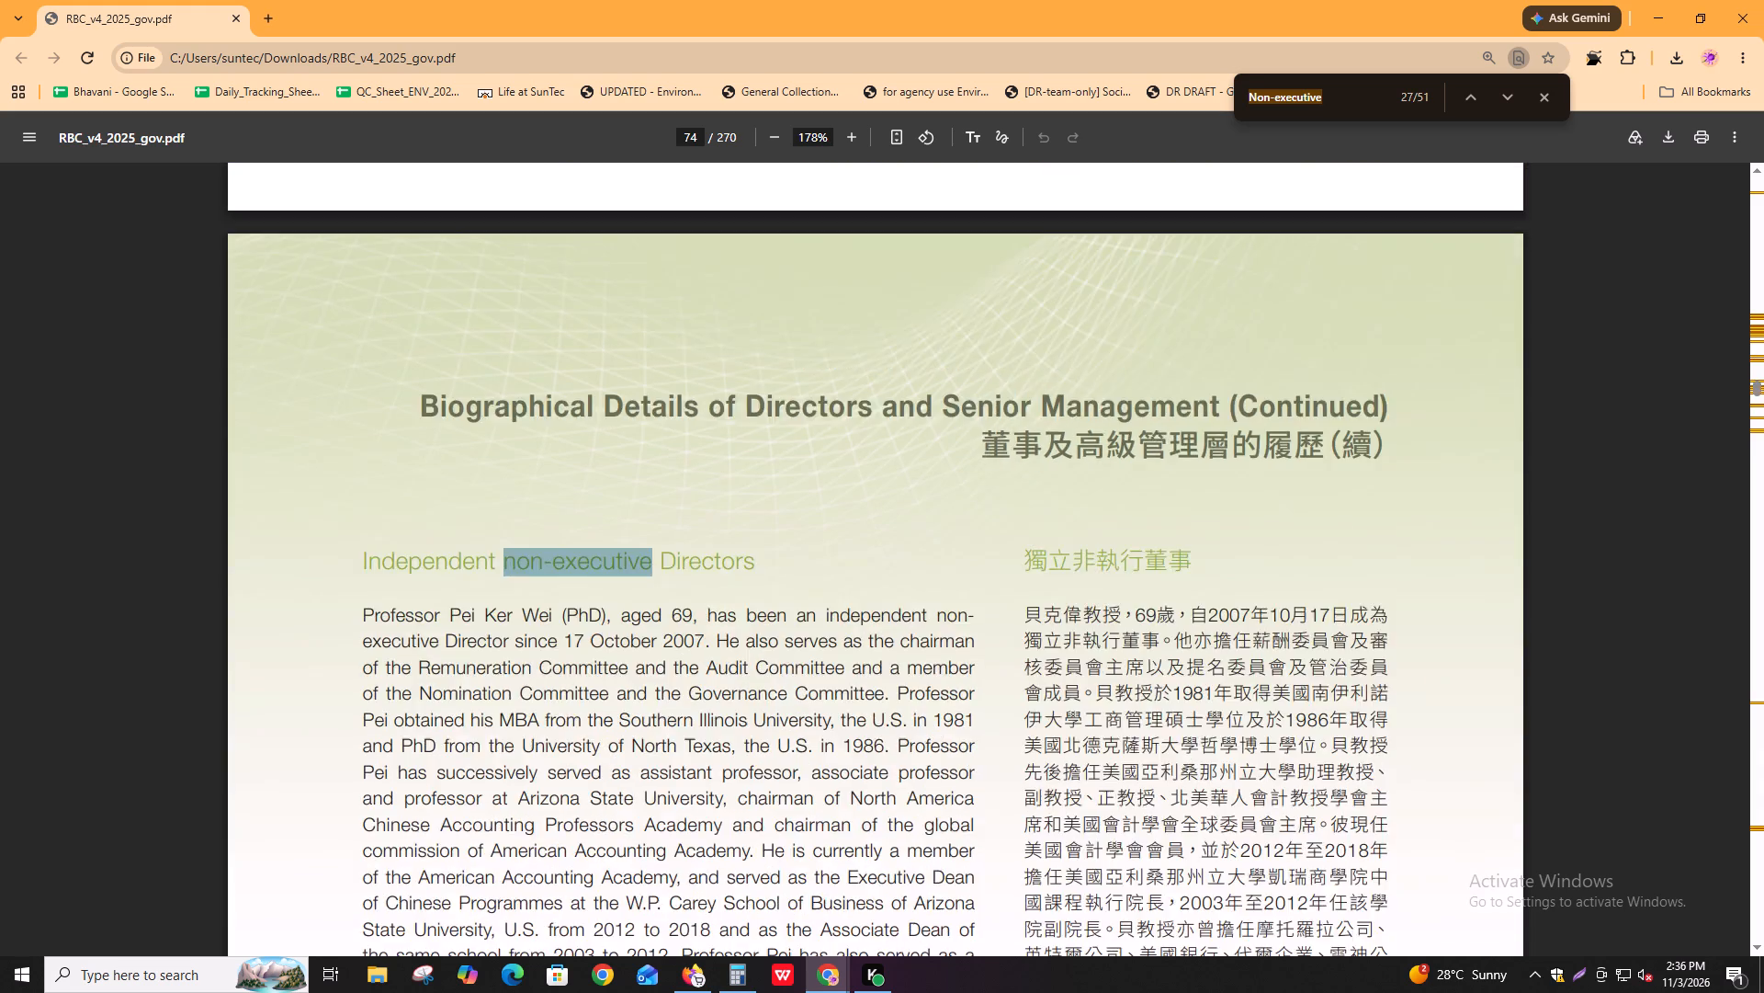
key("shift+Return")
key("shift+Return")
key("Return")
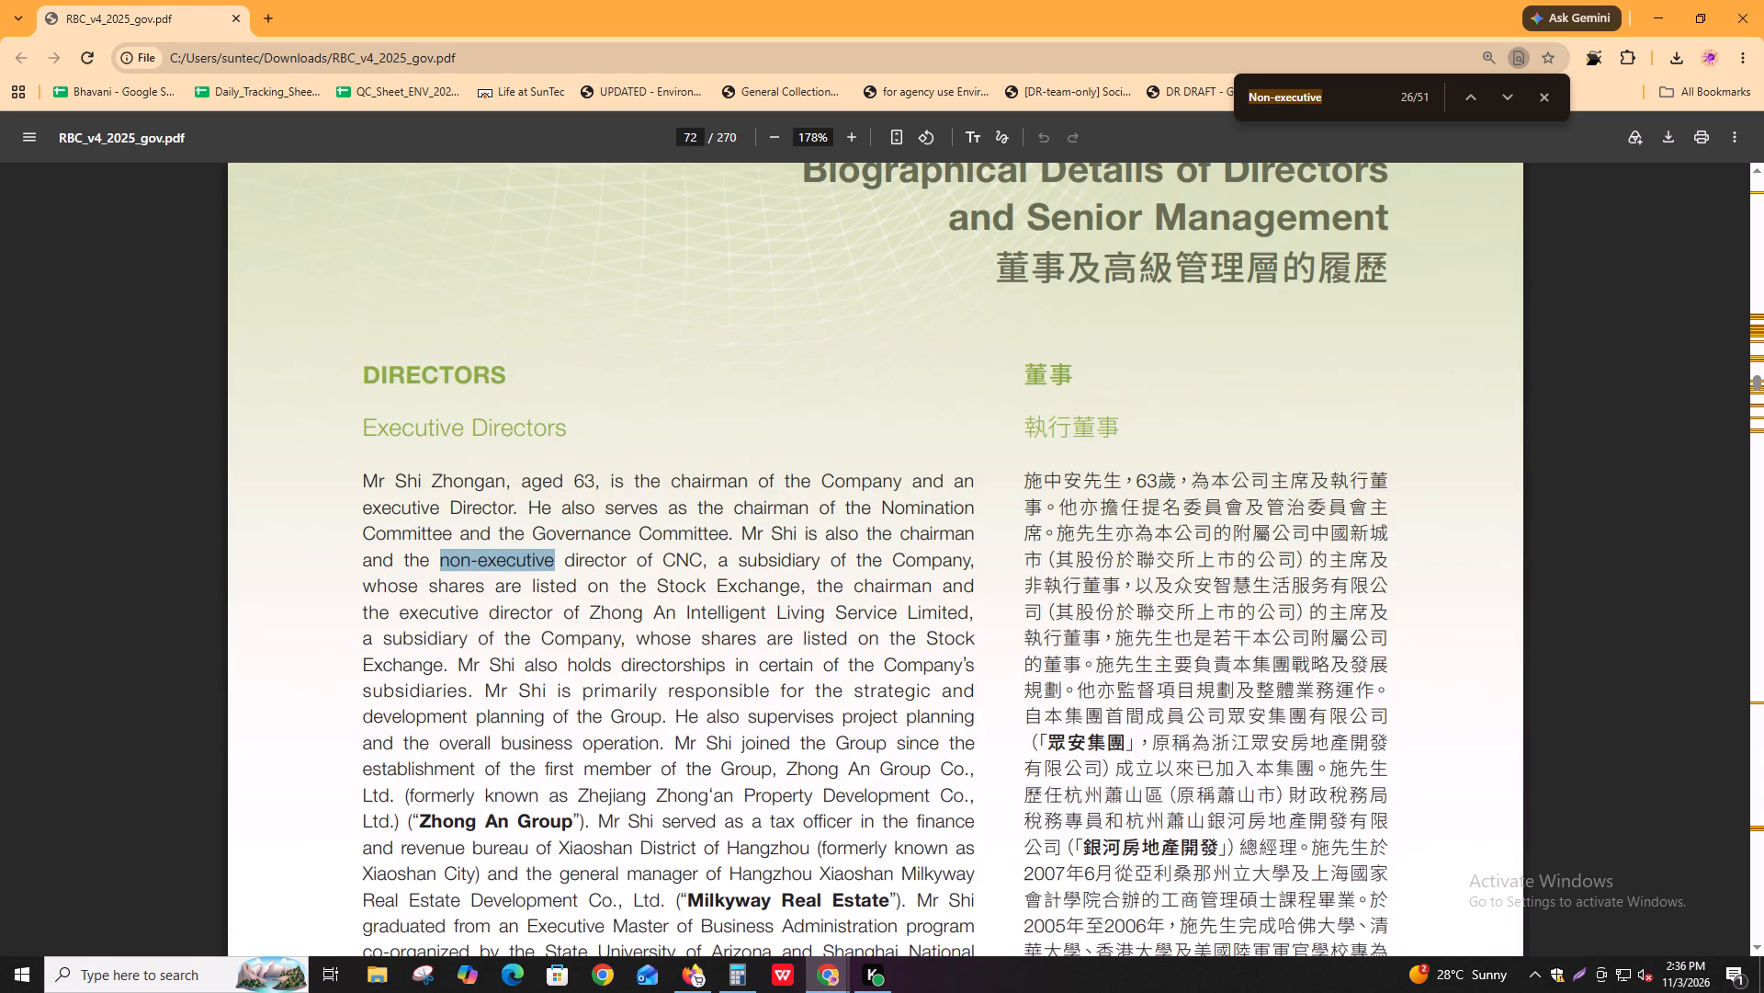
key("Return")
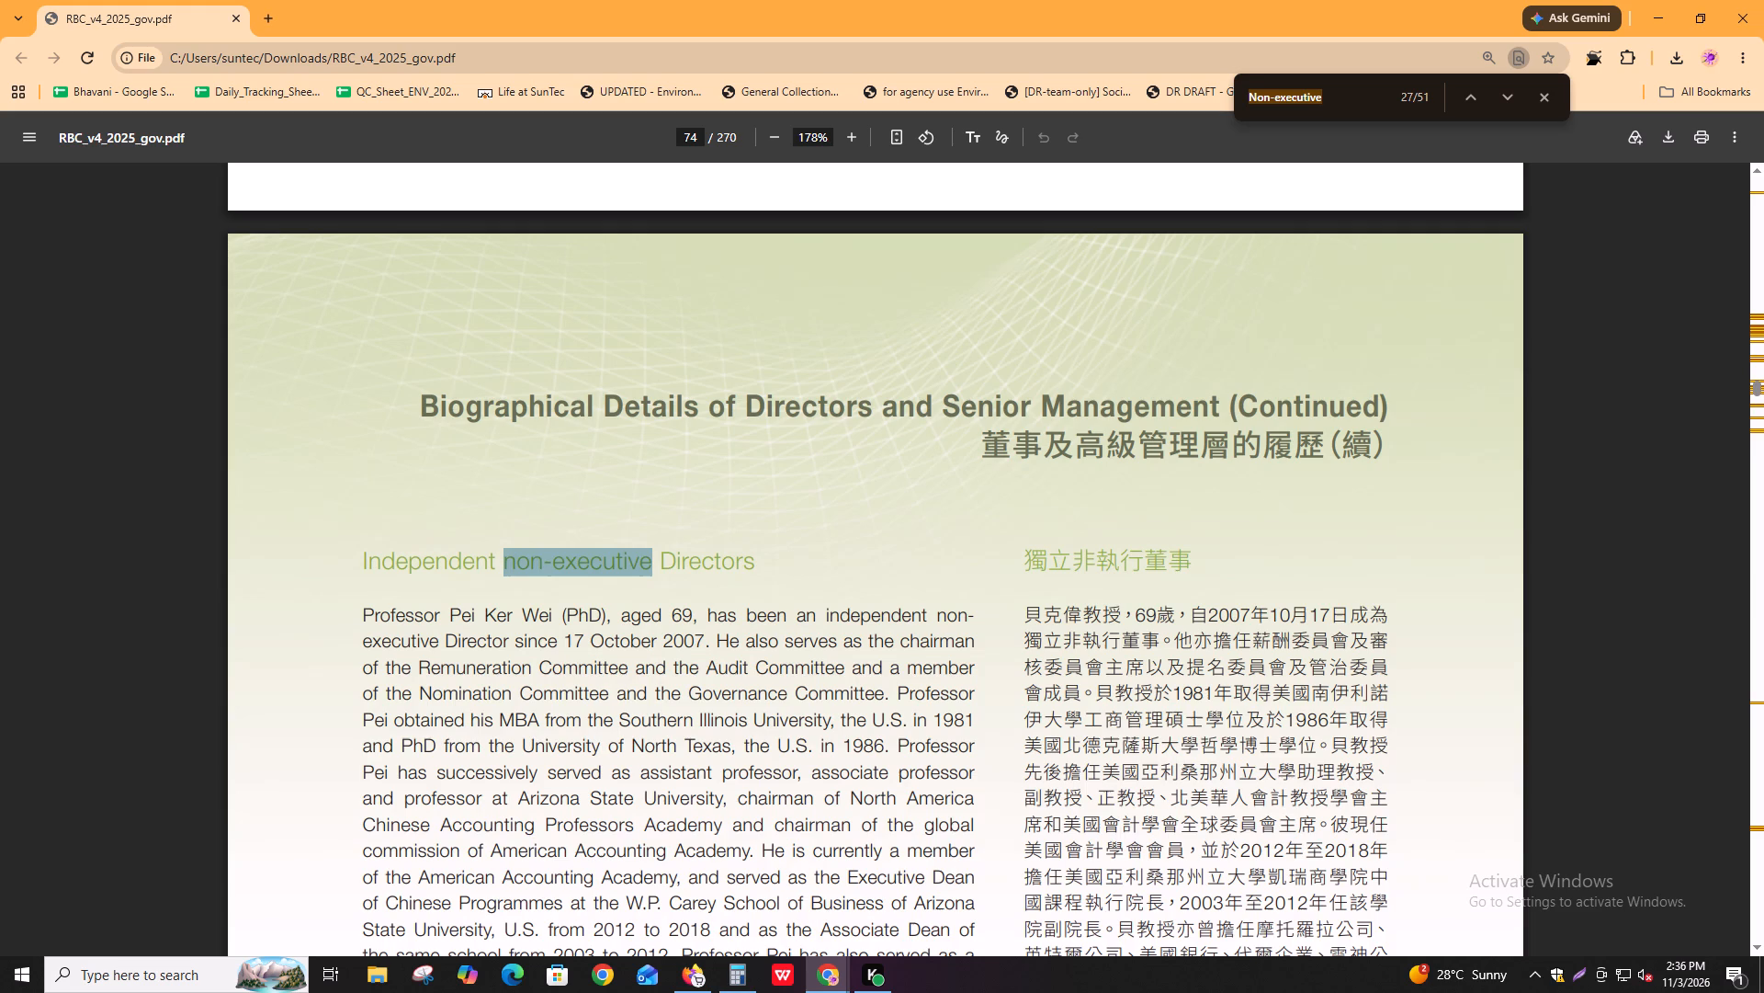
key("Return")
key("Return")
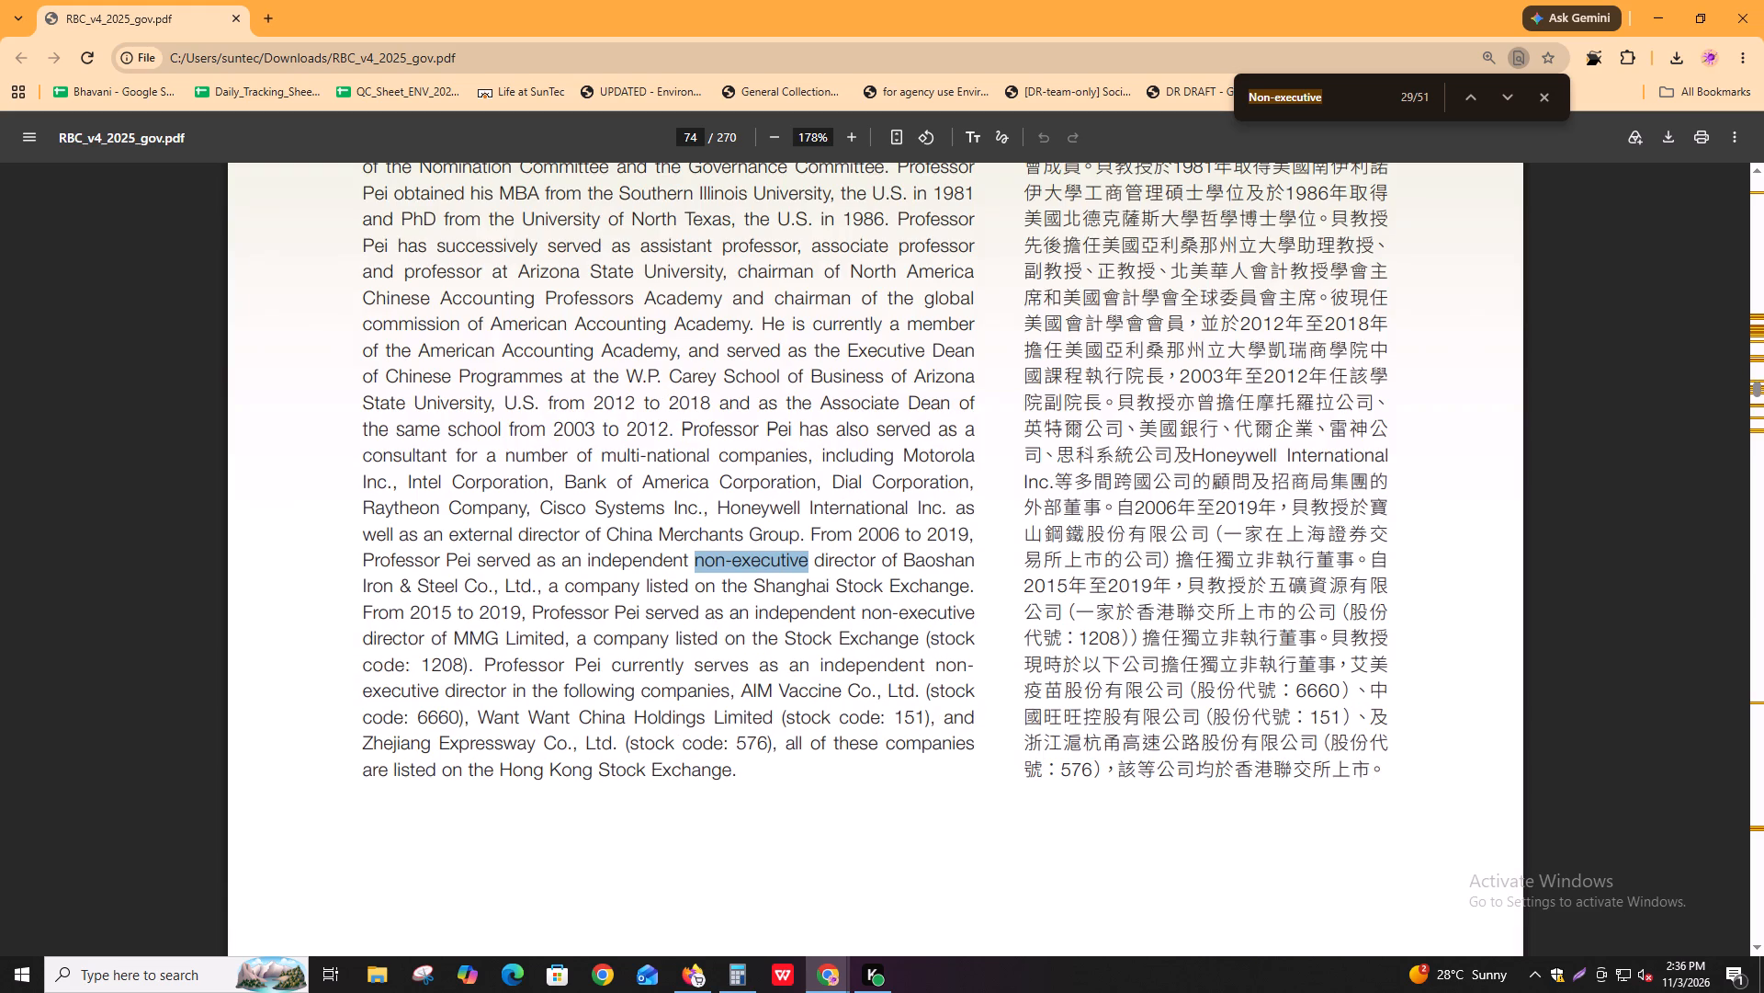
key("Return")
key("shift+Return")
key("Return")
key("Return")
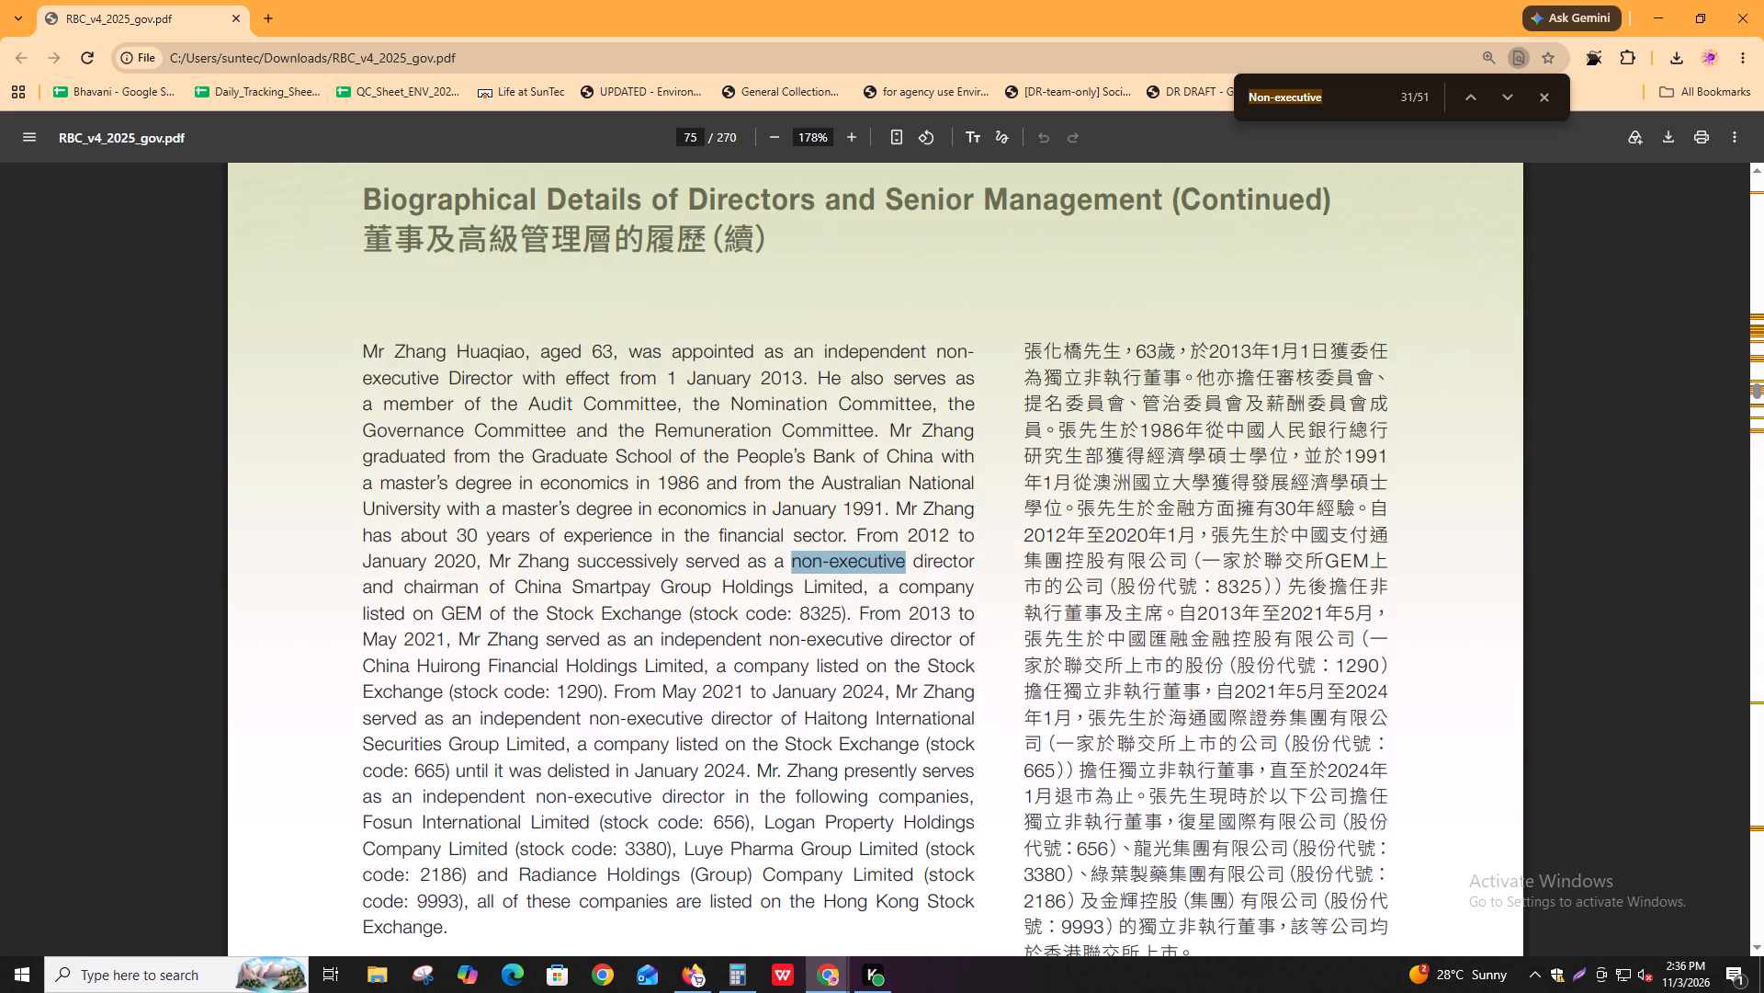
key("Return")
key("Return")
key("shift+Return")
key("Return")
key("Return")
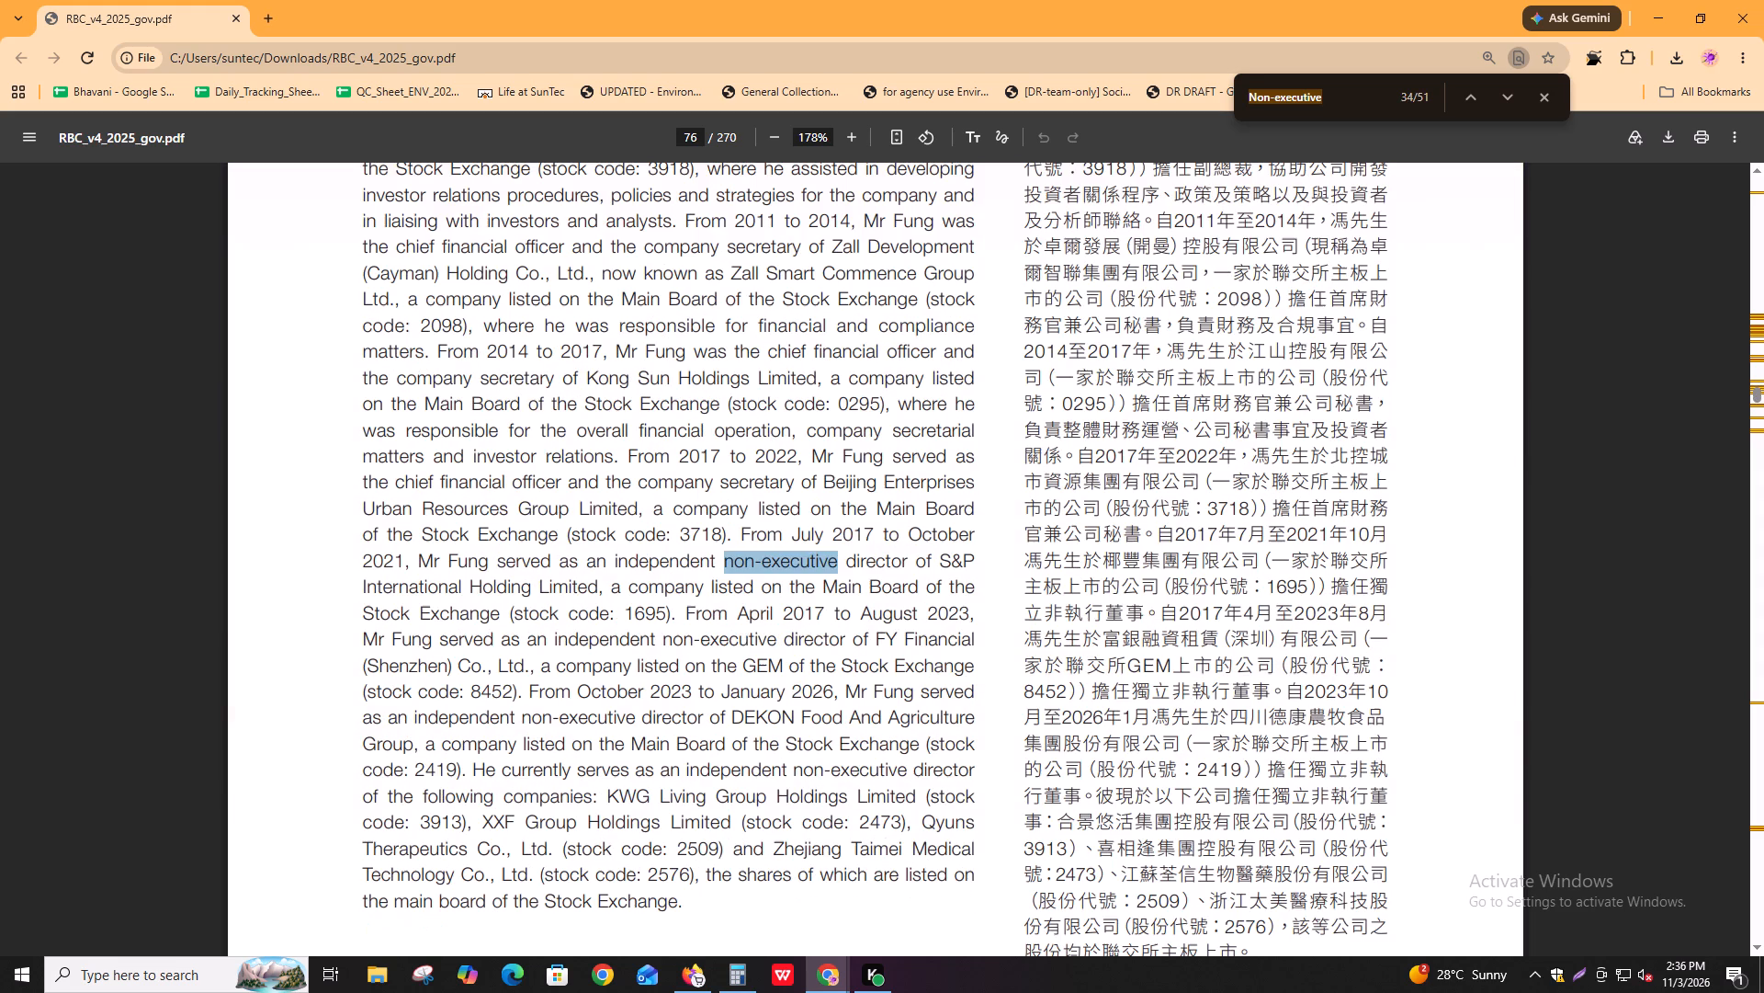
Check the "Non-executive" mentions through the Directors' Report and the notes on directors' fees and share options.
key("Return")
key("Return")
key("Return")
key("Return")
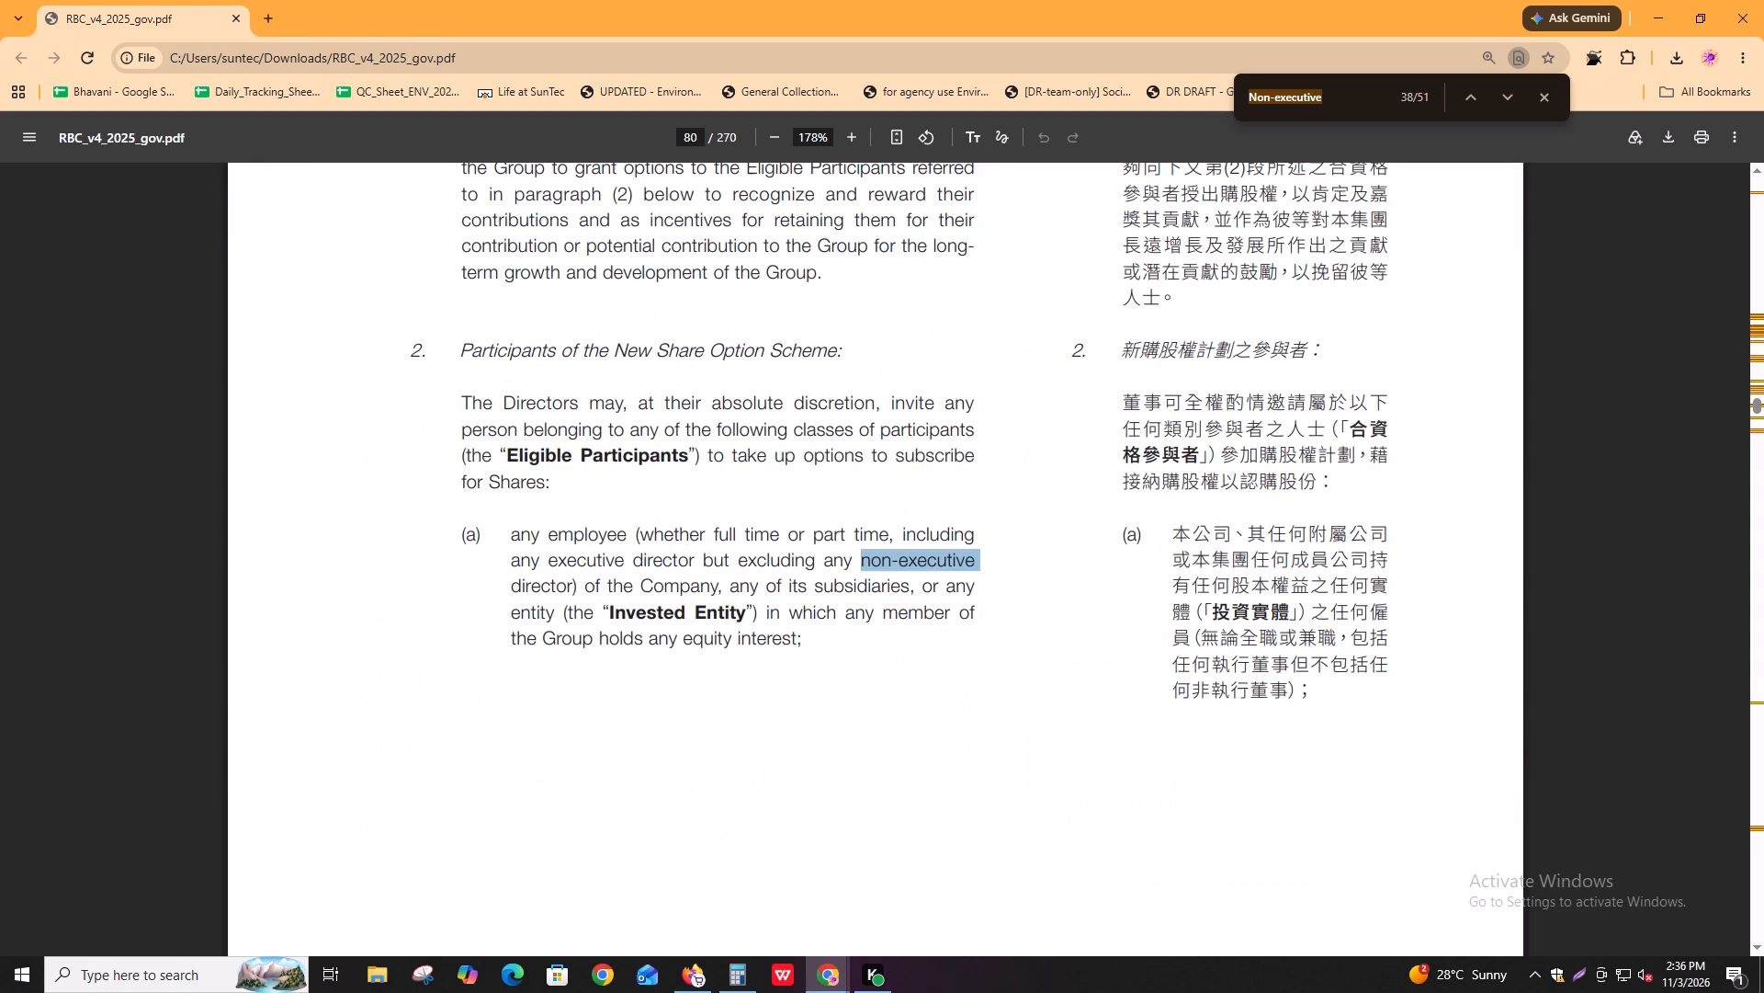
key("Return")
key("Return")
key("Return")
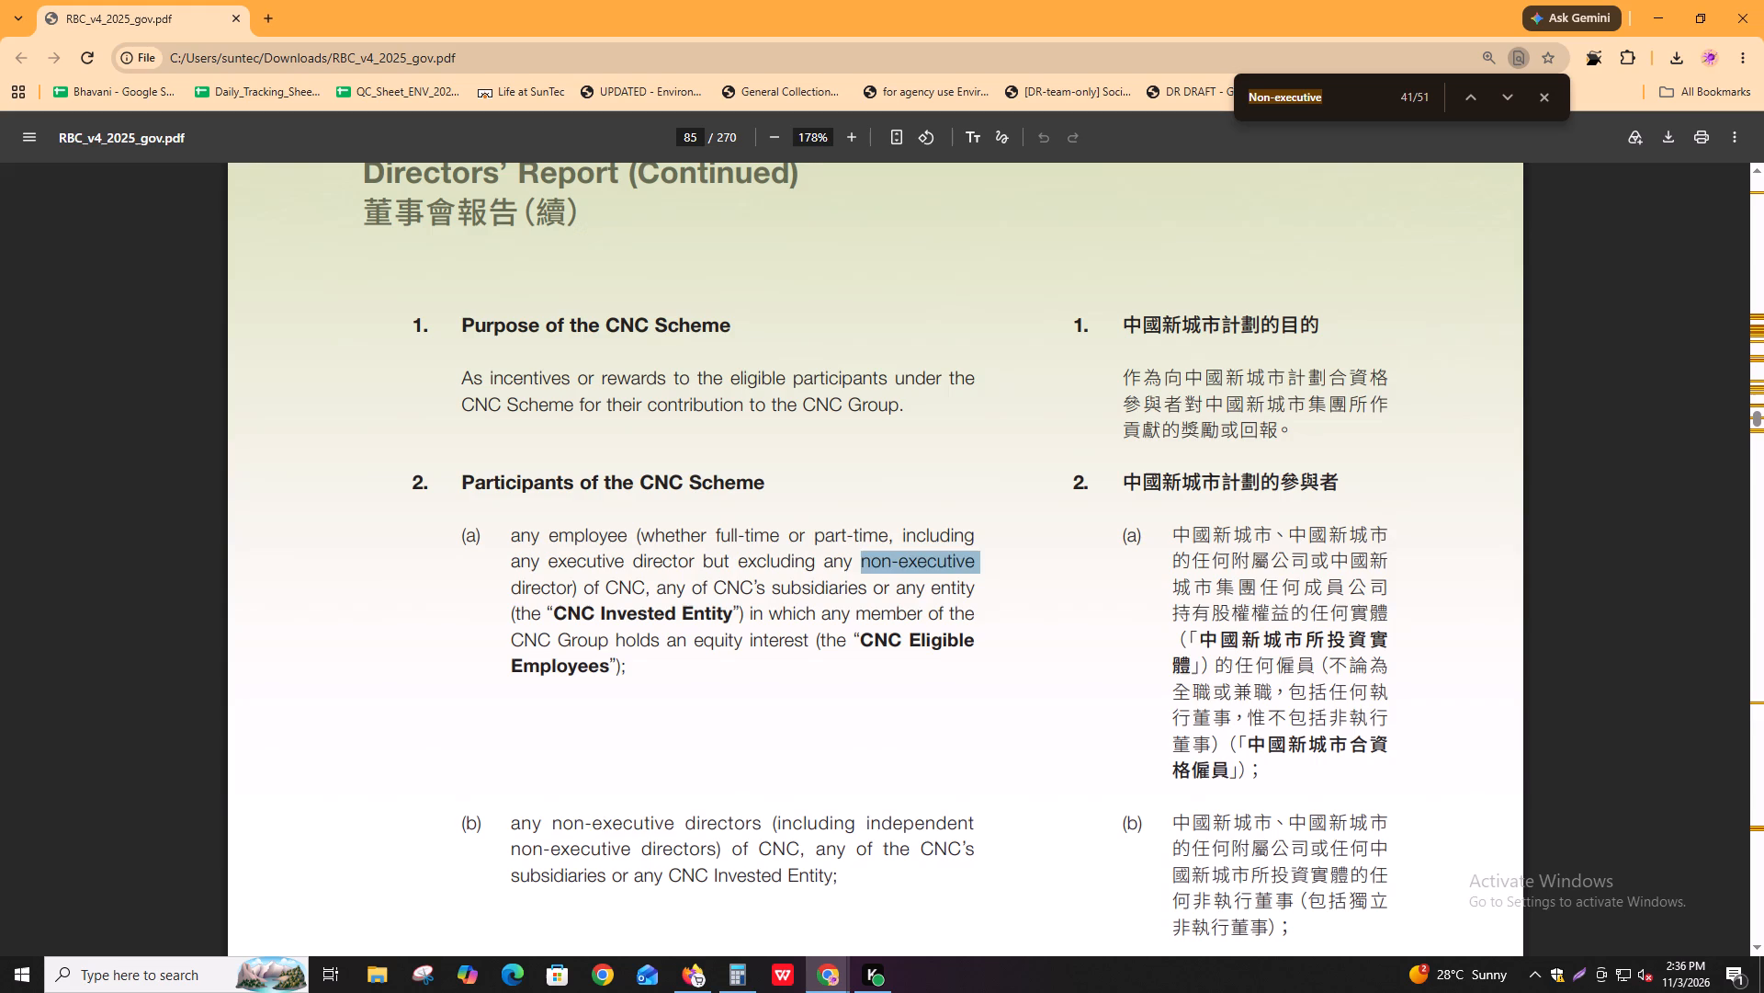
key("Return")
key("shift+Return")
key("Return")
key("Return")
key("Return")
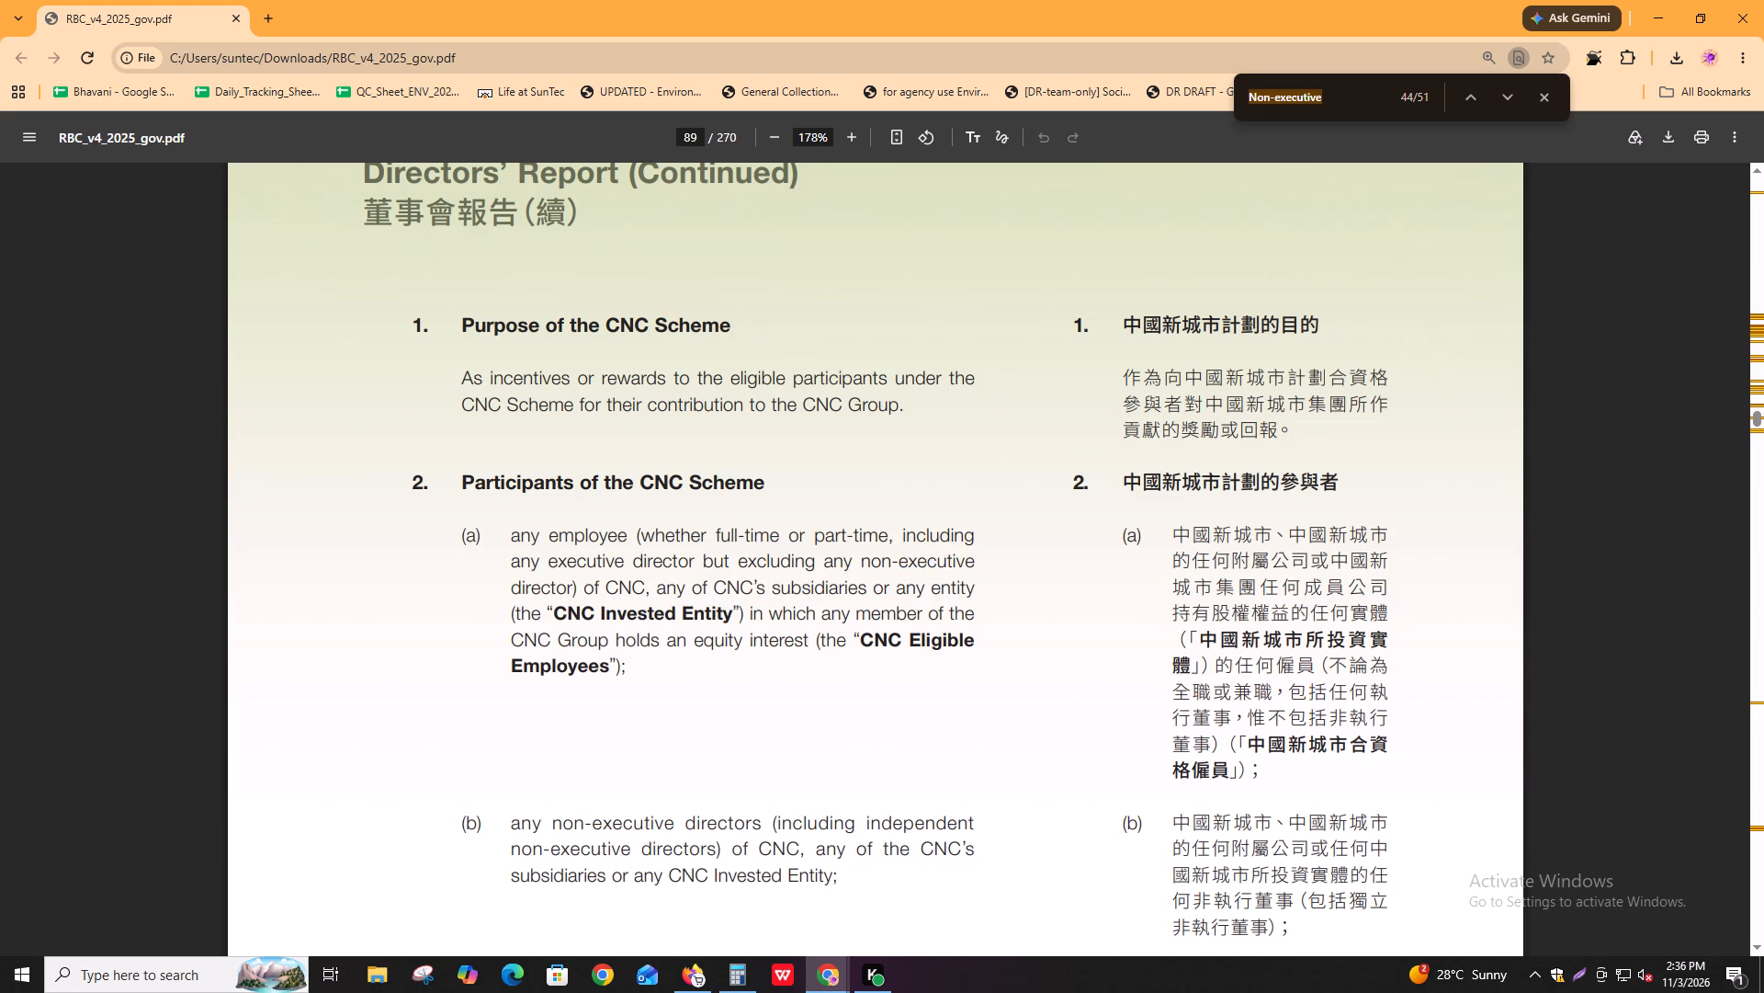
key("Return")
key("Return")
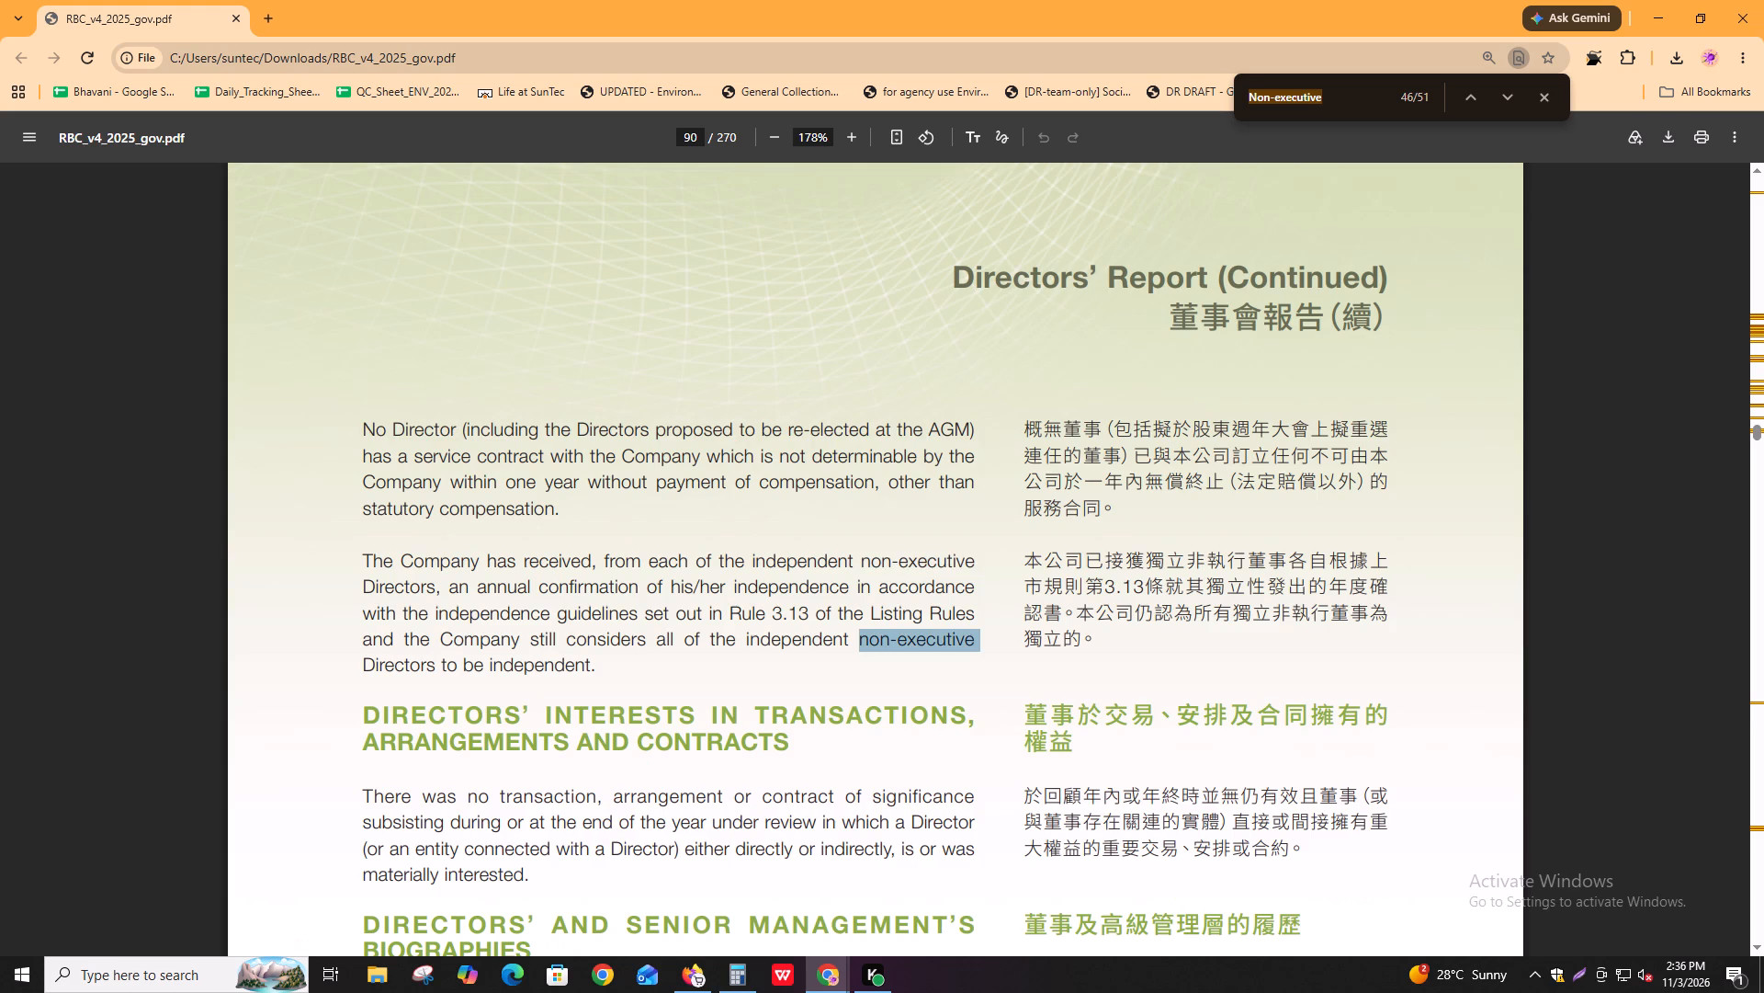
key("Return")
key("Return")
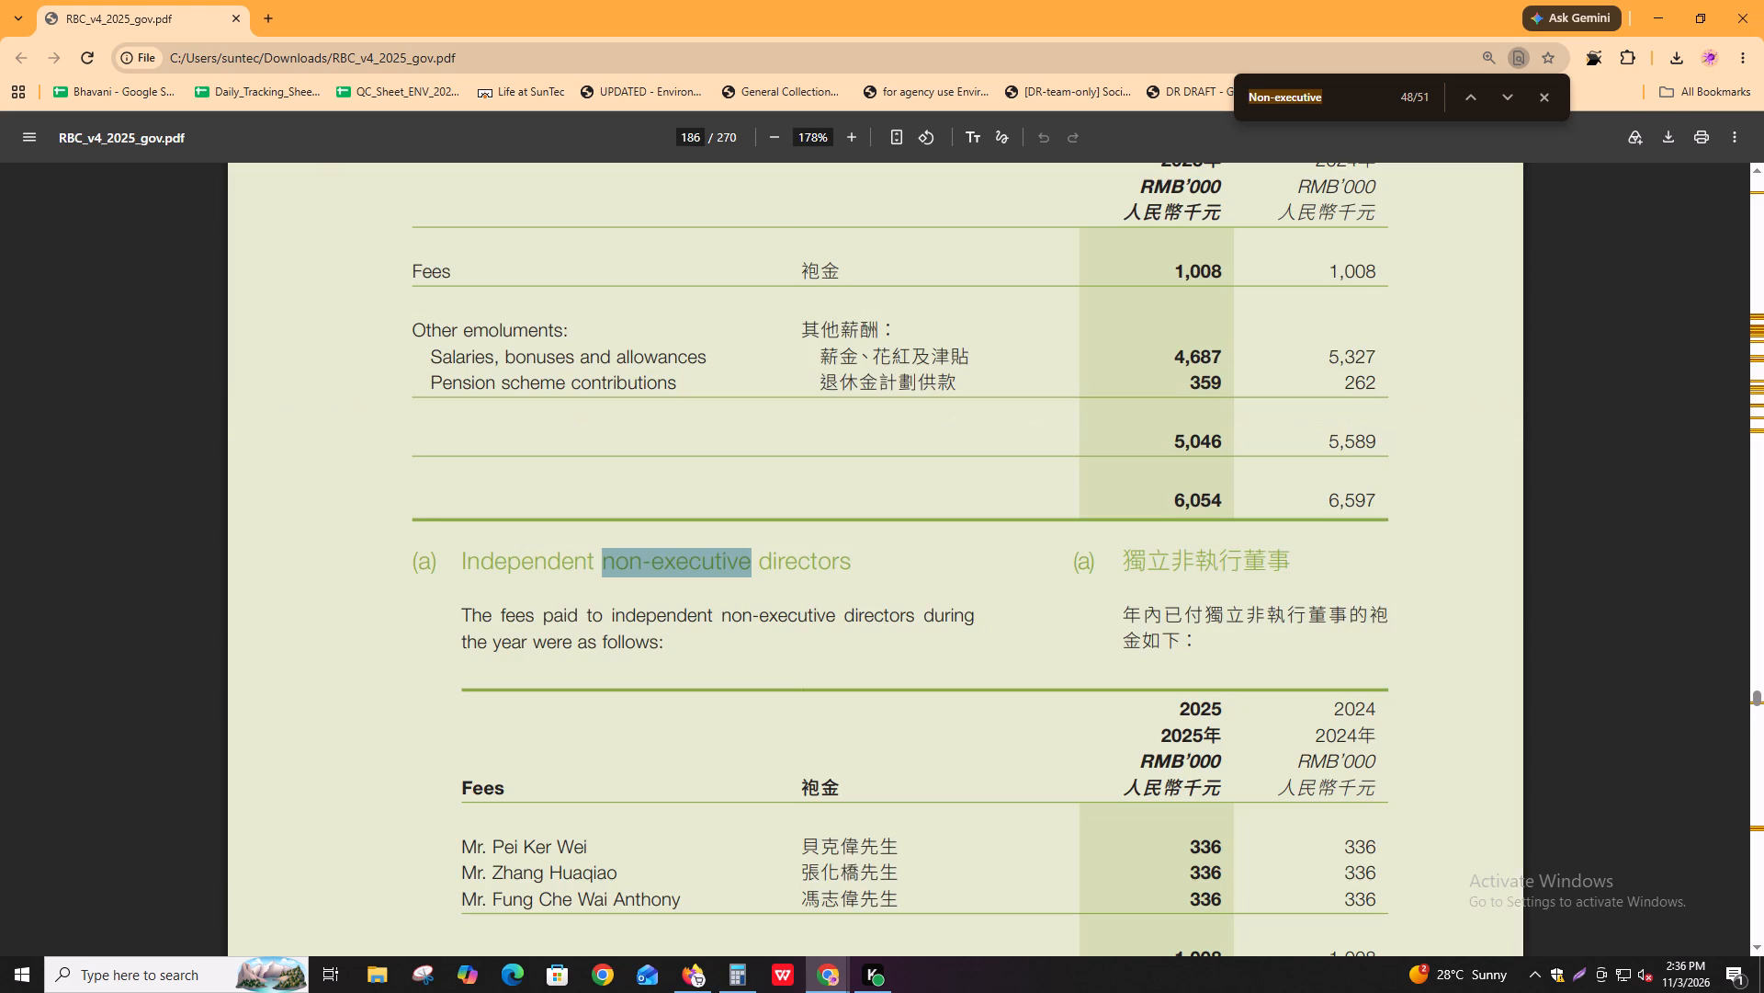
key("Return")
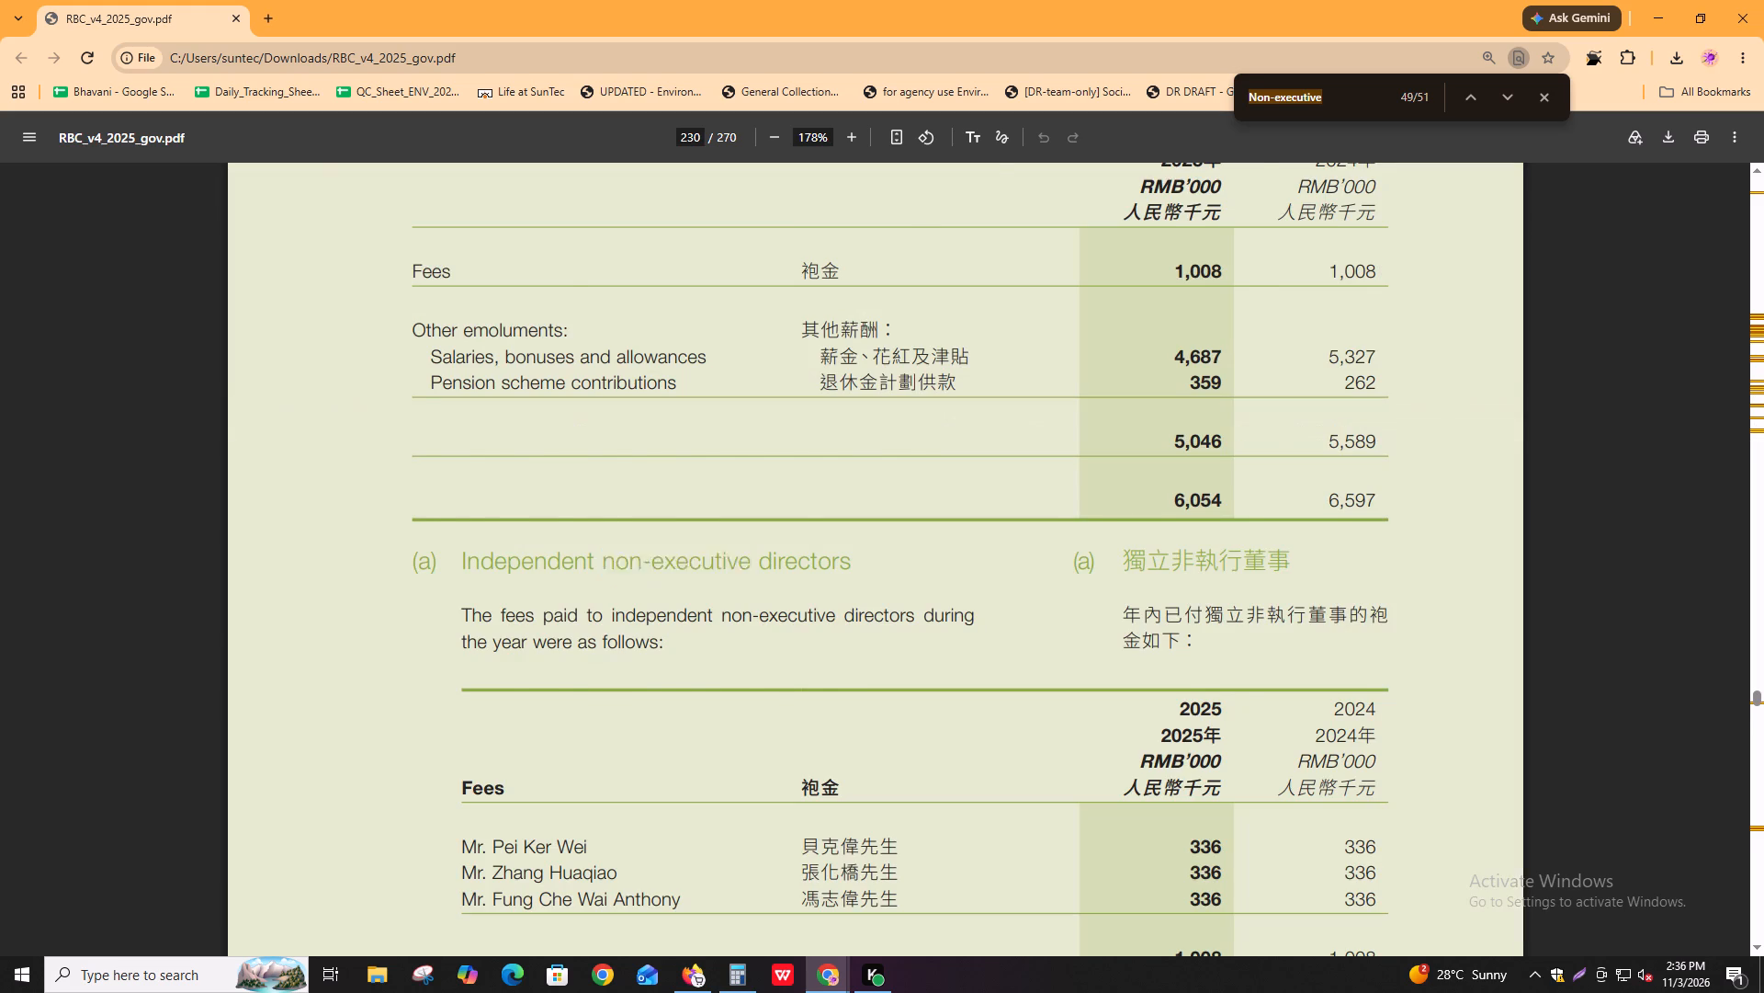
key("Return")
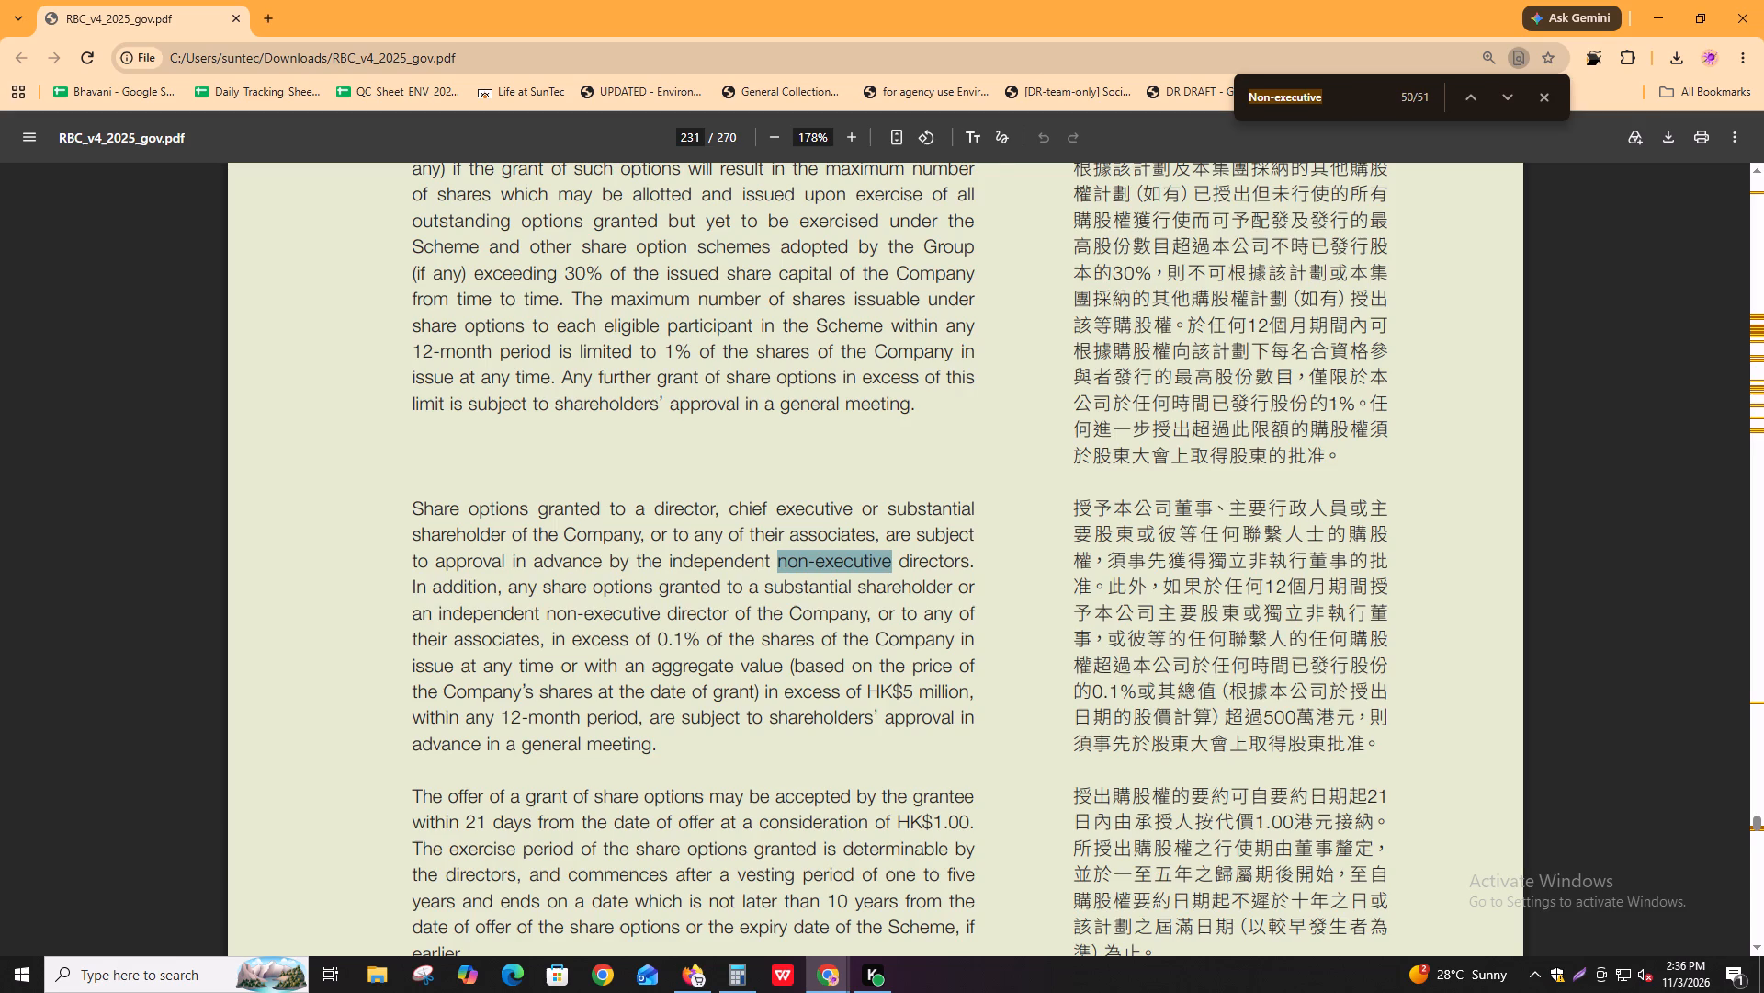
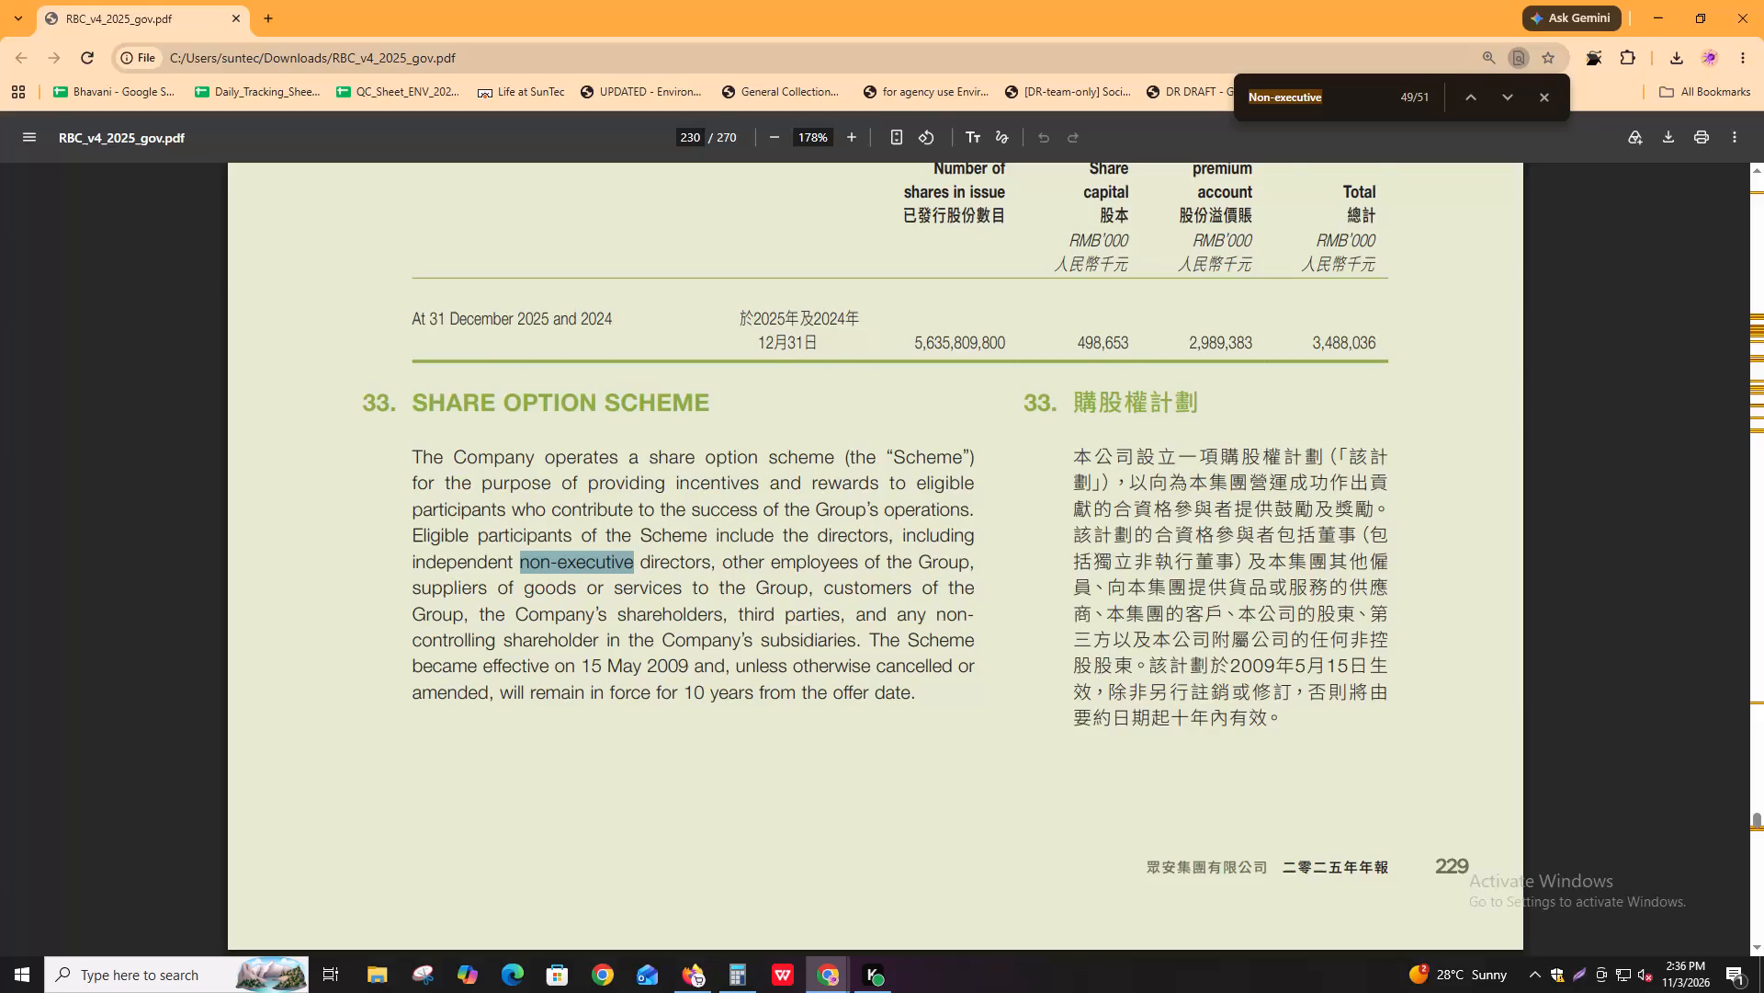
Check the last "Non-executive" mentions in the Share Option Scheme note and return to the Corporate Information board list.
key("Return")
key("Return")
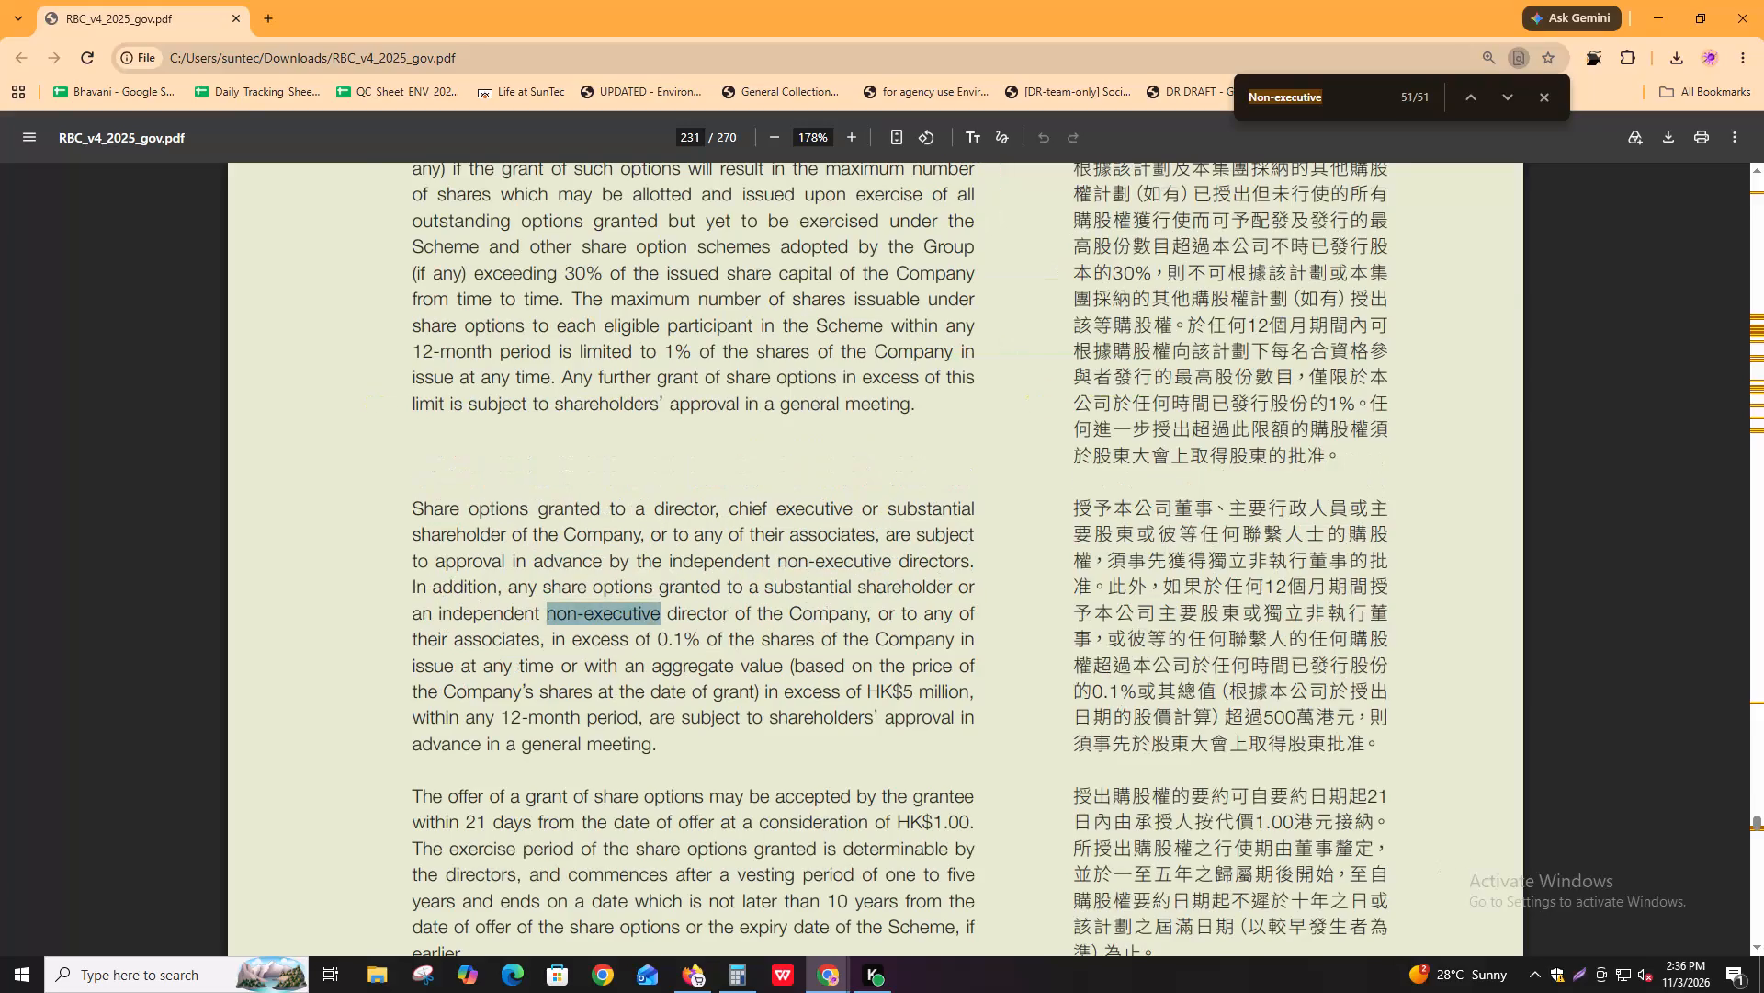
key("Return")
key("Return")
key("shift+Return")
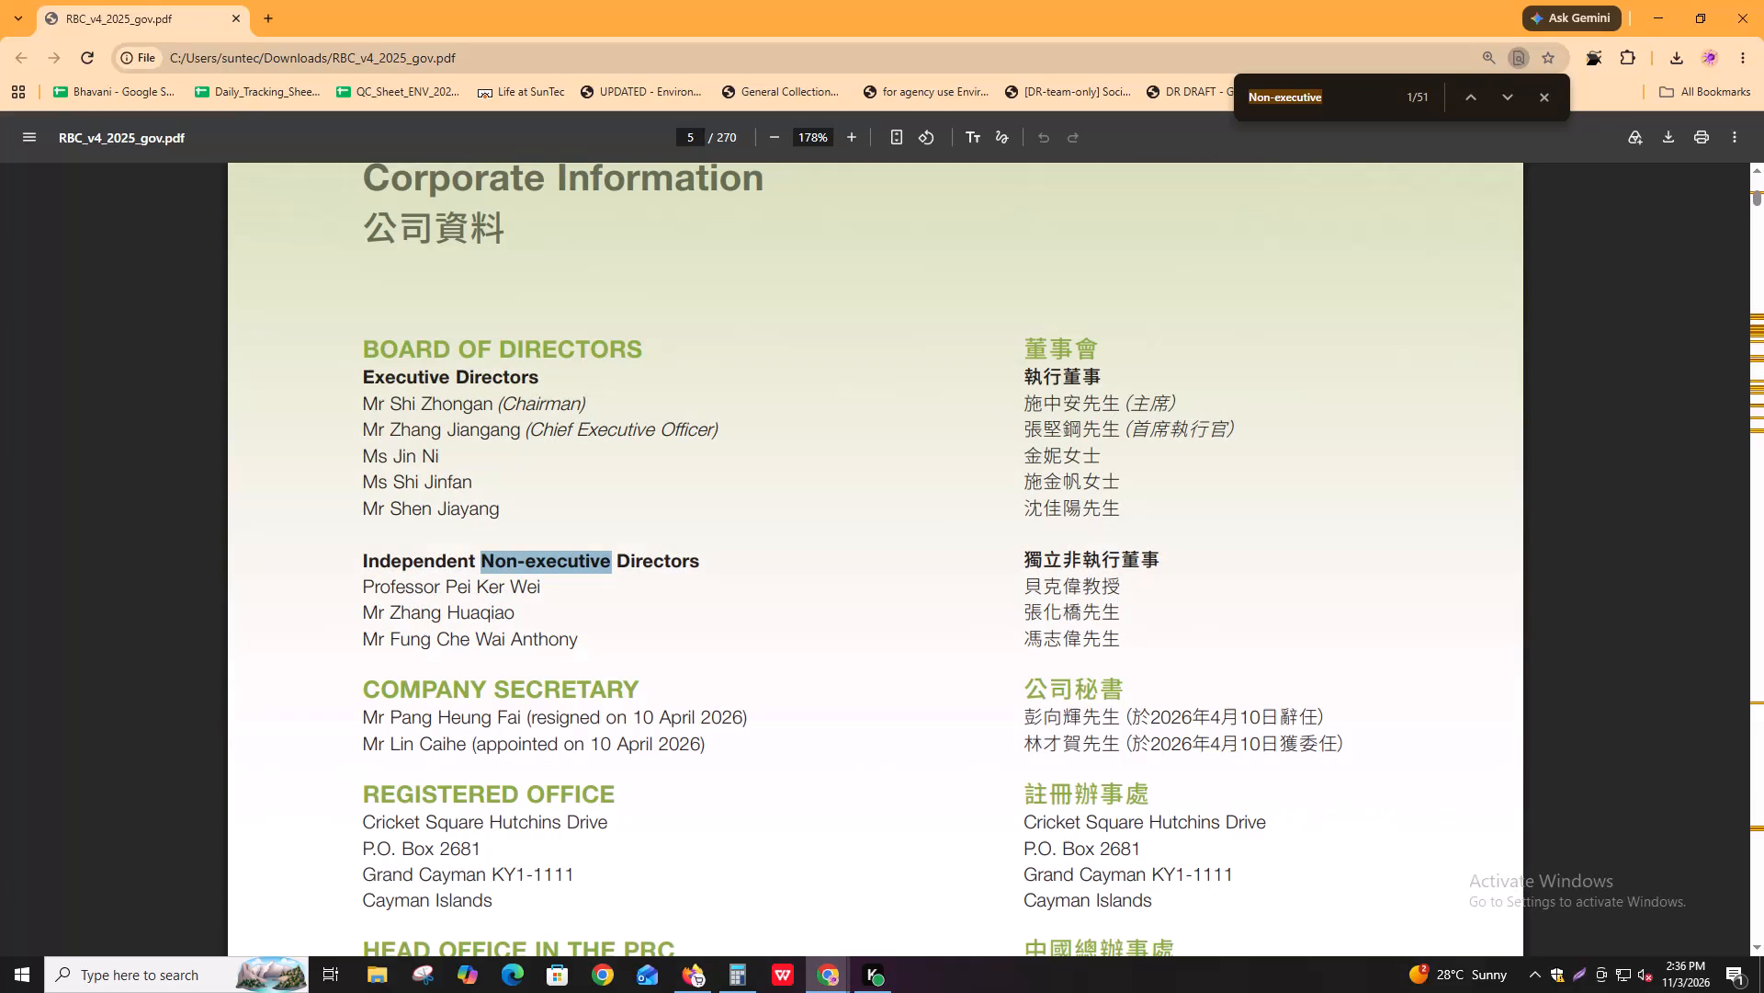
In the Igloo task, complete the Board_nonexecutive field with its 37.5% entry and move on to Board_female.
key("alt+Tab")
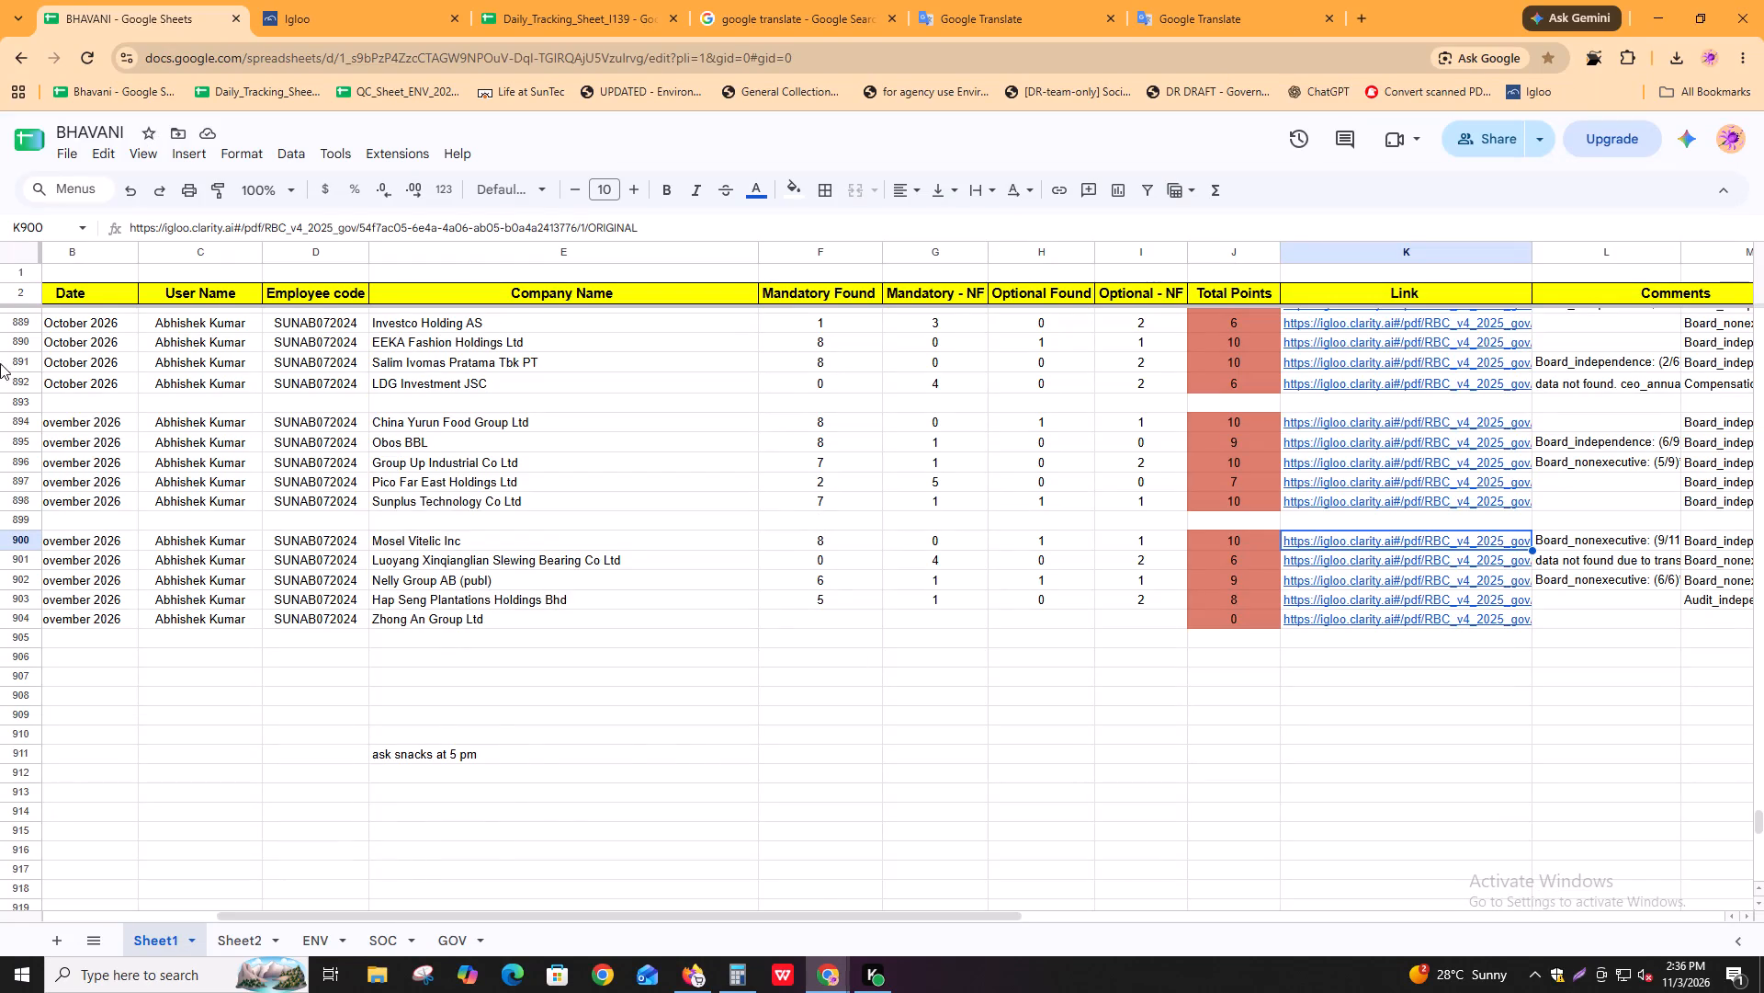
key("alt+Tab")
key("alt+Tab")
key("alt+Tab")
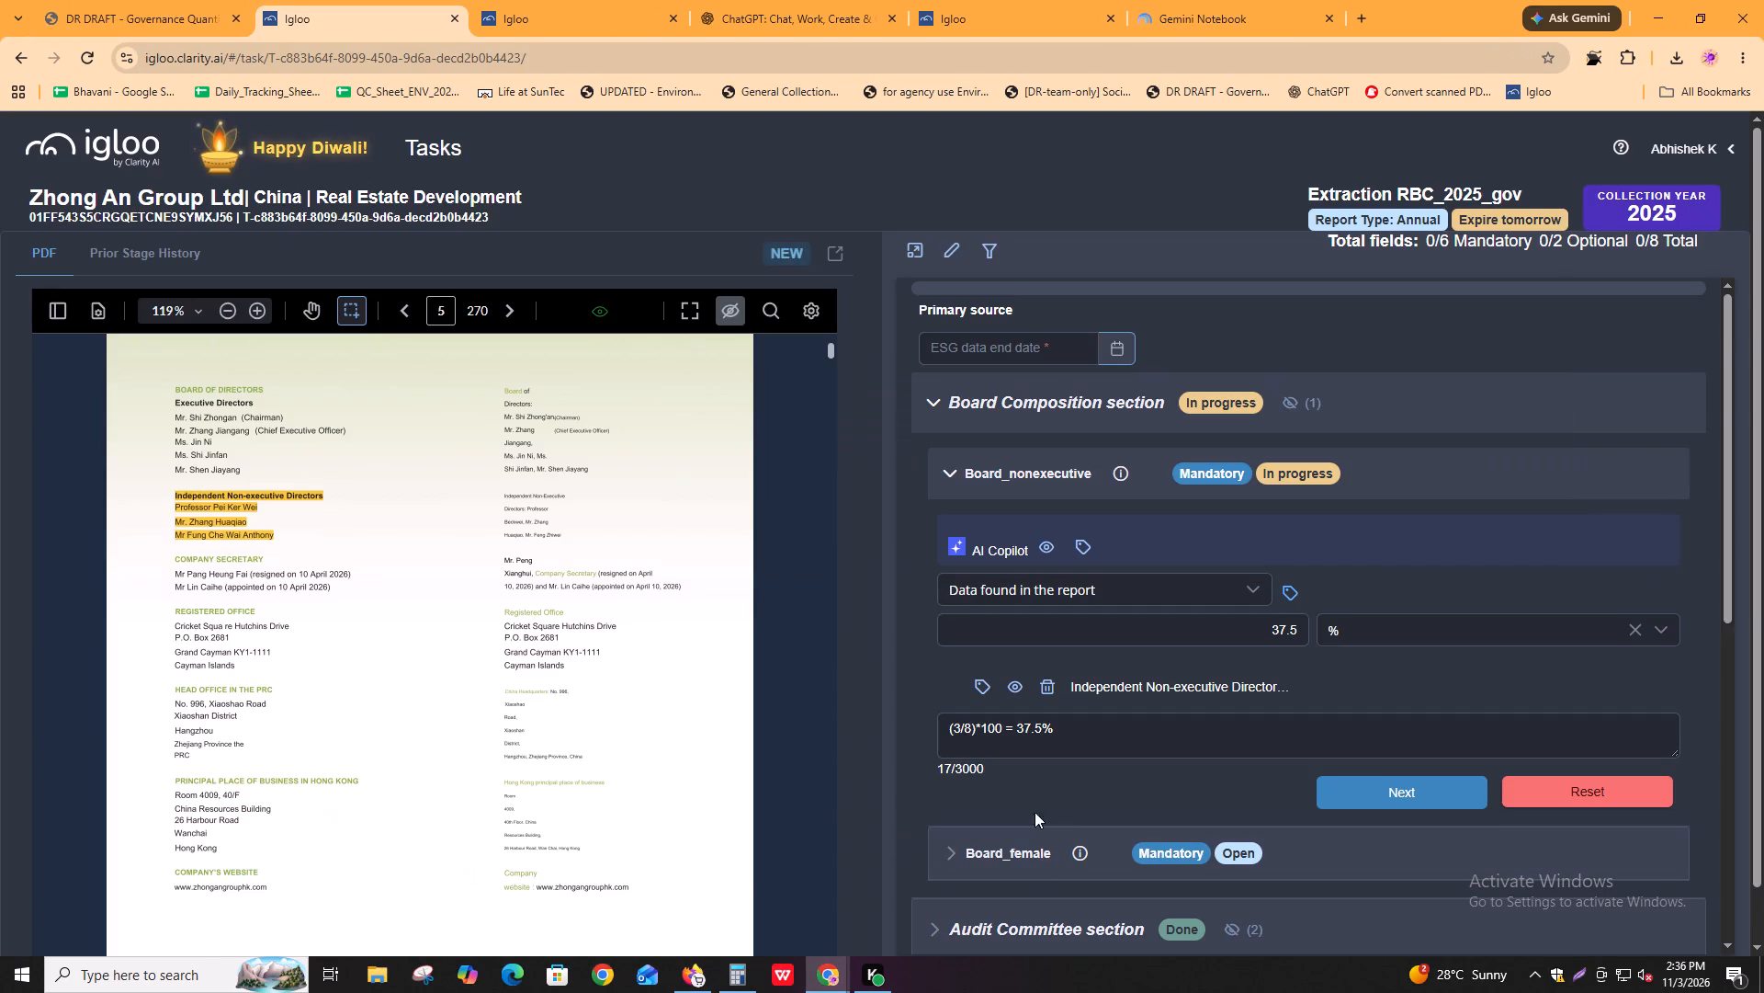
left_click(1428, 793)
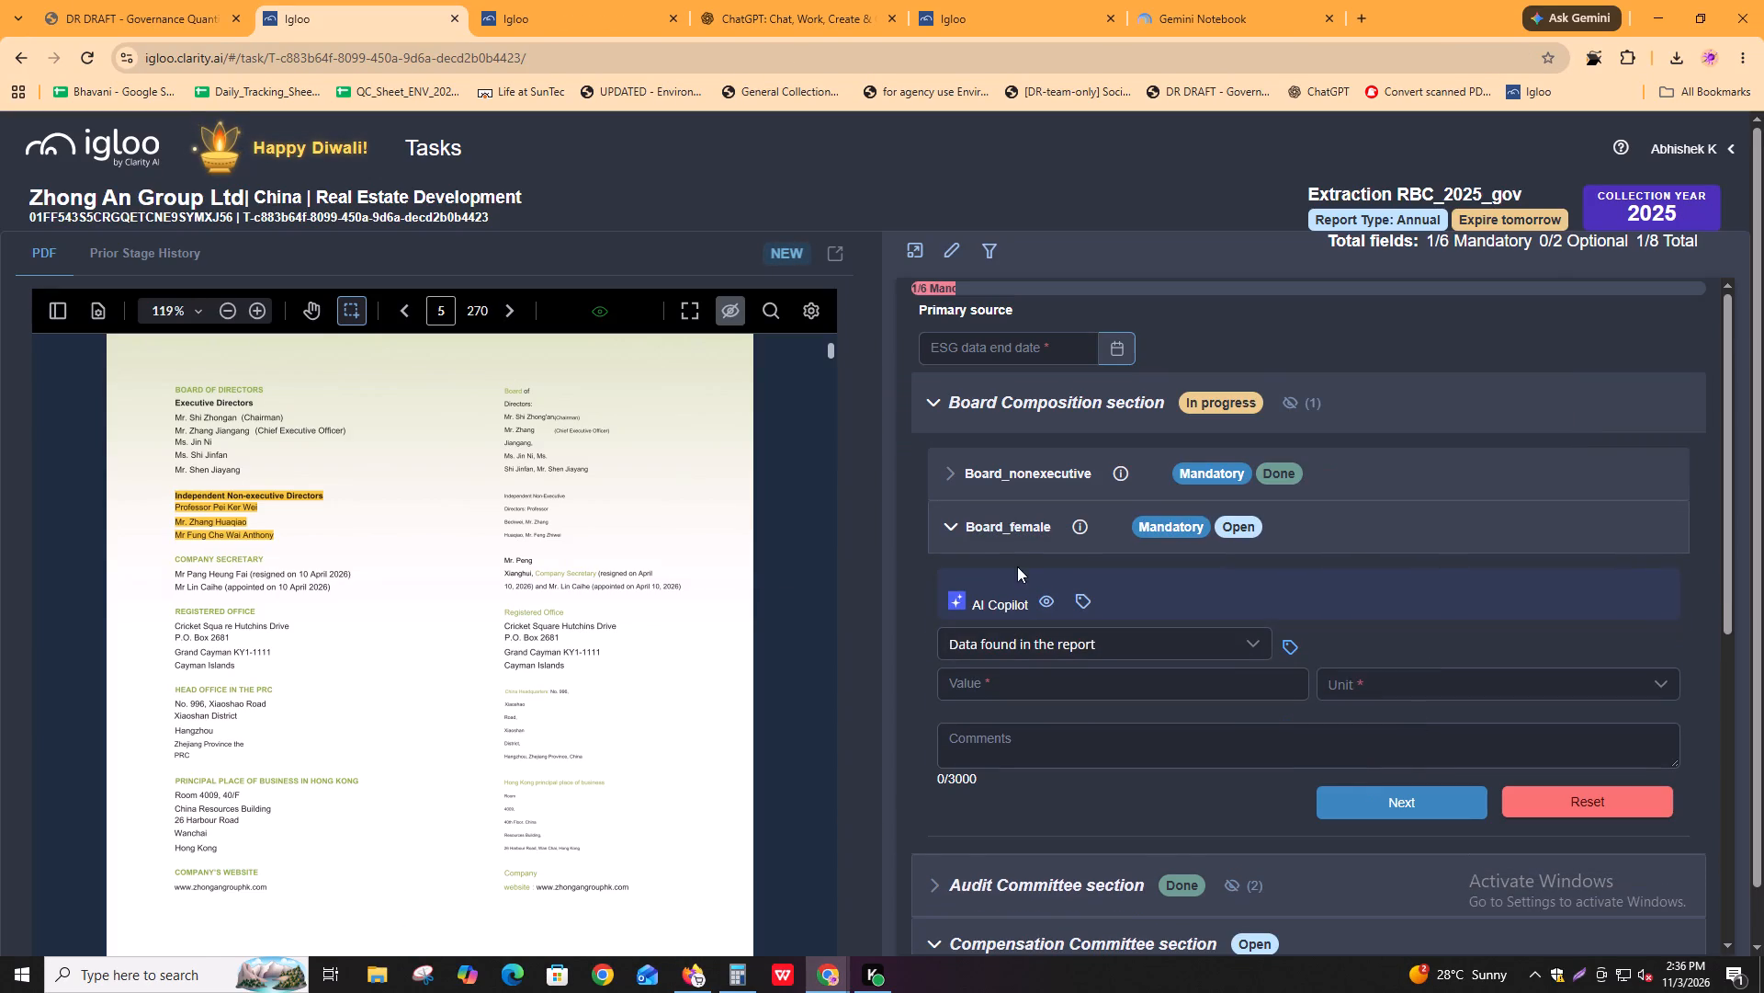
Search the report PDF for the chairman's name copied from the board list, through to the Board meeting attendance table.
scroll(179, 531, "up", 2, "ctrl")
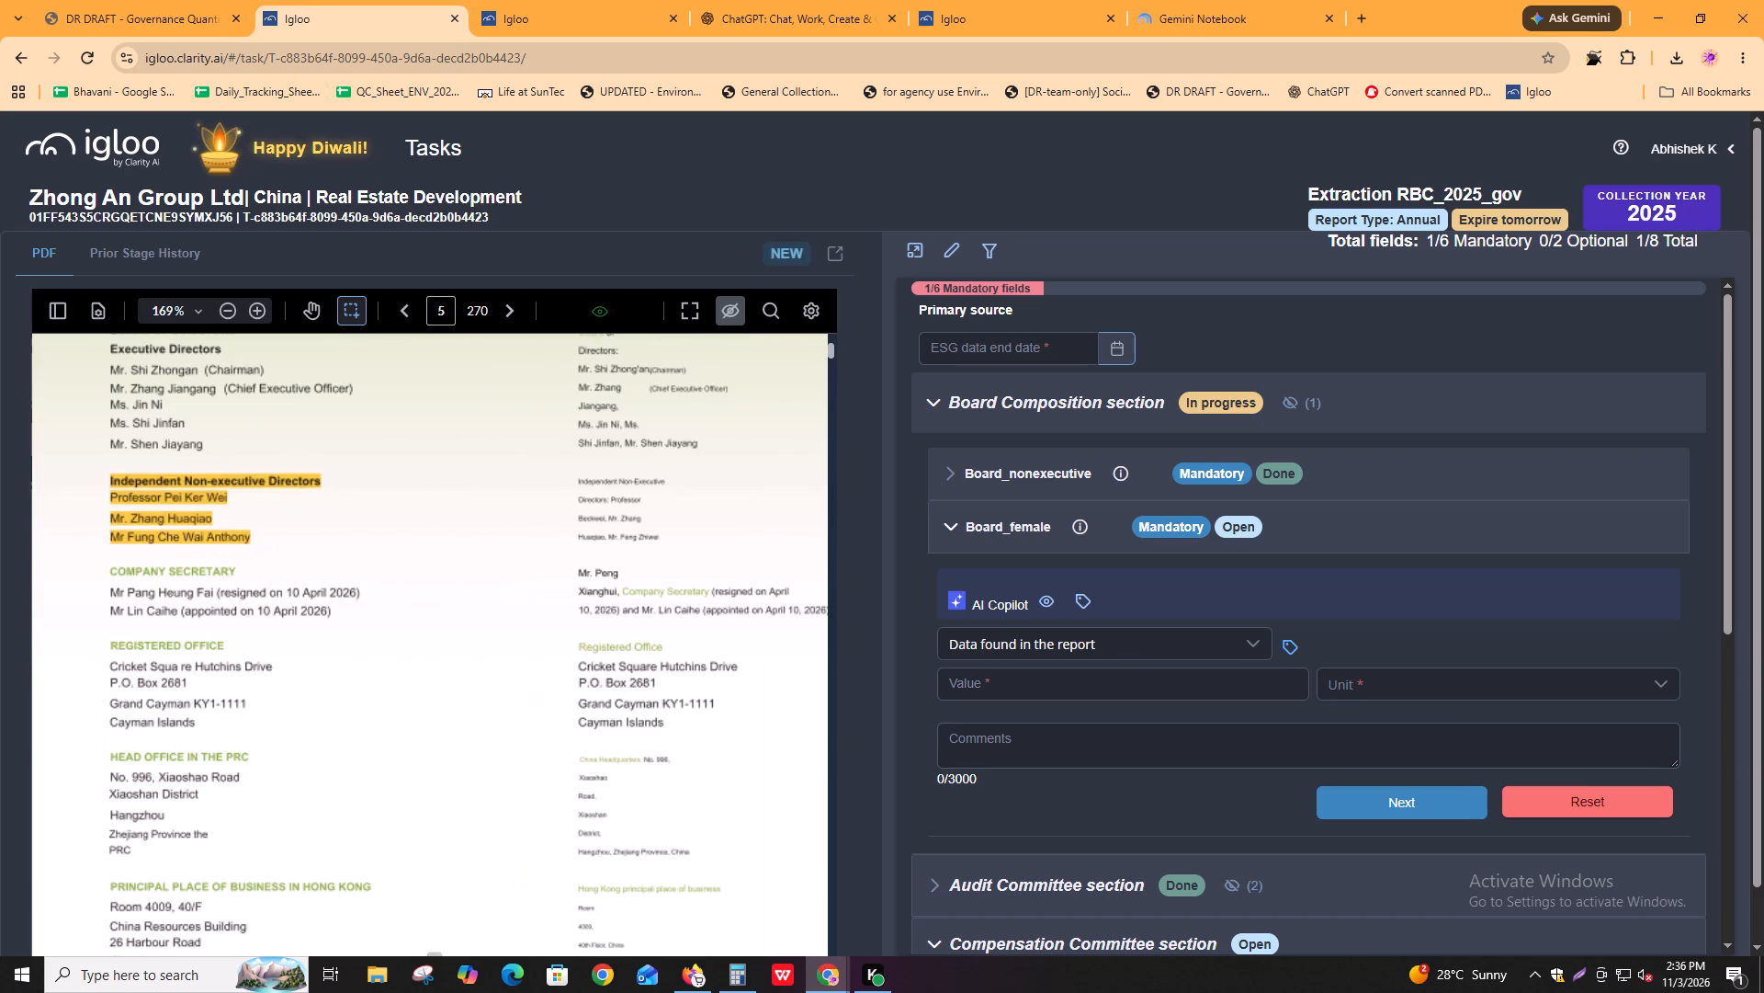
scroll(179, 533, "up", 3)
left_click_drag(130, 645, 186, 646)
key("ctrl+c")
key("alt+Tab")
key("ctrl+f")
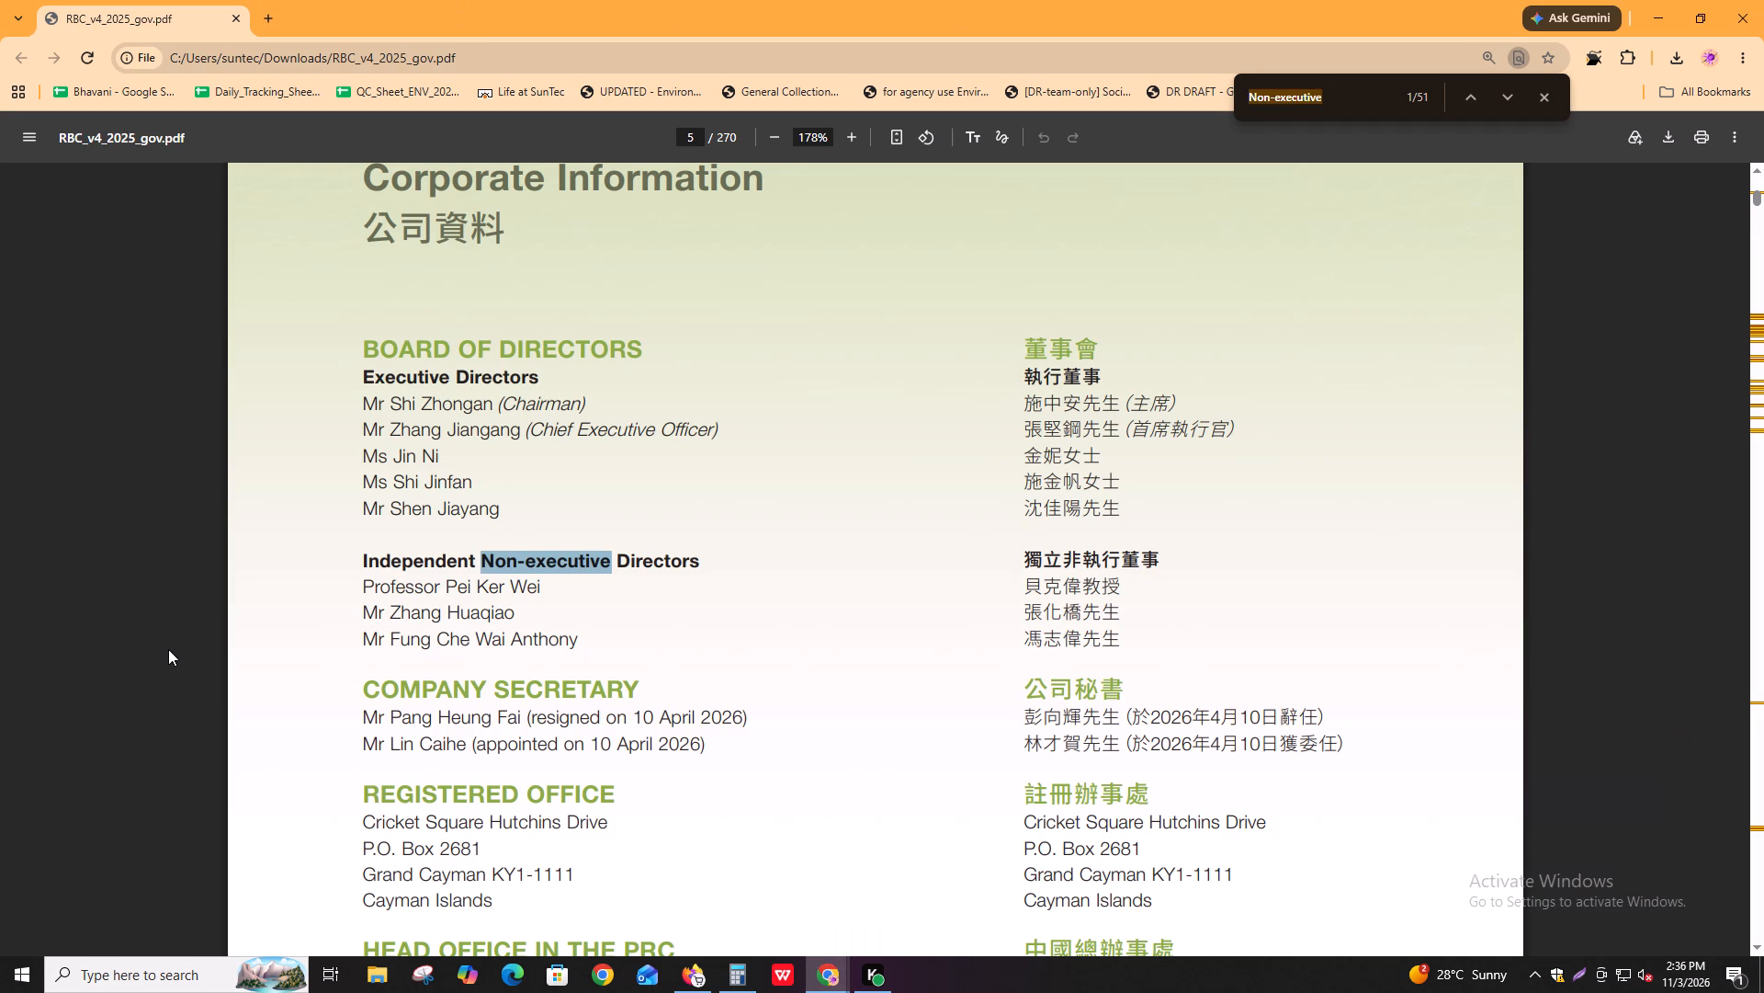
key("ctrl+v")
key("Return")
key("Return")
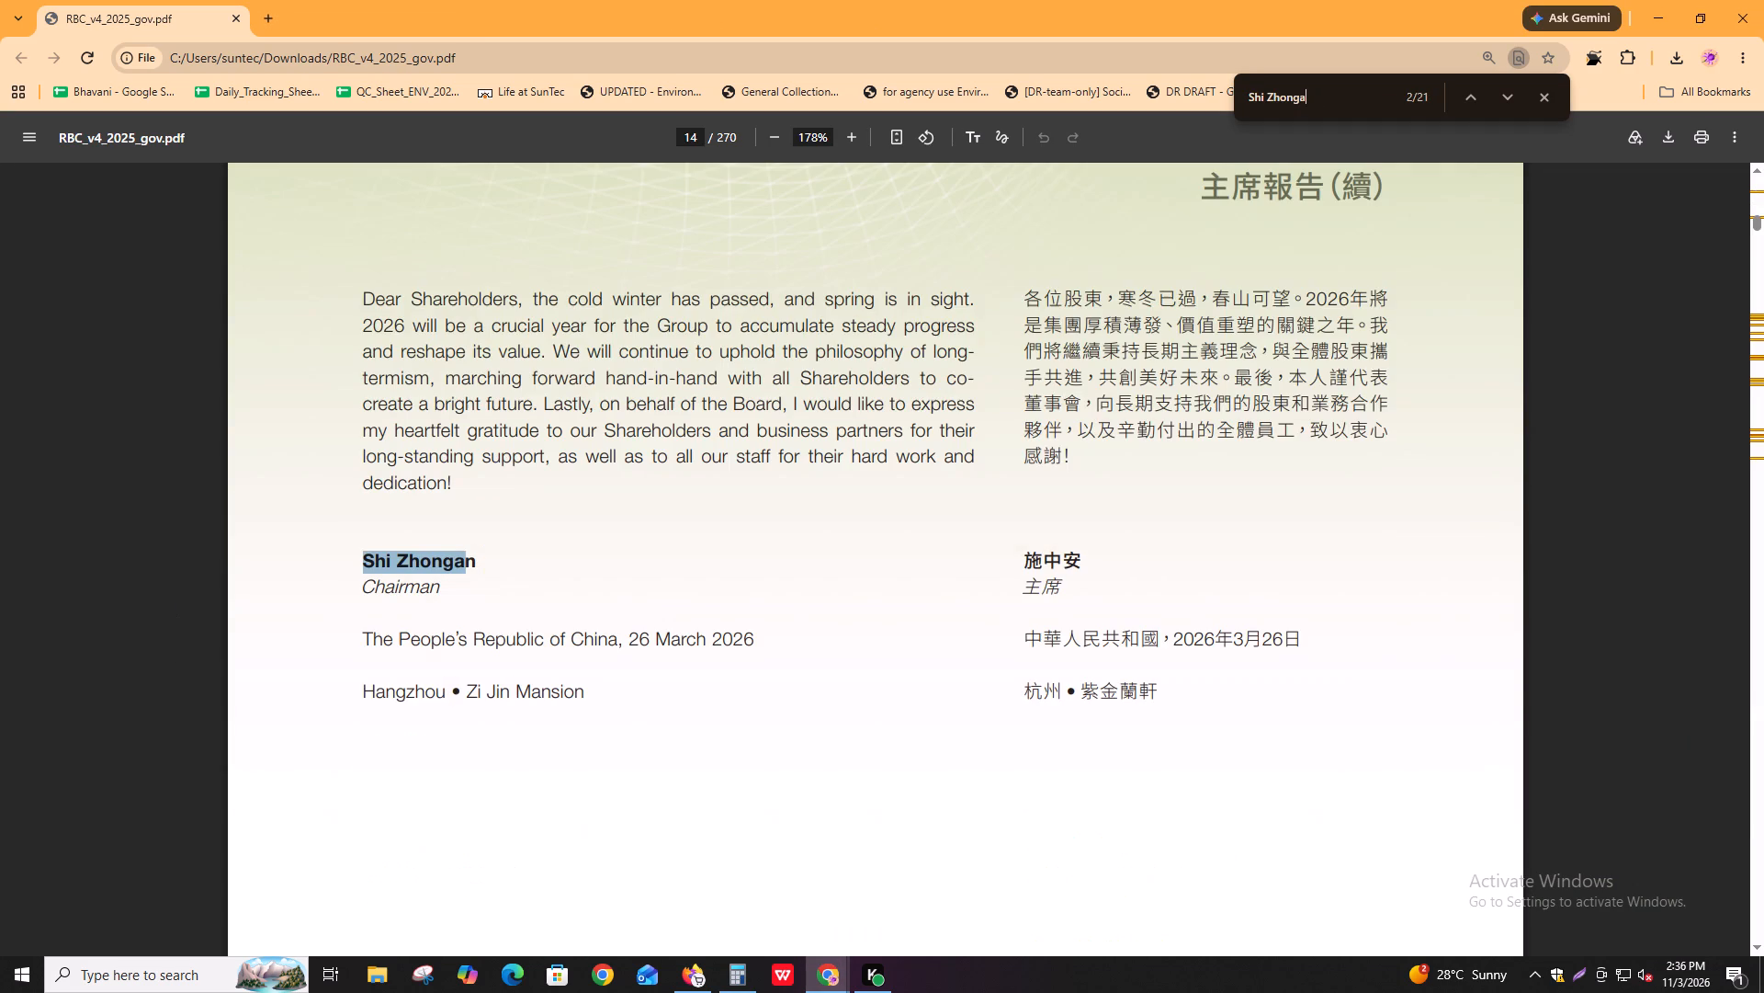
key("Return")
key("Return")
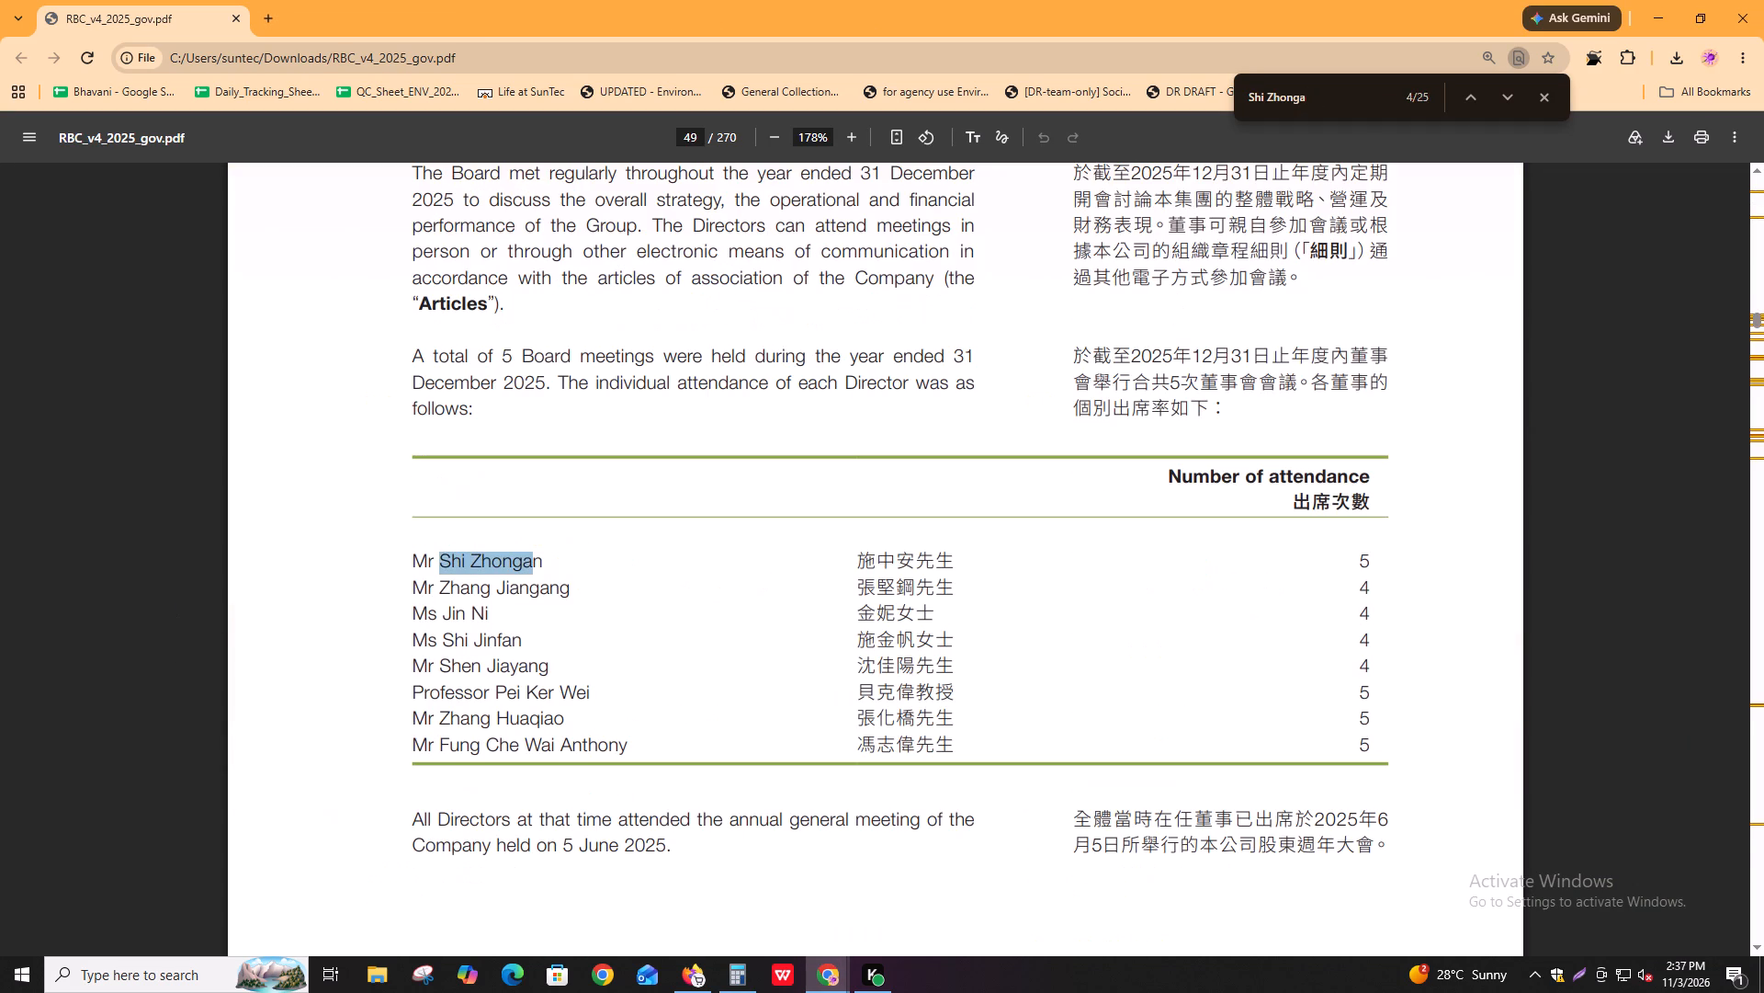
Review the chairman's name mentions in the Chairman and Chief Executive Officer, Nomination Committee and Governance Committee sections.
key("Return")
key("Return")
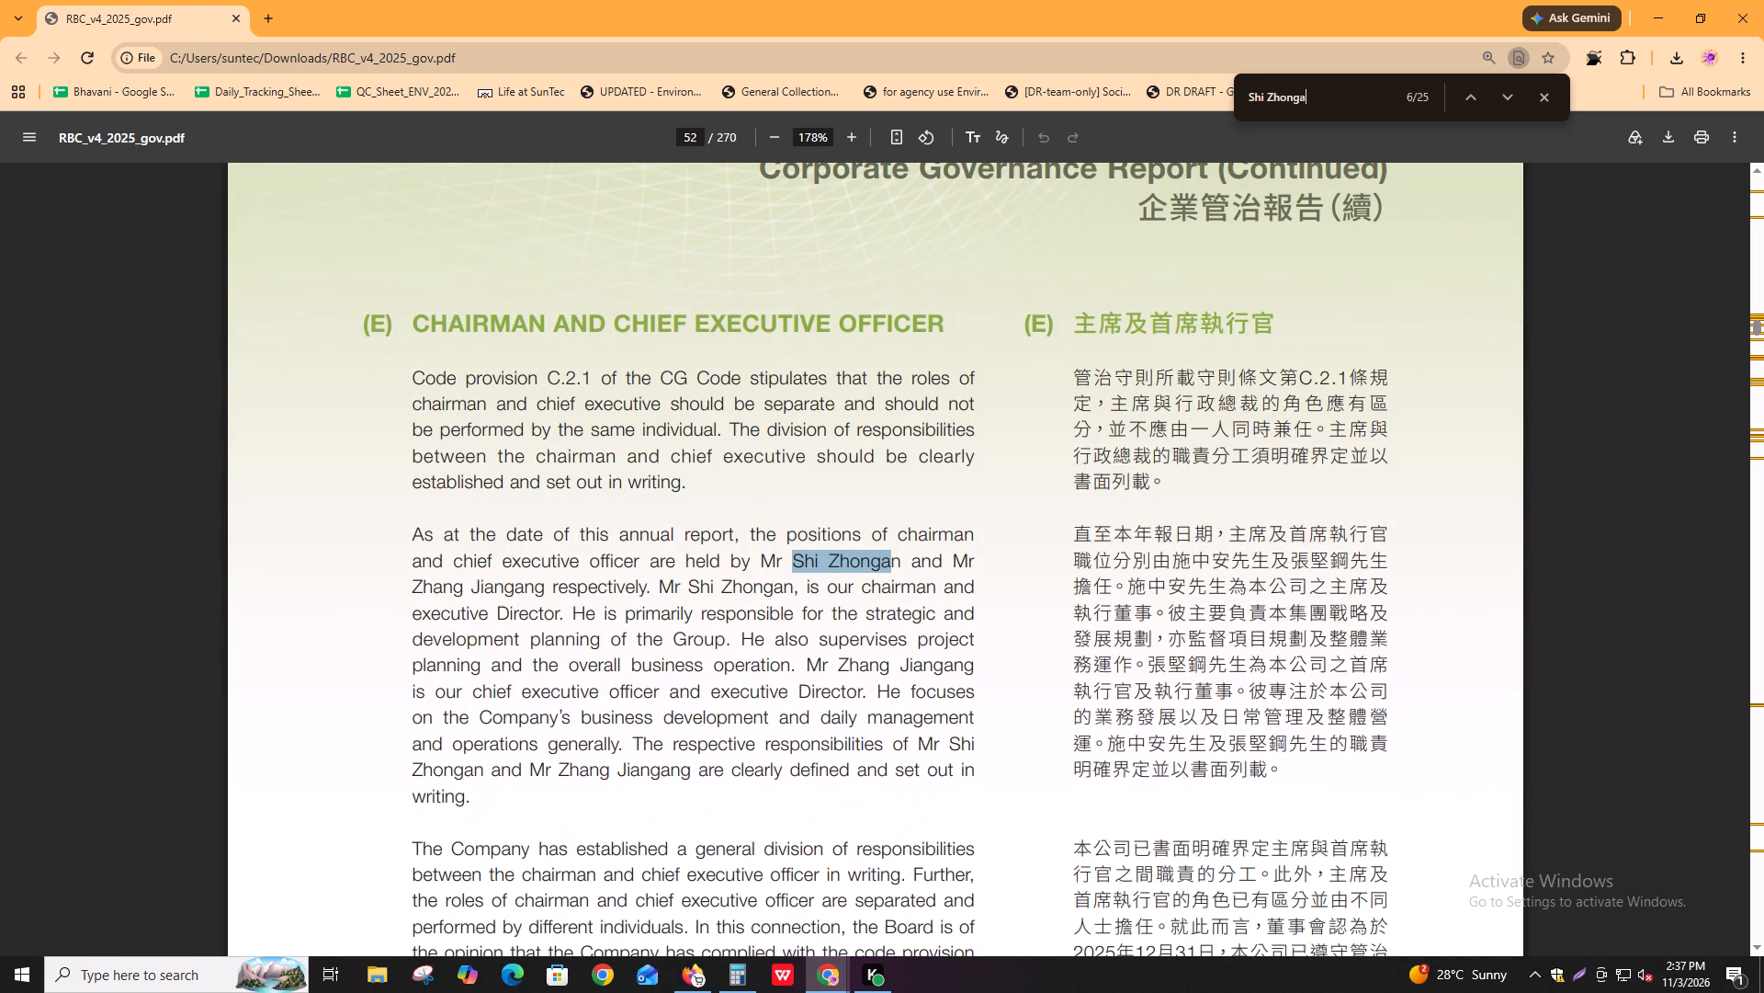
key("Return")
key("Return")
key("shift+Return")
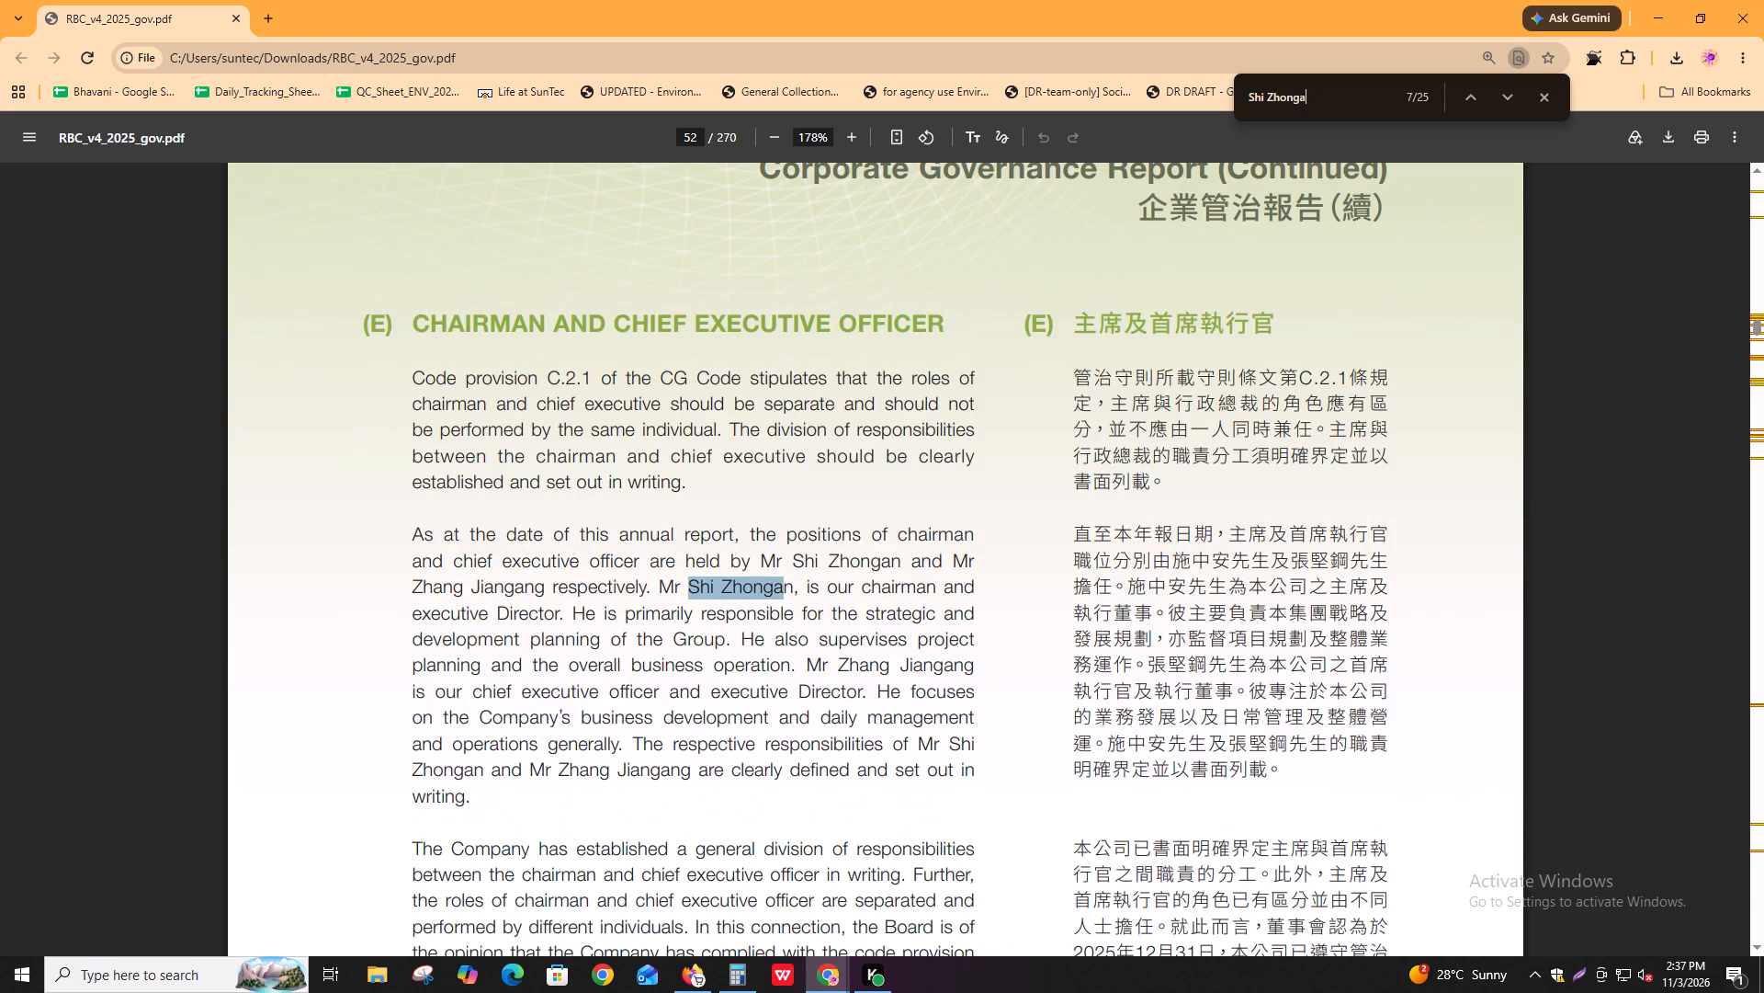
key("Return")
key("Return")
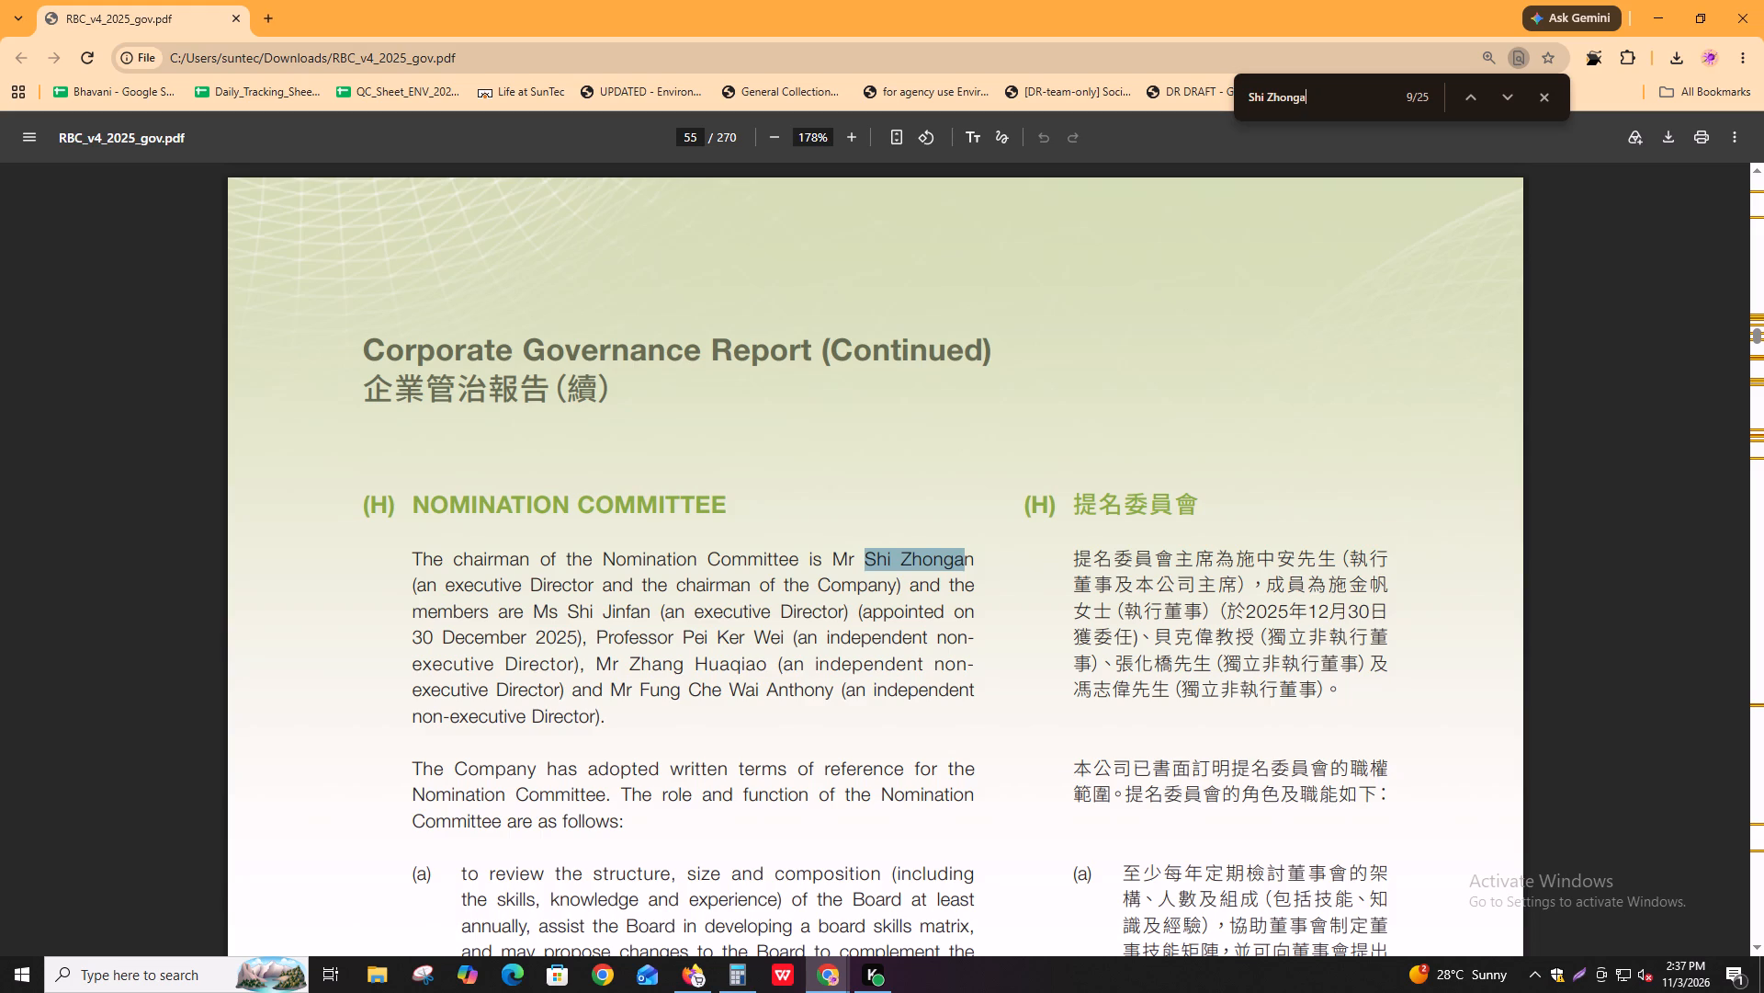
key("Return")
key("Return")
key("shift+Return")
key("Return")
key("shift+Return")
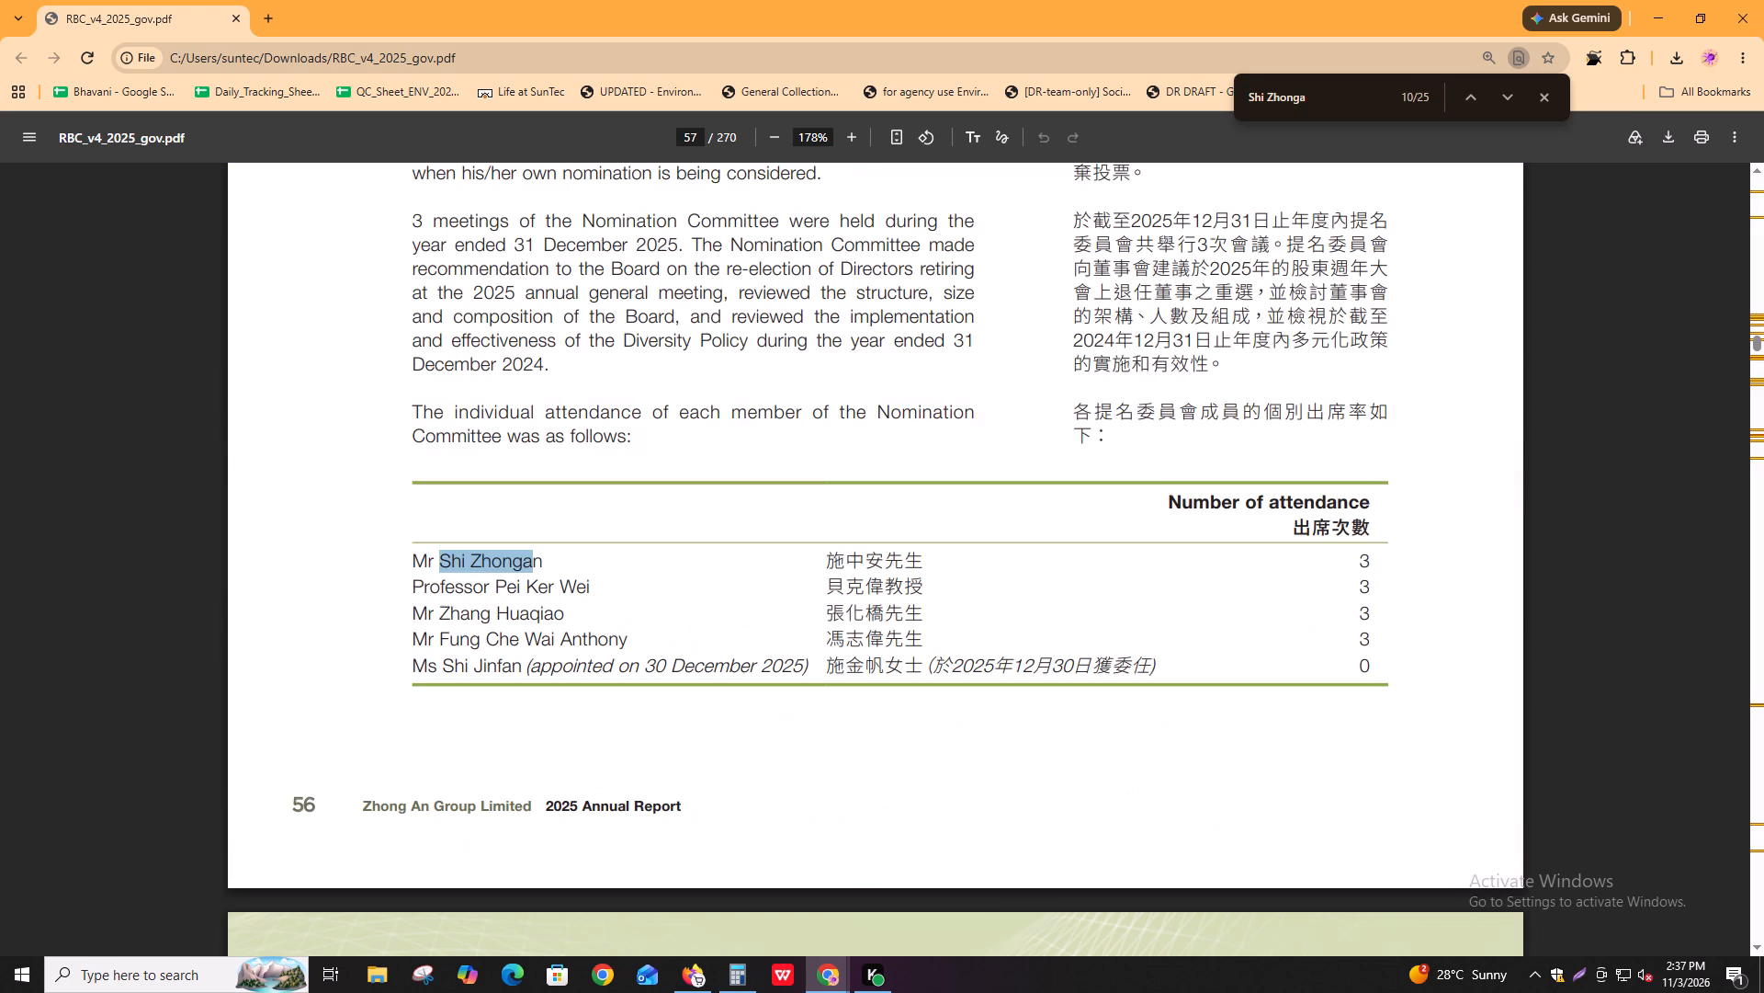
key("Return")
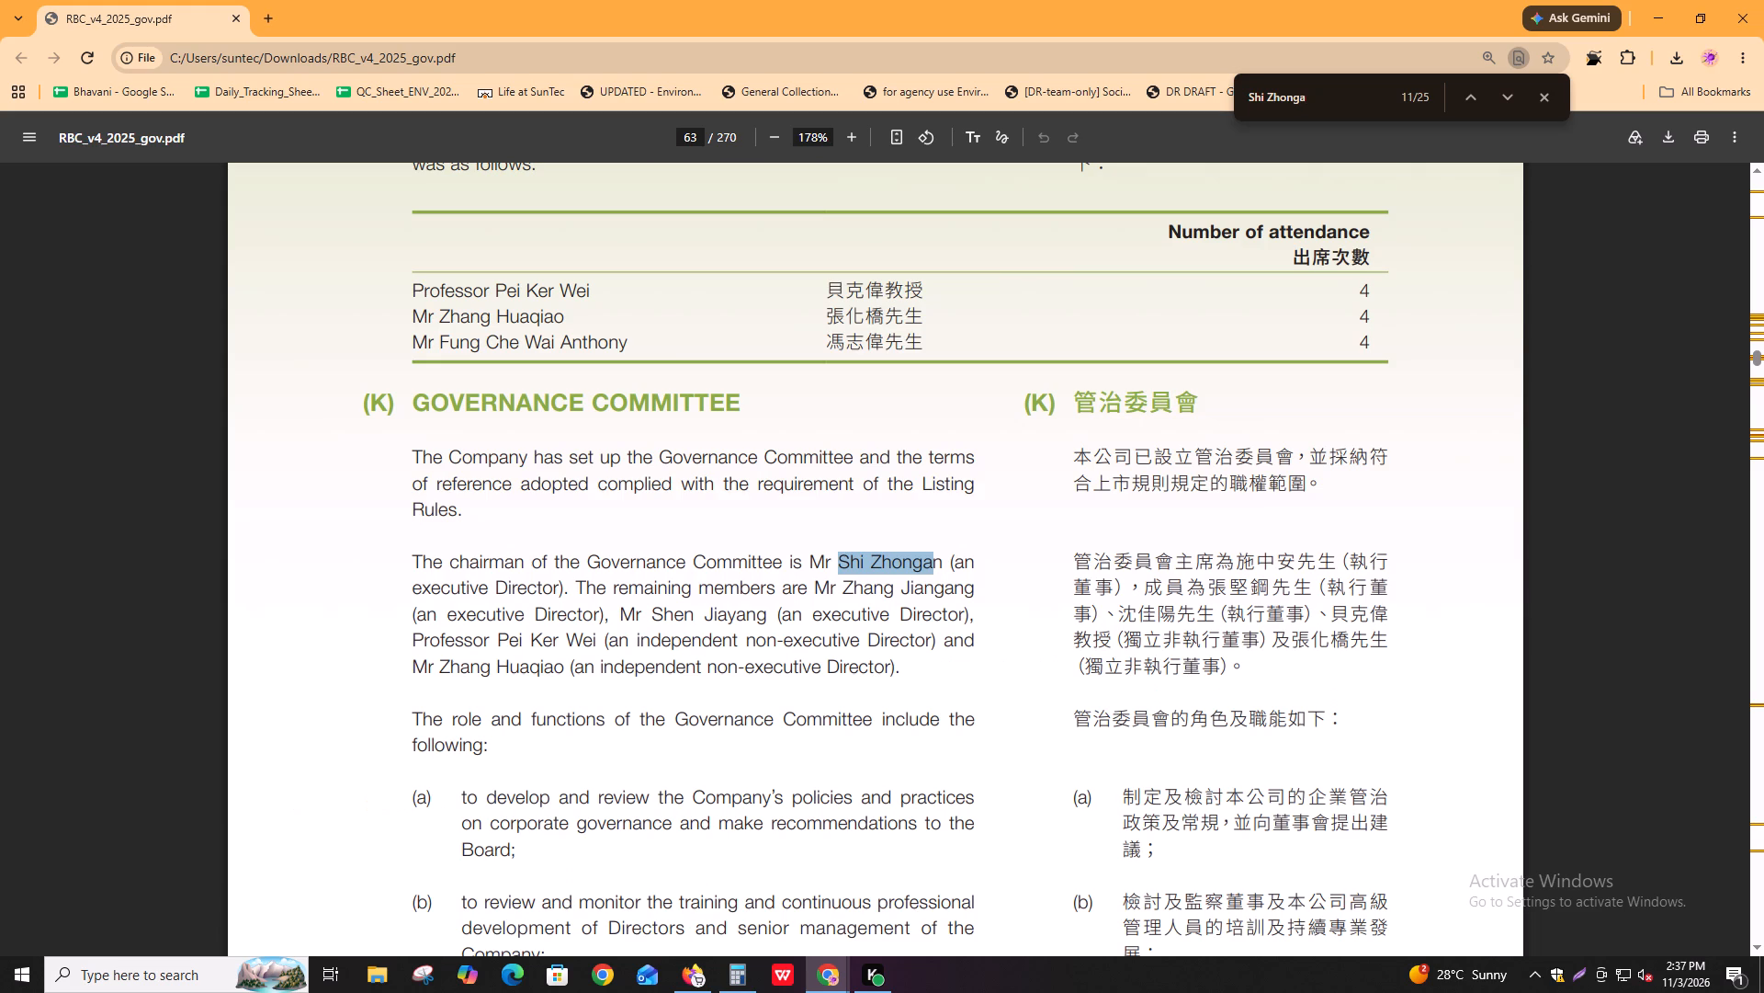
Switch back to the Zhong An Group extraction task in Igloo.
key("alt+Tab")
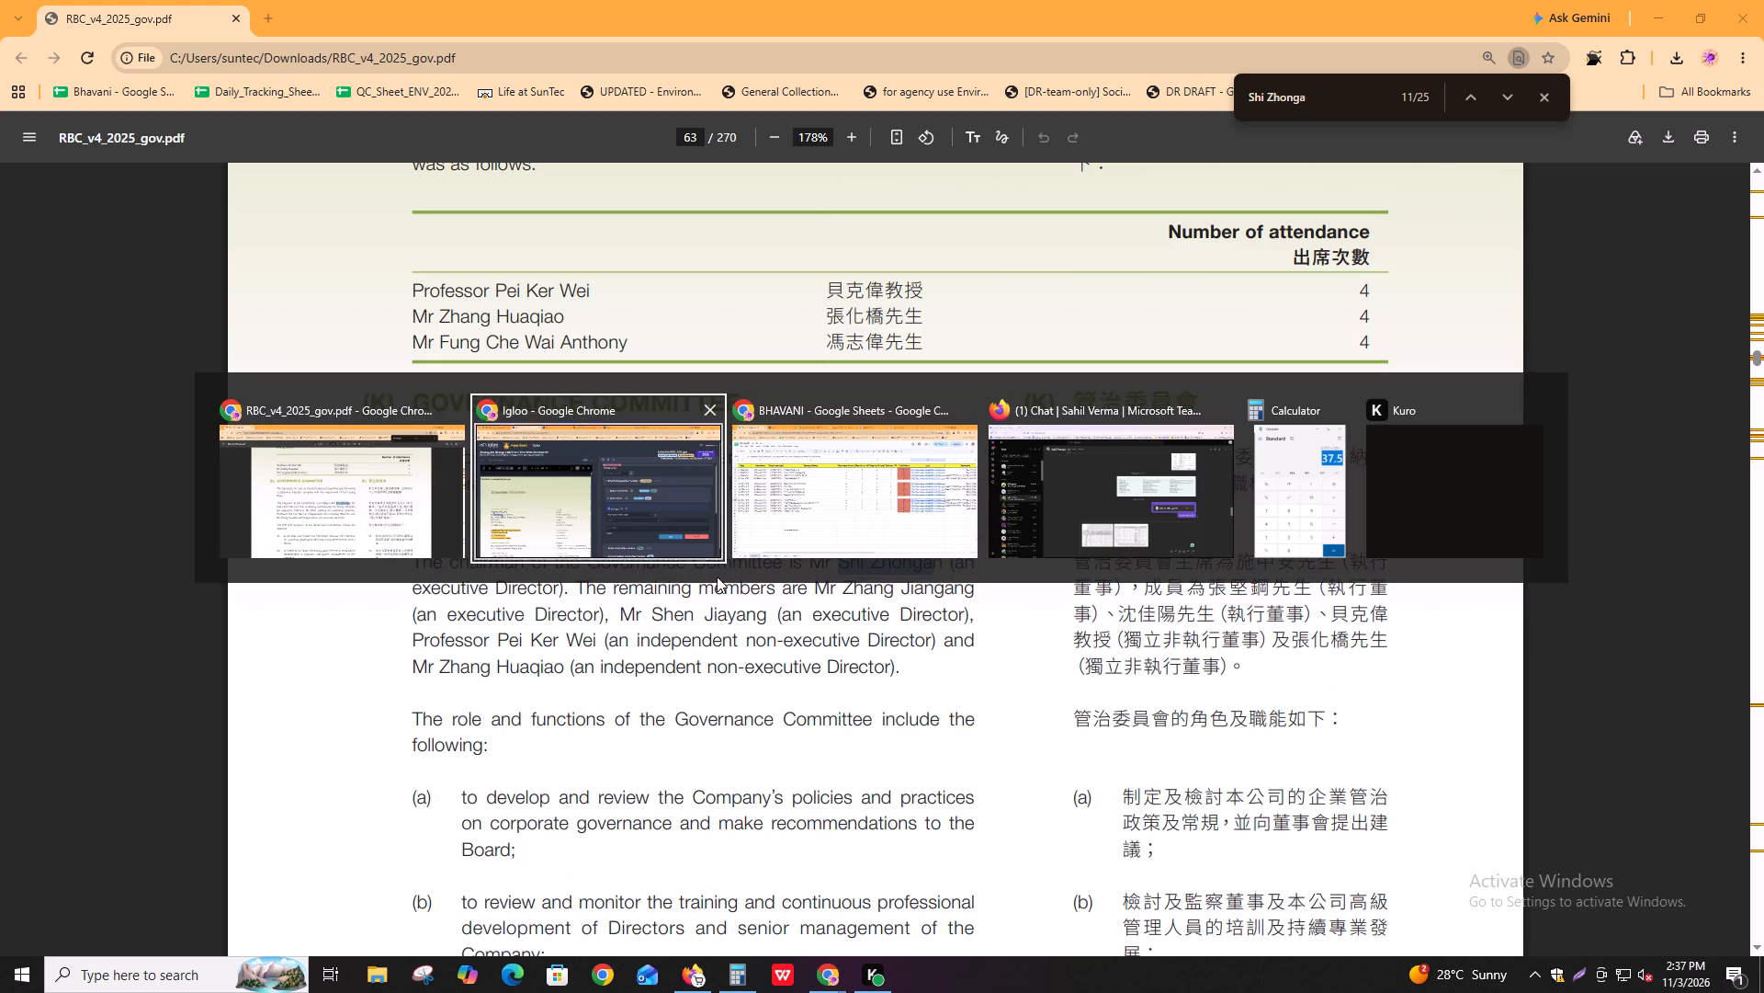
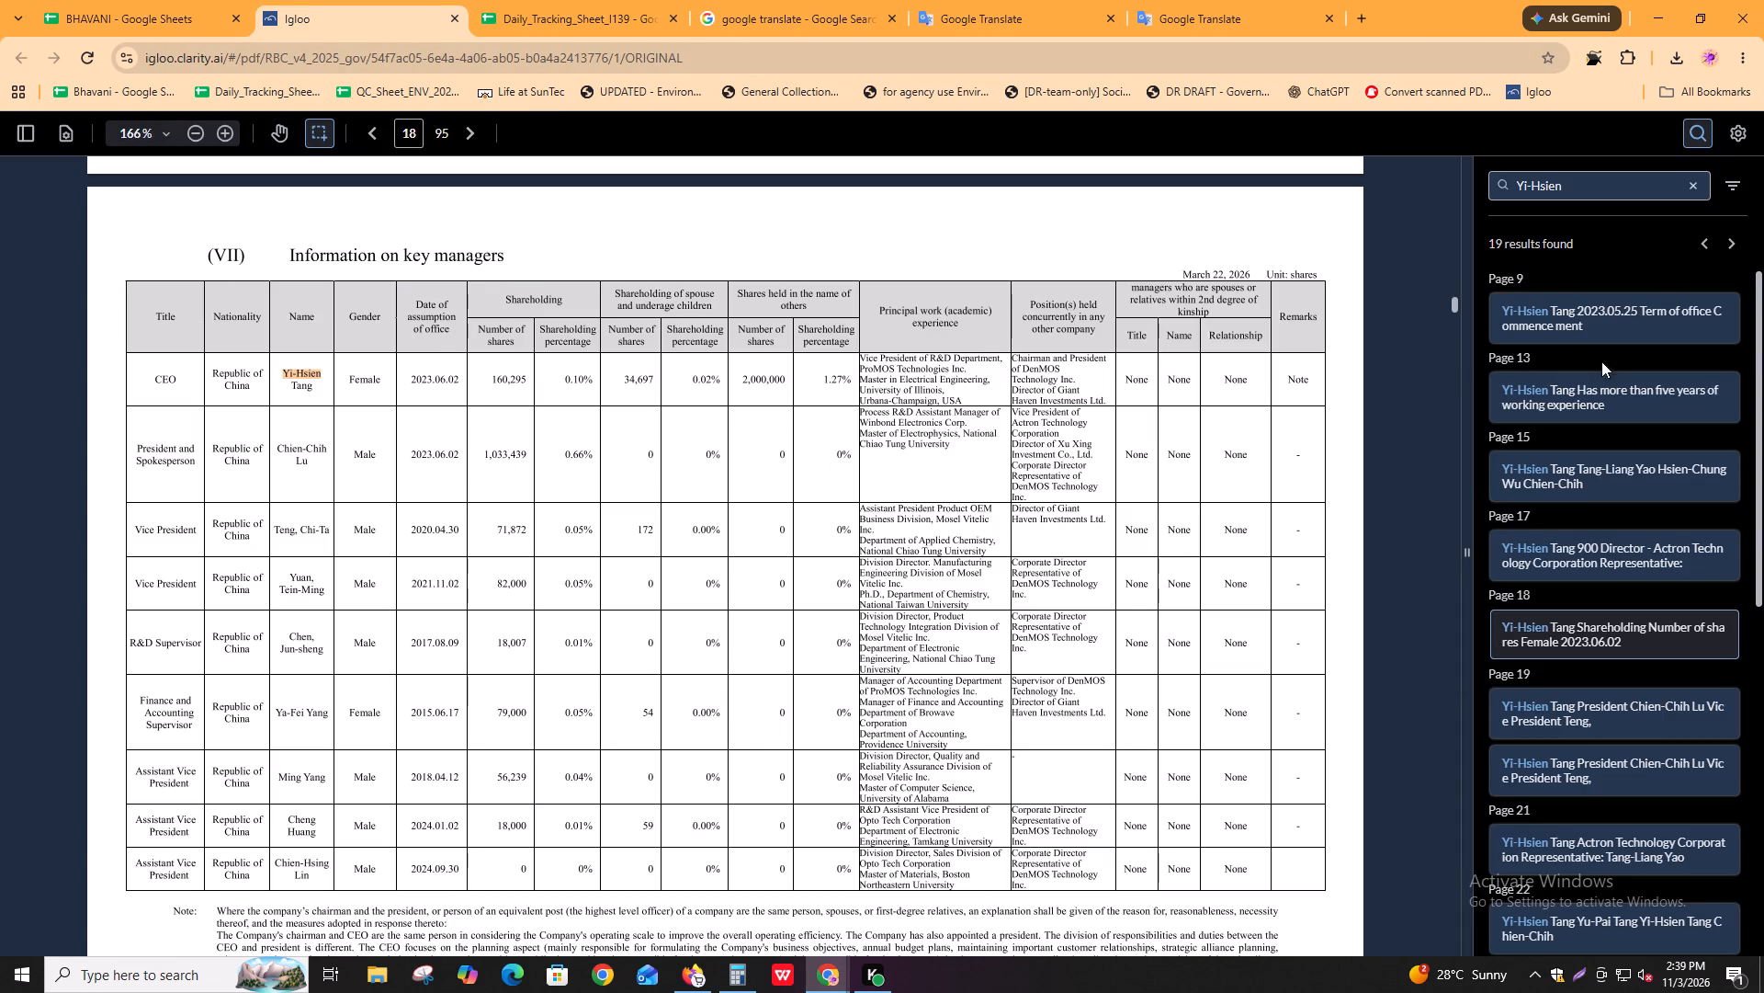
Check the searched director's mentions on pages 13 and 15, and highlight "directors with employee status" in the board composition paragraph.
left_click(1597, 382)
left_click(1595, 463)
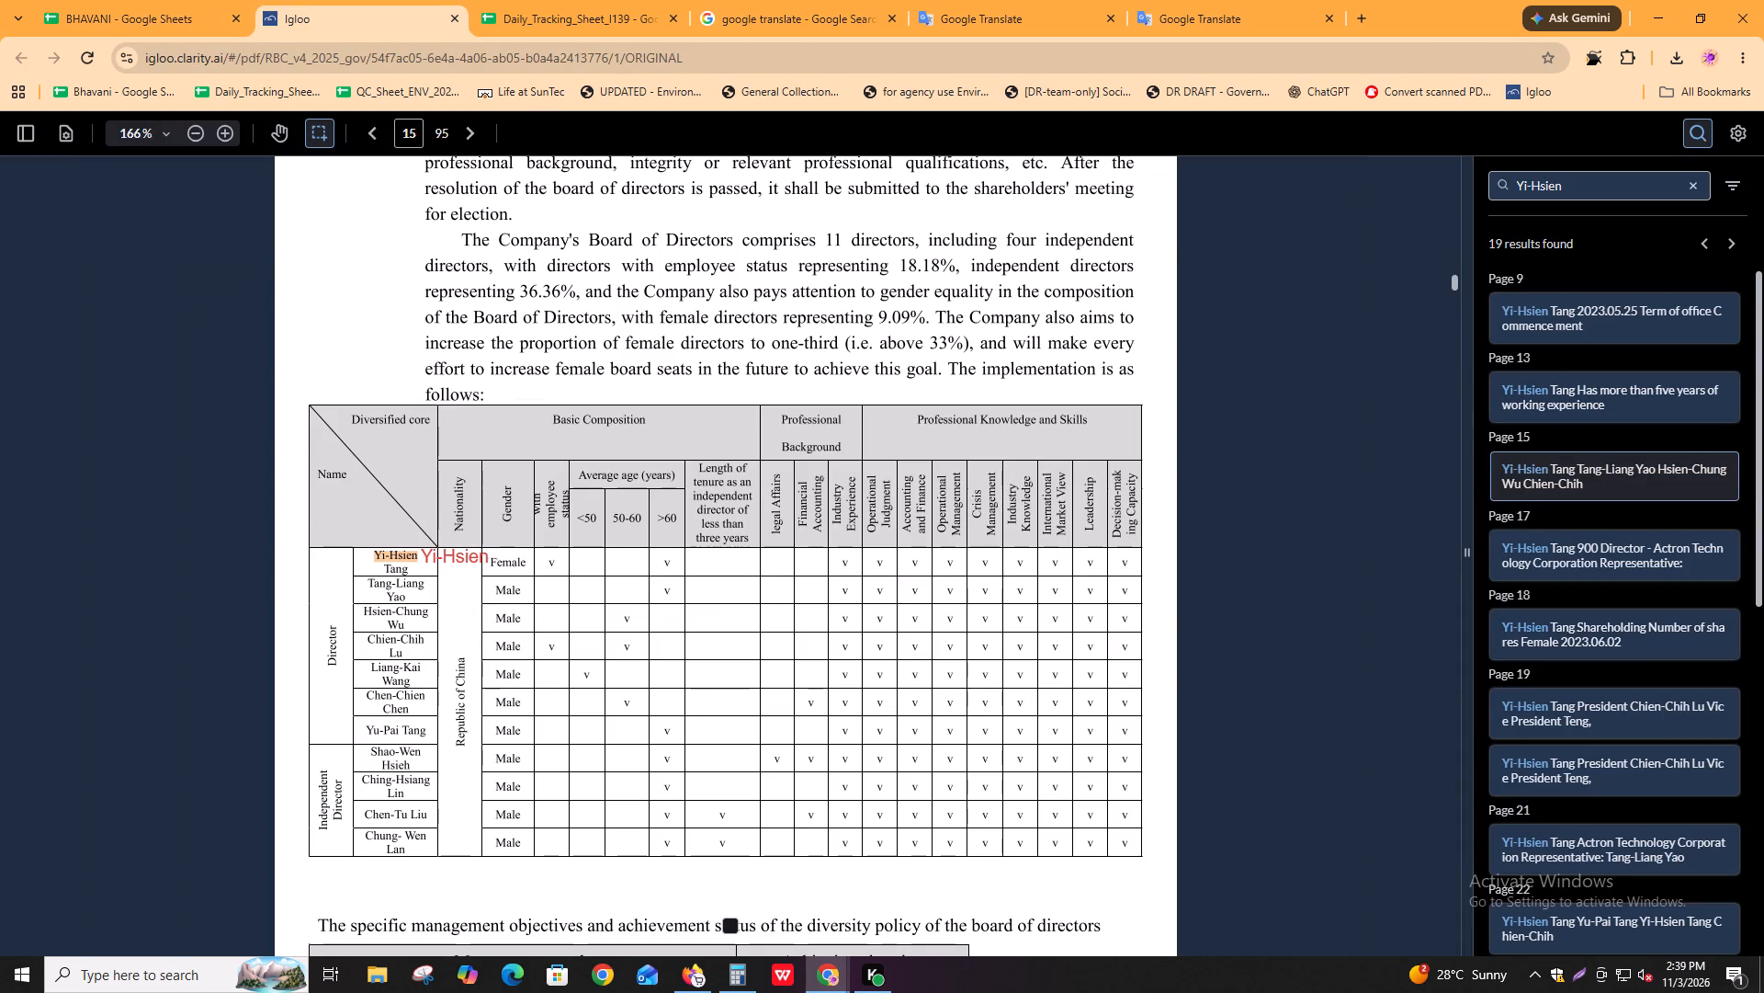
left_click_drag(548, 268, 780, 276)
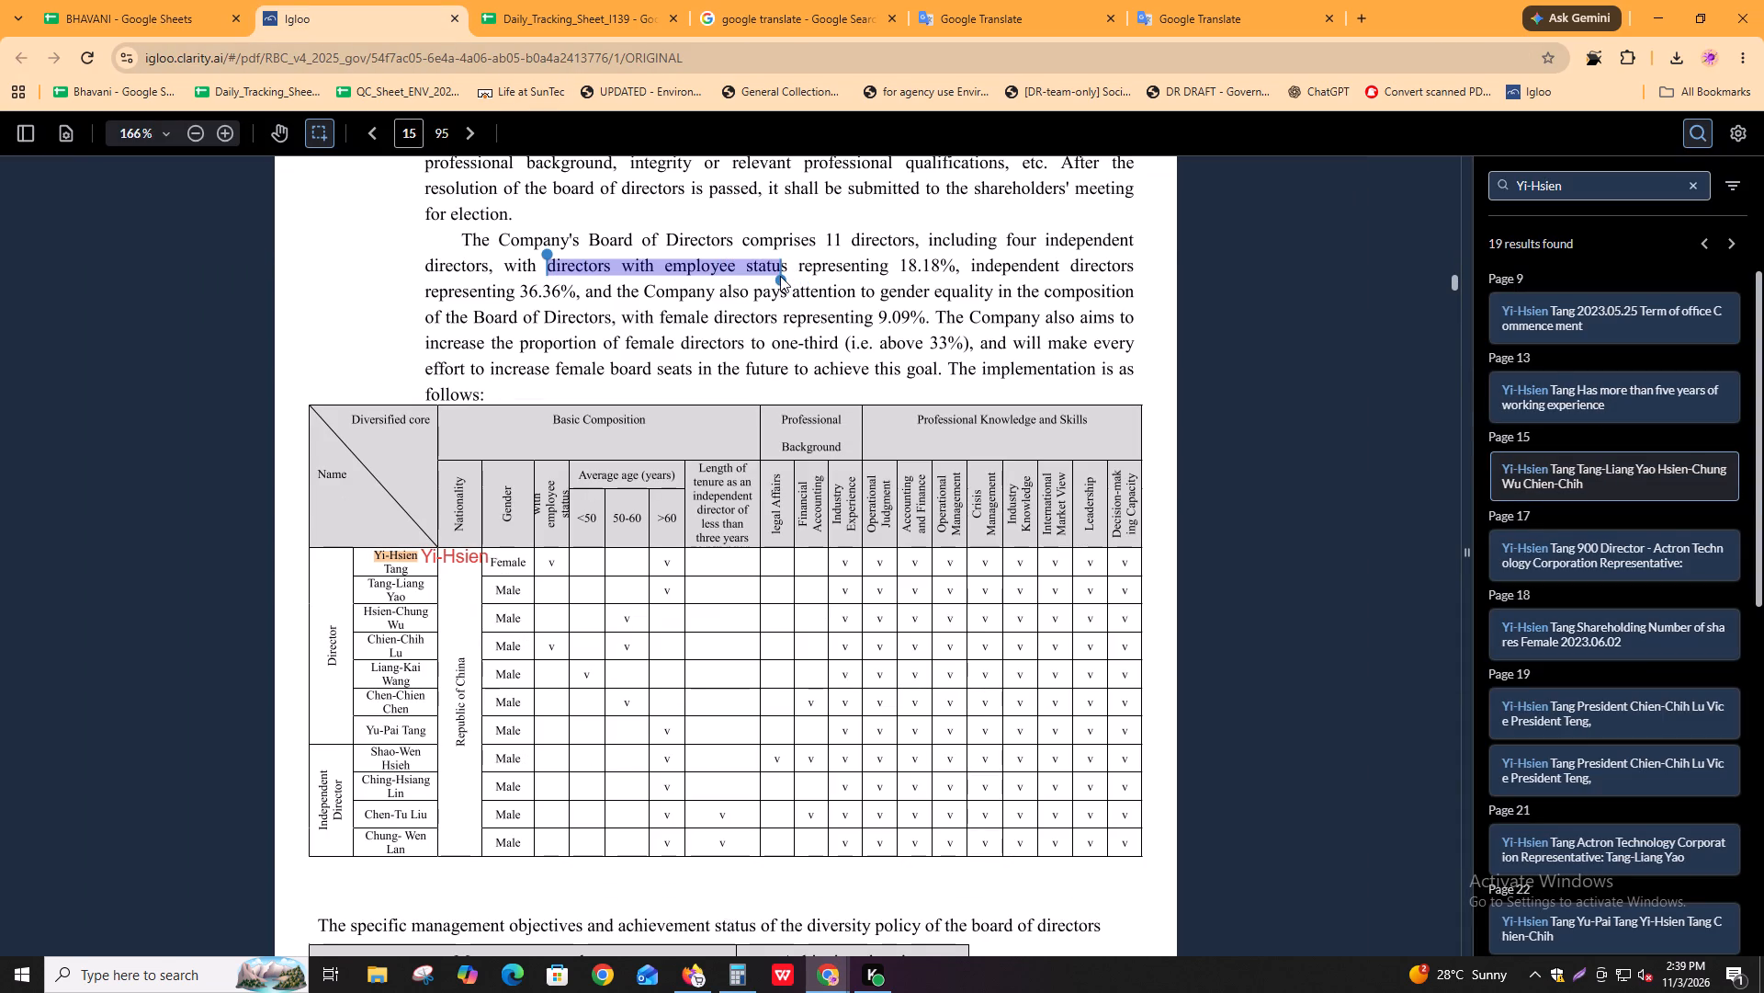
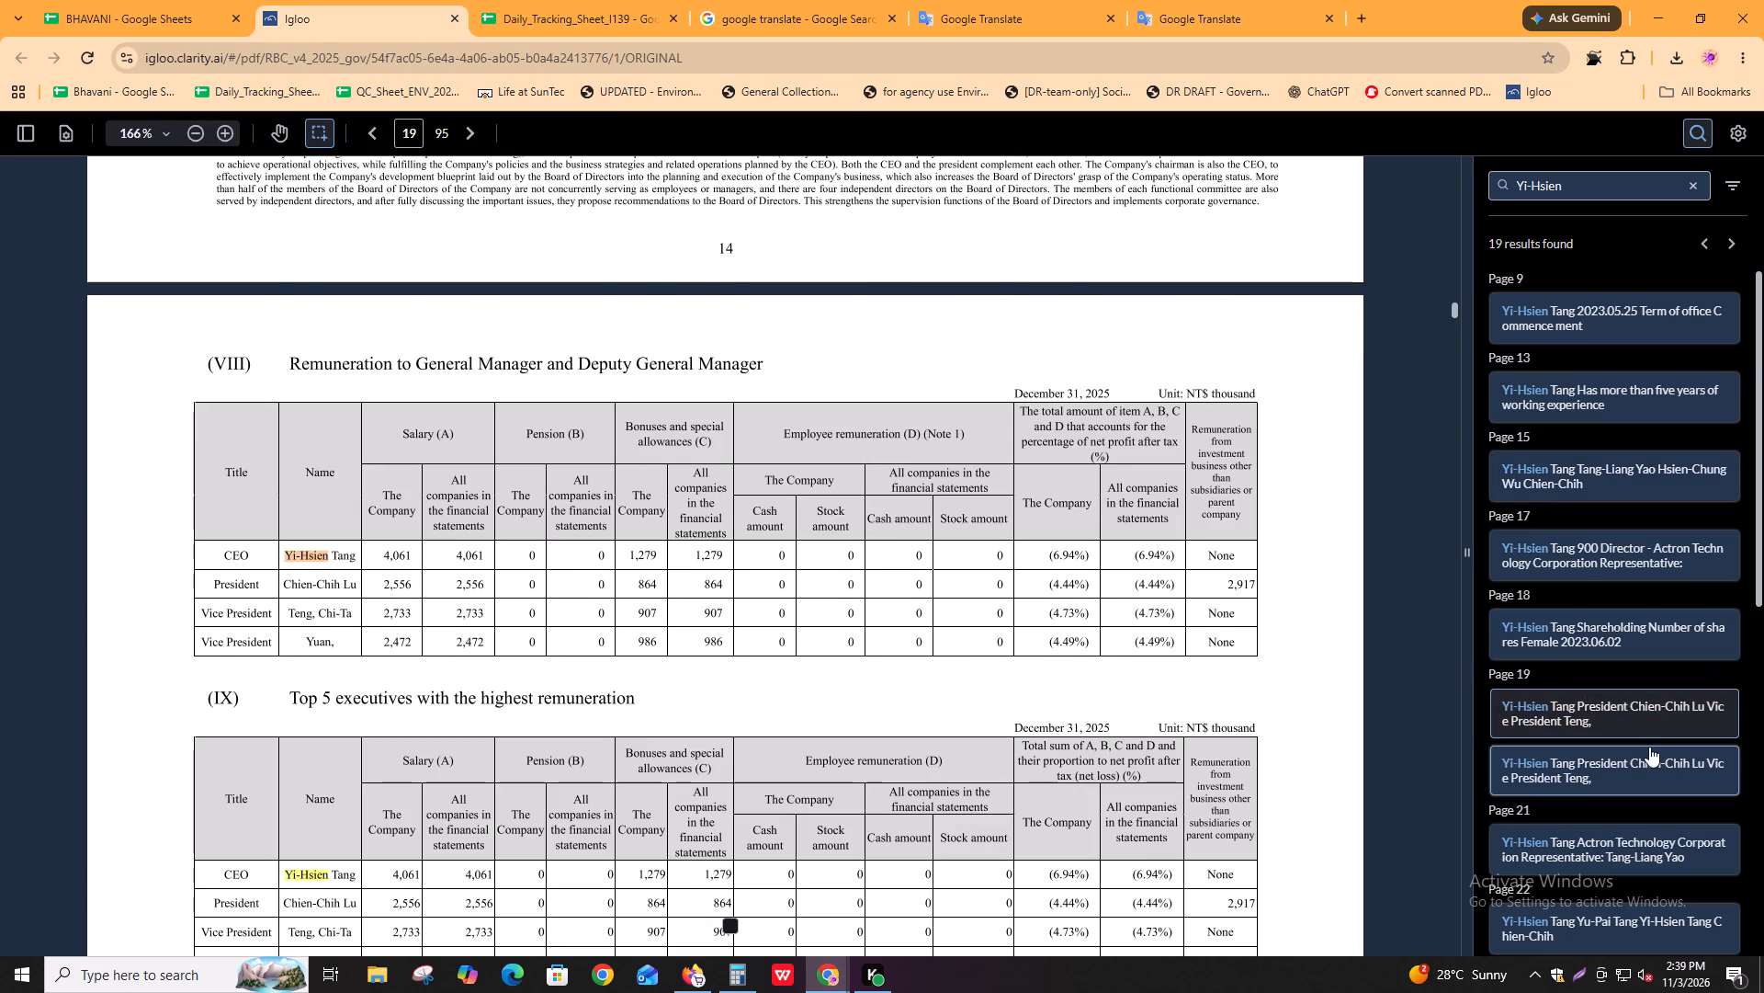
Review the searched director's mentions on pages 19, 21 and 22, covering executive remuneration, board meeting attendance and recusals.
left_click(1649, 747)
left_click(1679, 838)
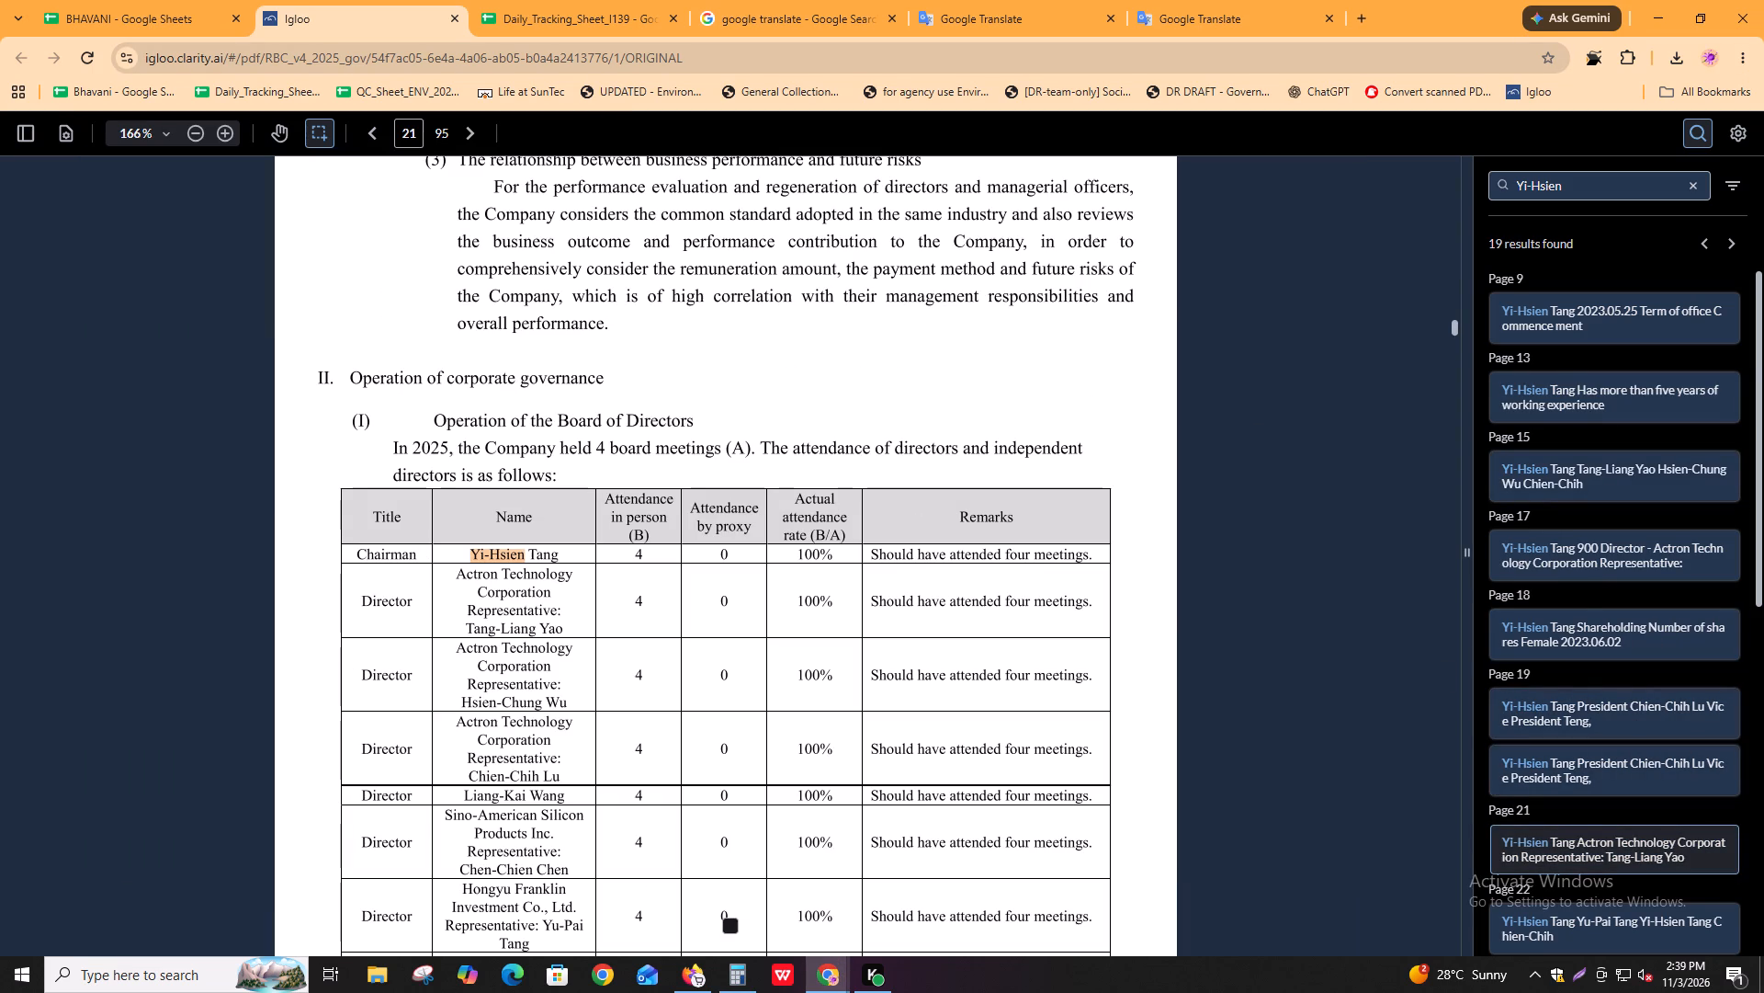
scroll(1760, 816, "down", 3)
left_click(1632, 658)
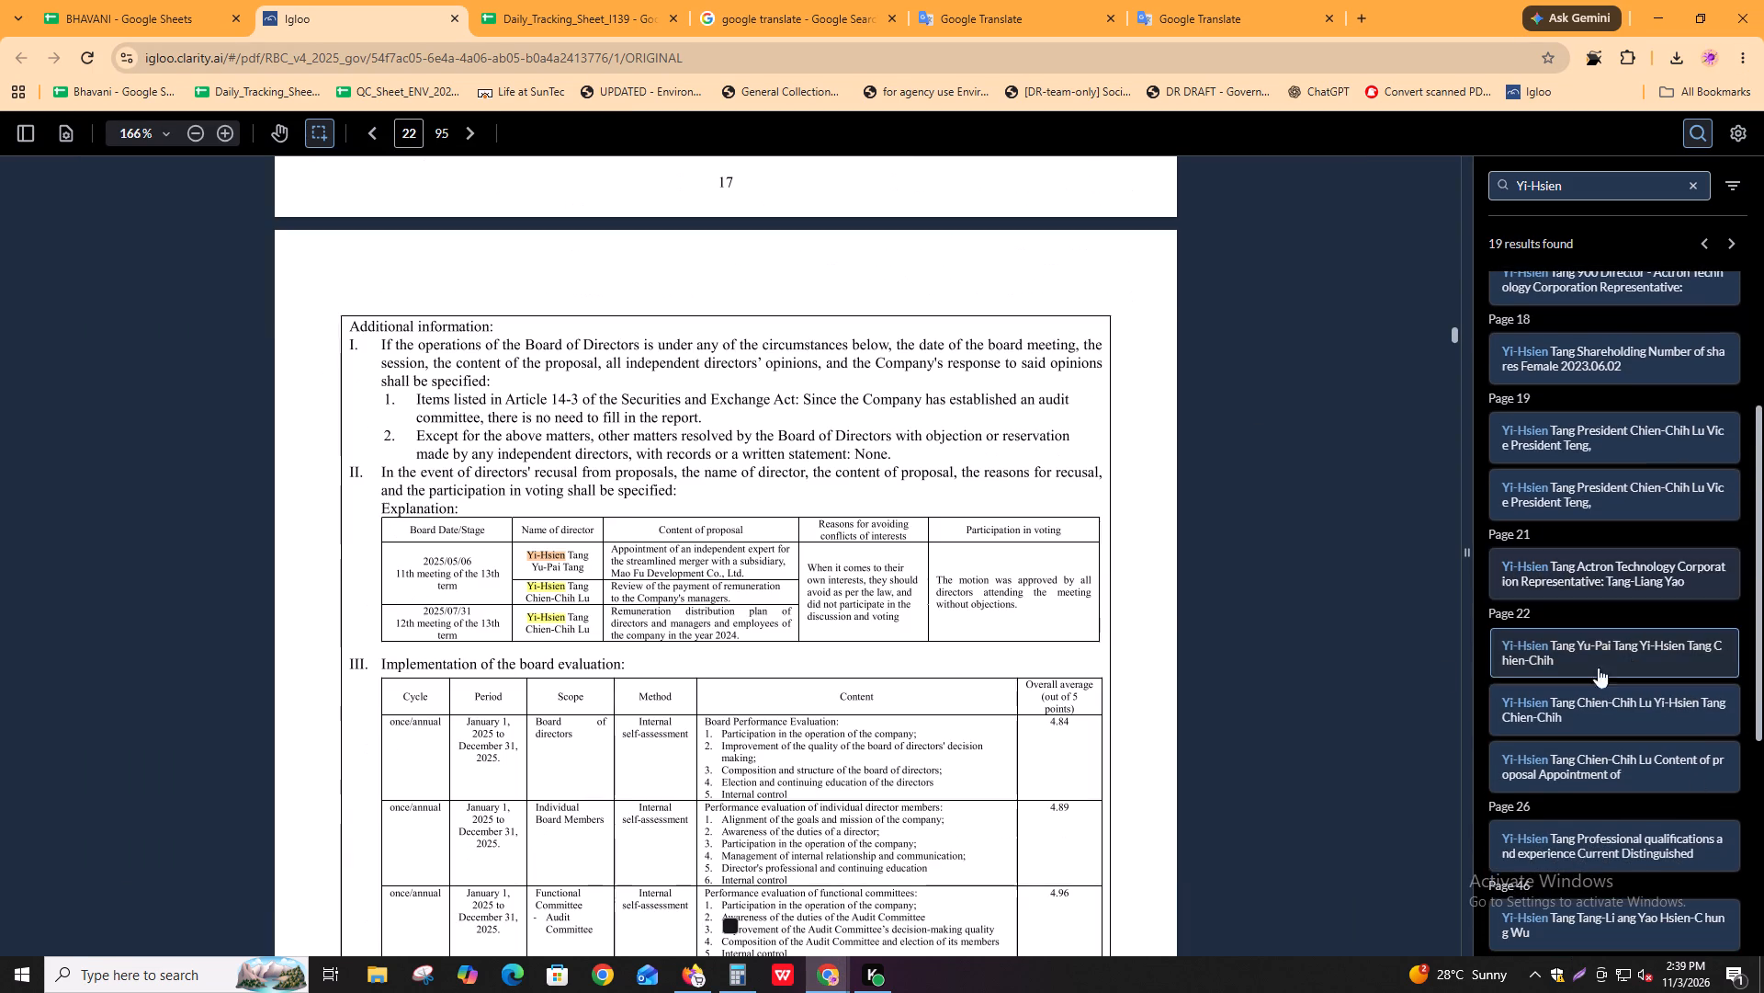
left_click(1623, 726)
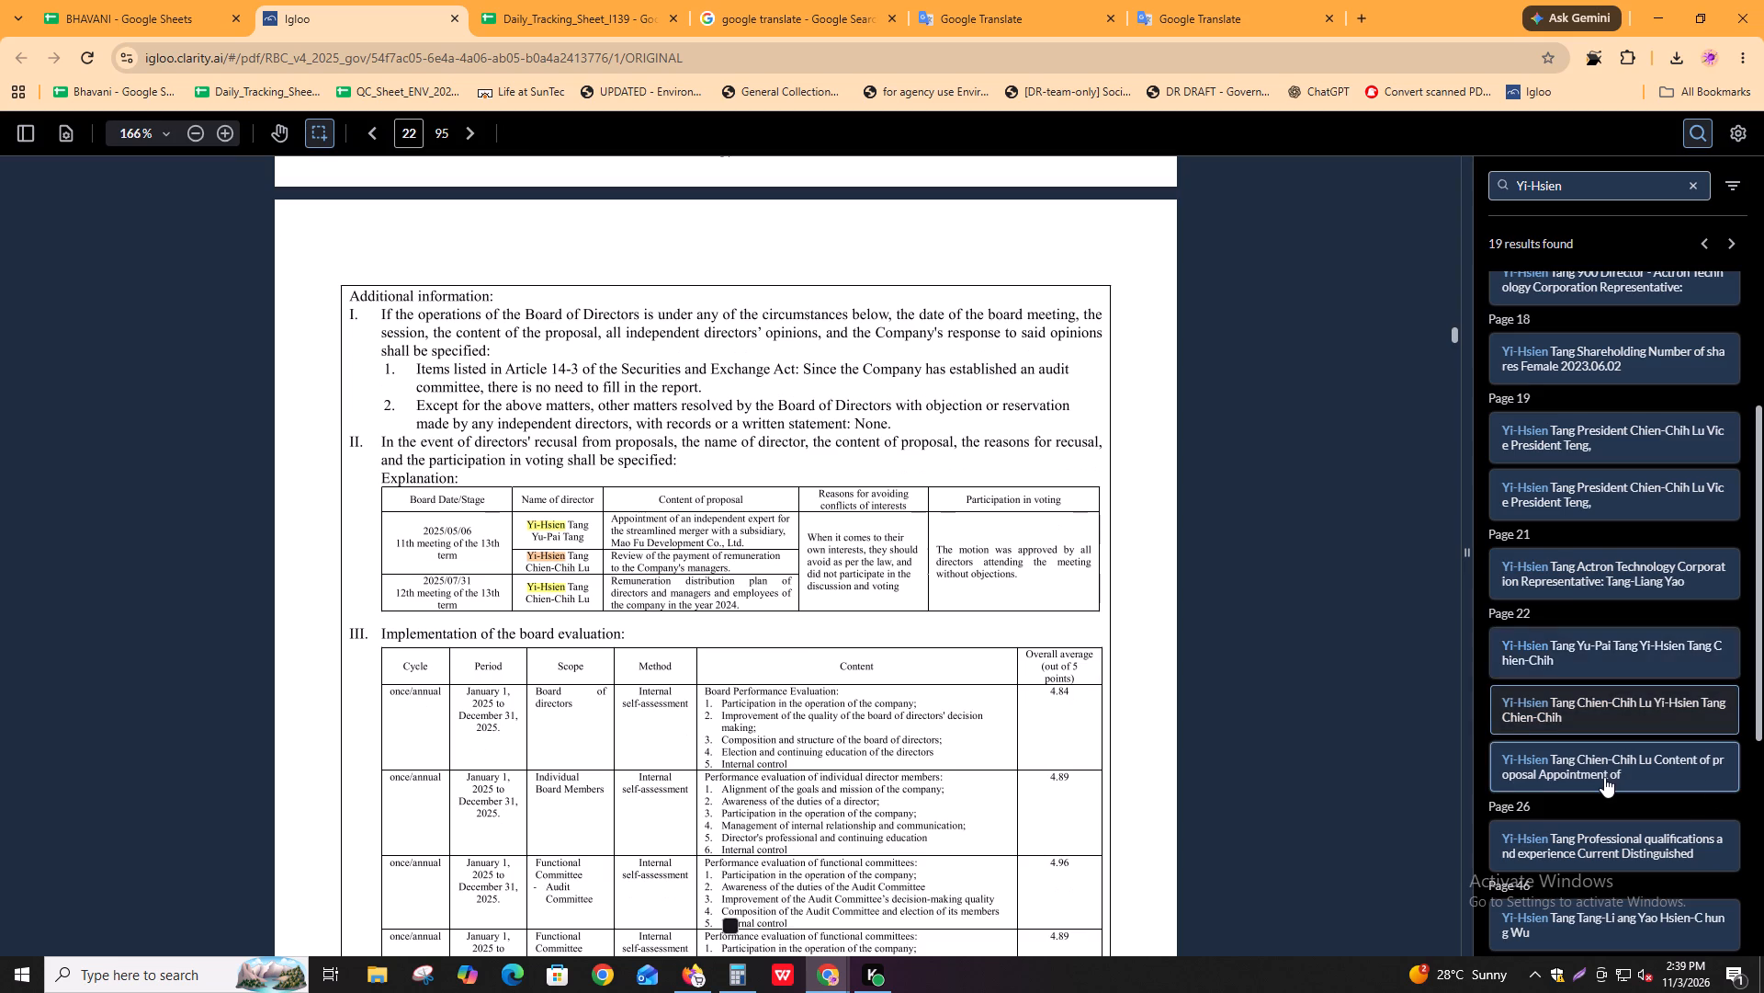
left_click(1604, 777)
scroll(1571, 390, "up", 4)
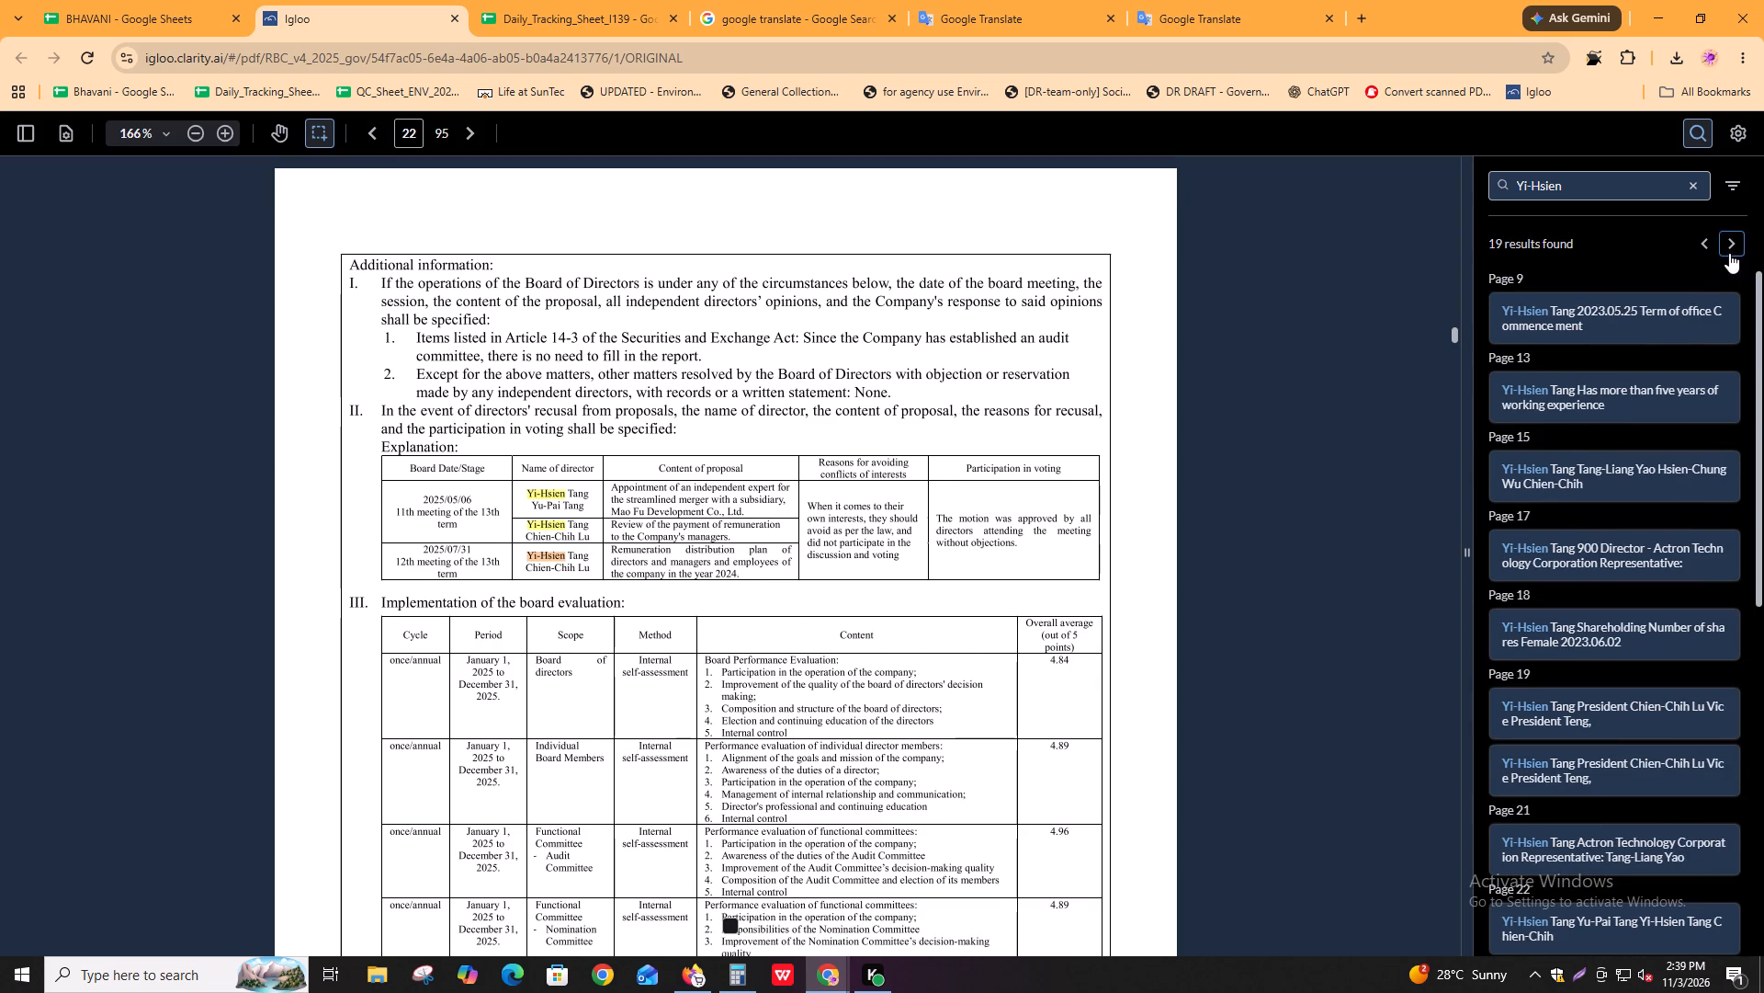
Go through the searched director's mentions again from page 9 to page 18, checking the board member, qualification, remuneration and key manager tables.
left_click(1624, 304)
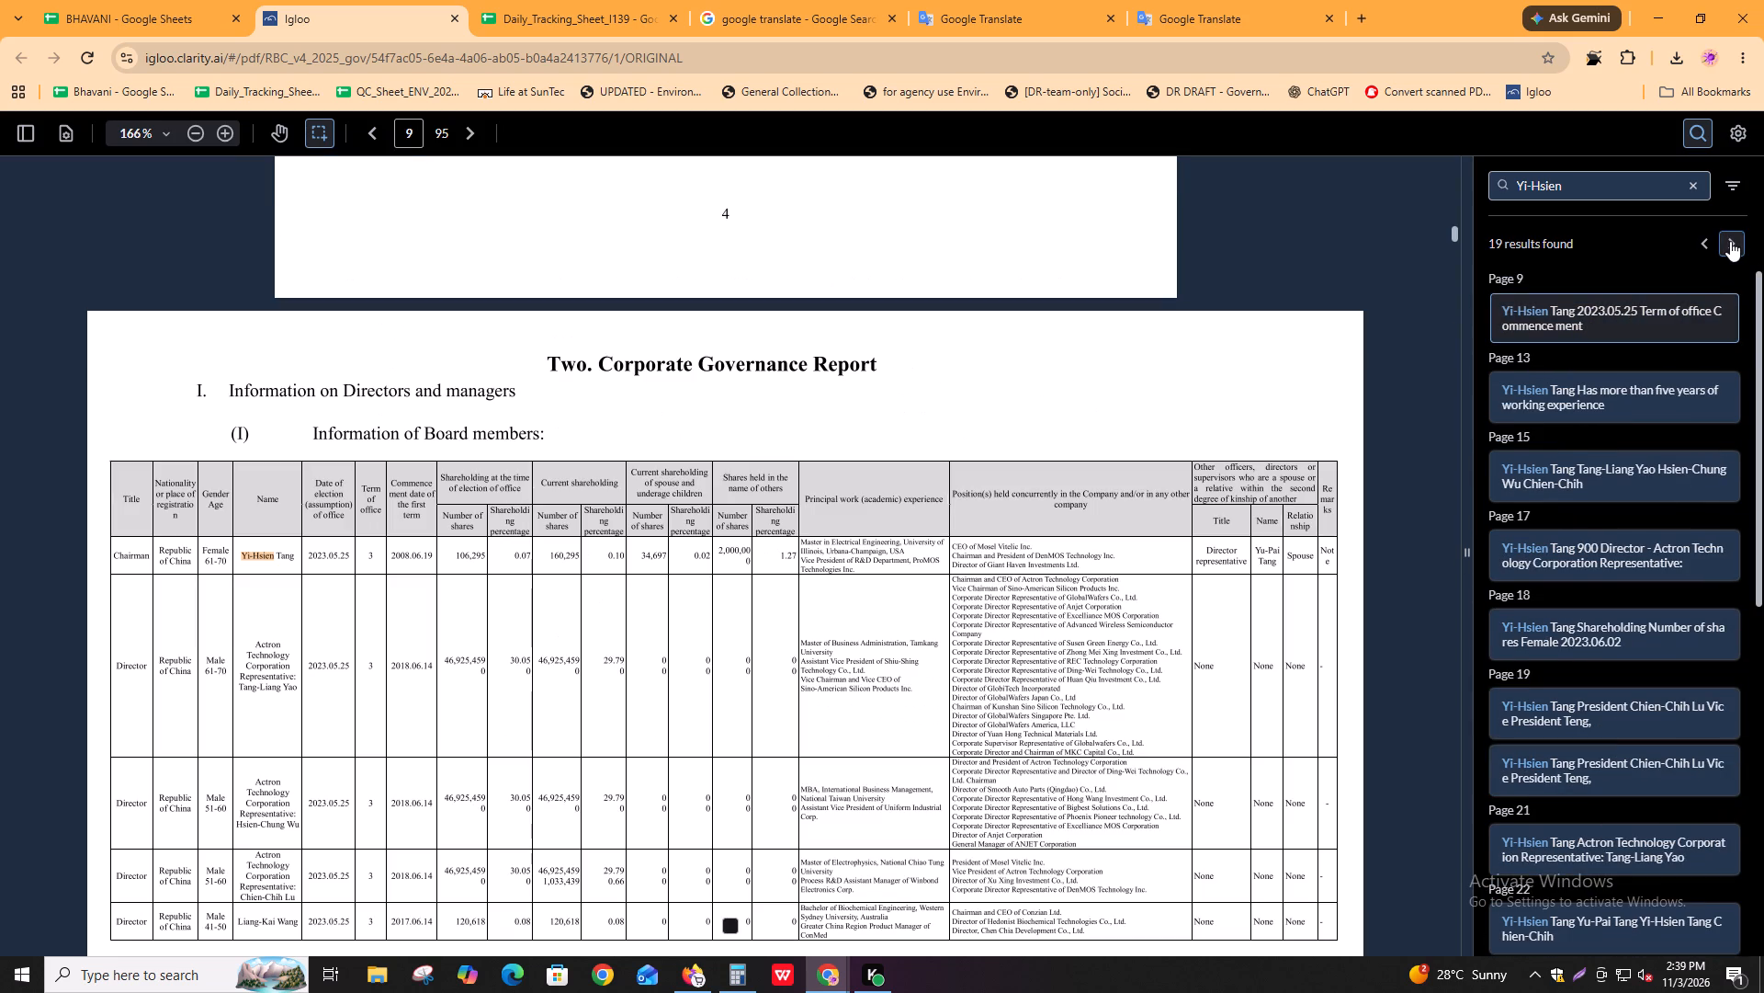
left_click(1729, 253)
left_click(1729, 253)
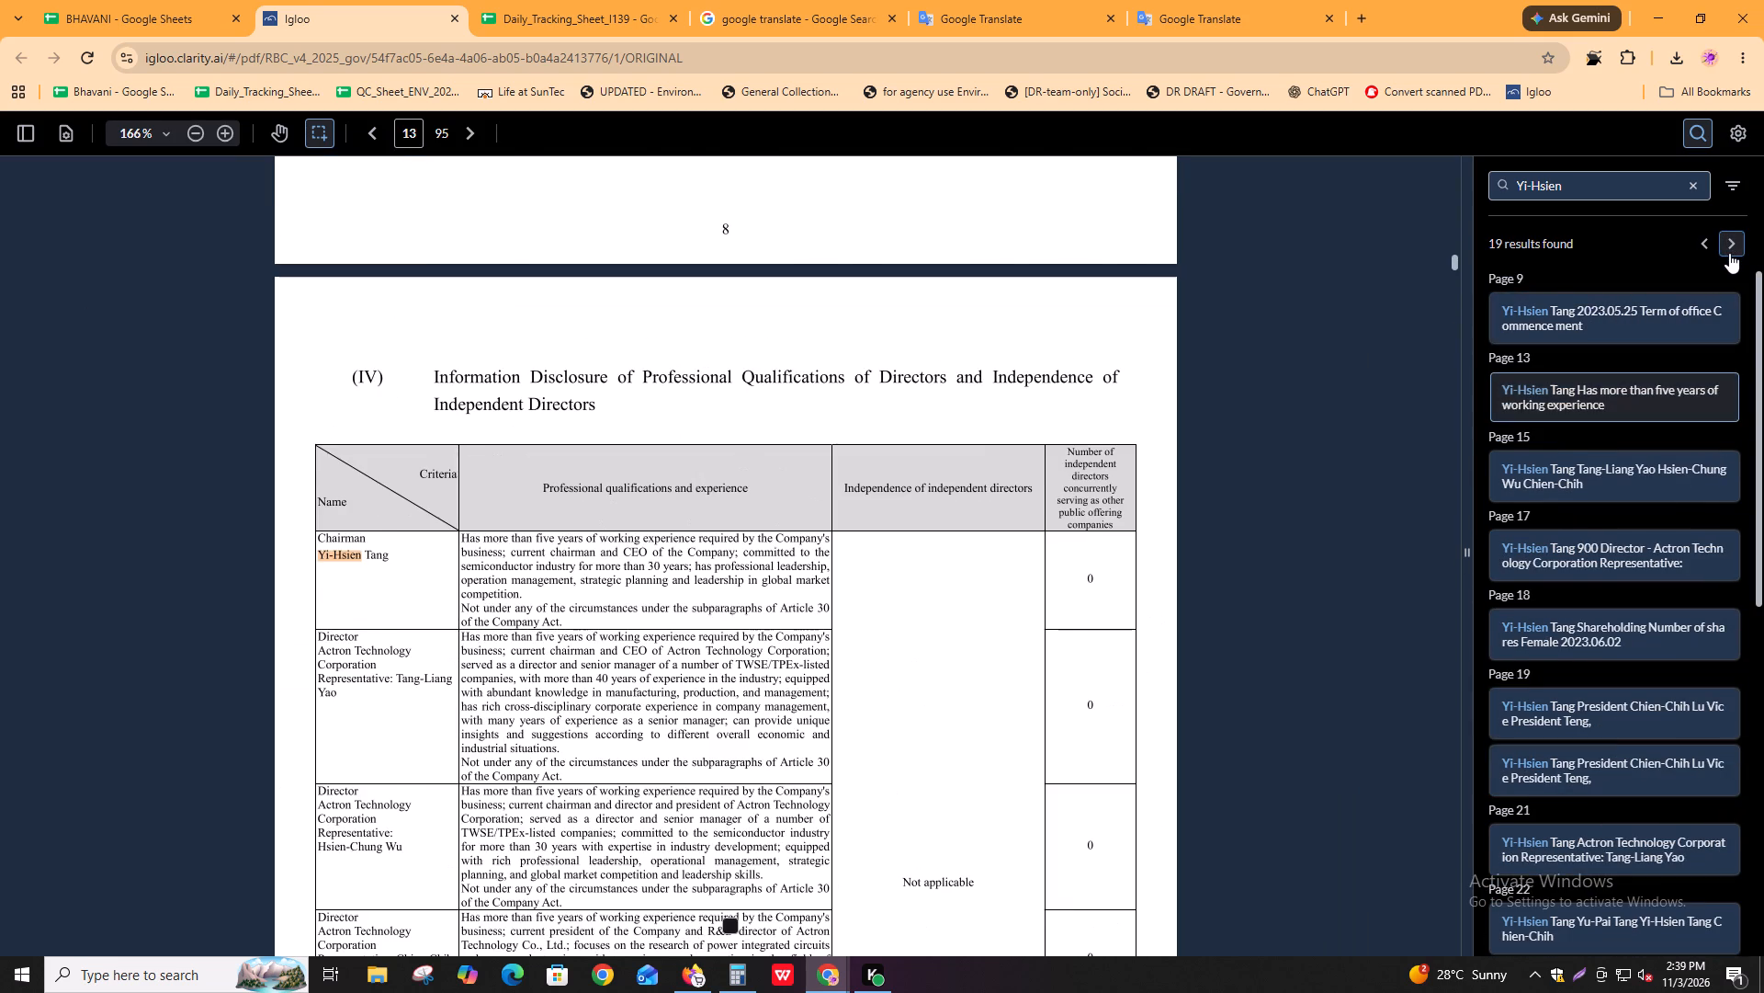
left_click(1729, 253)
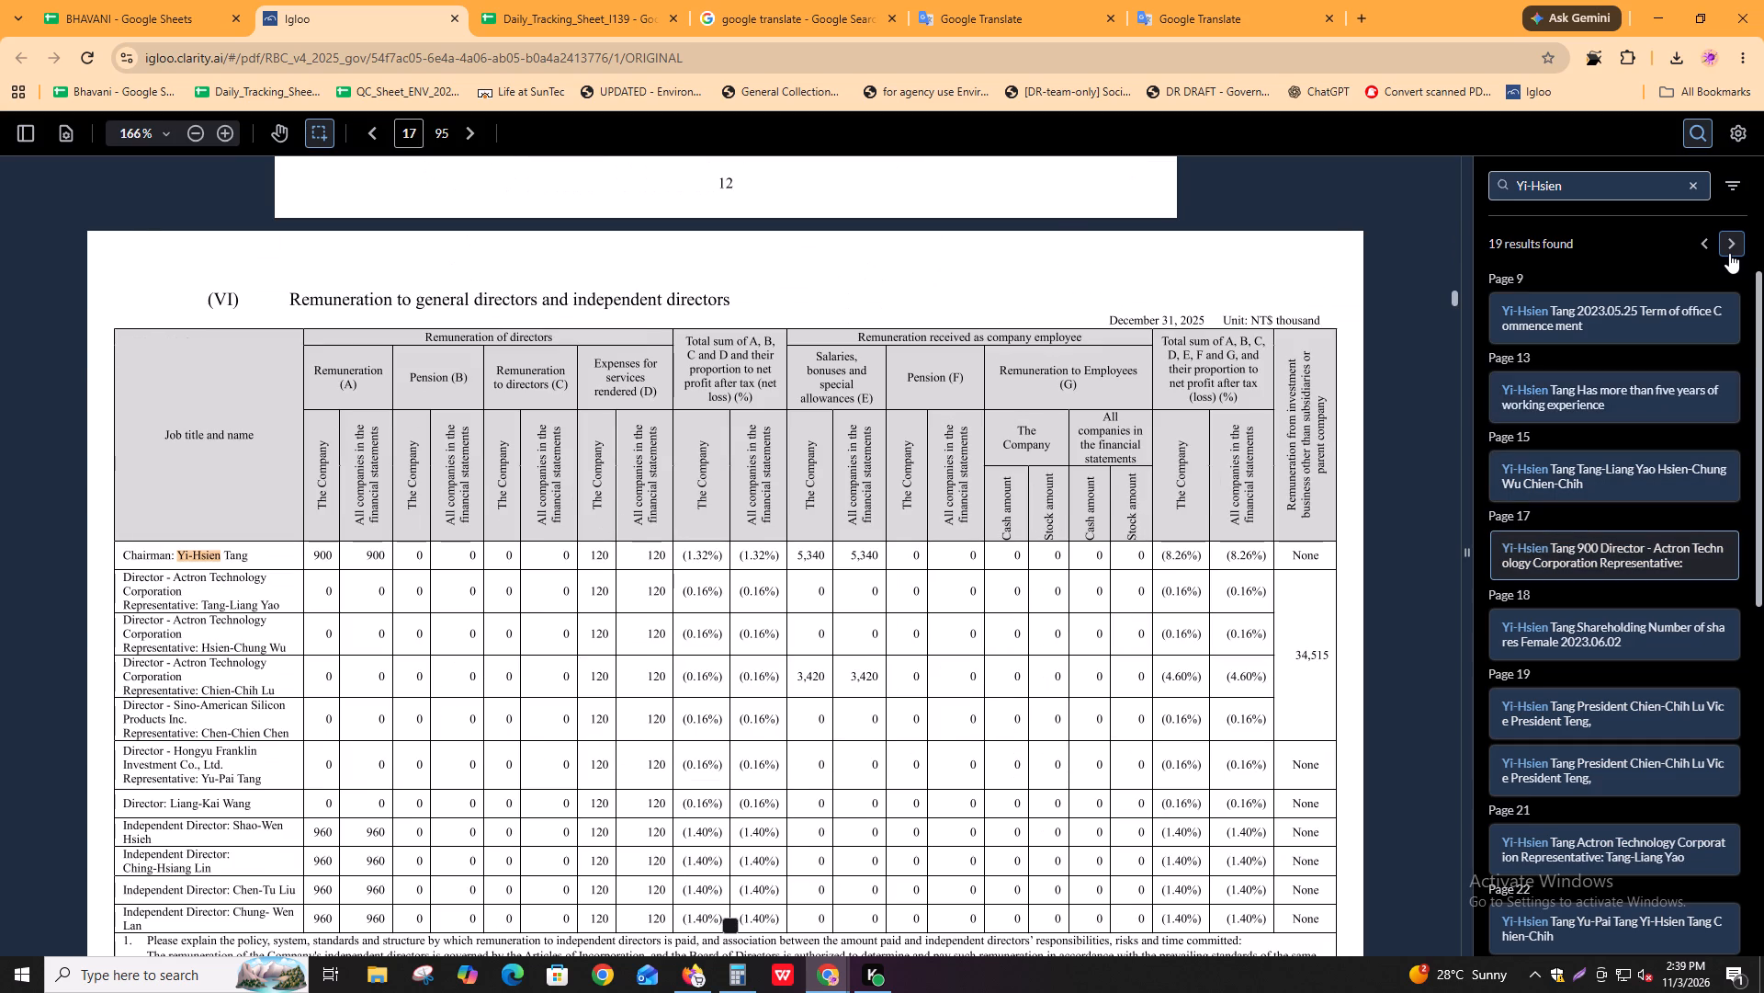
left_click(1729, 253)
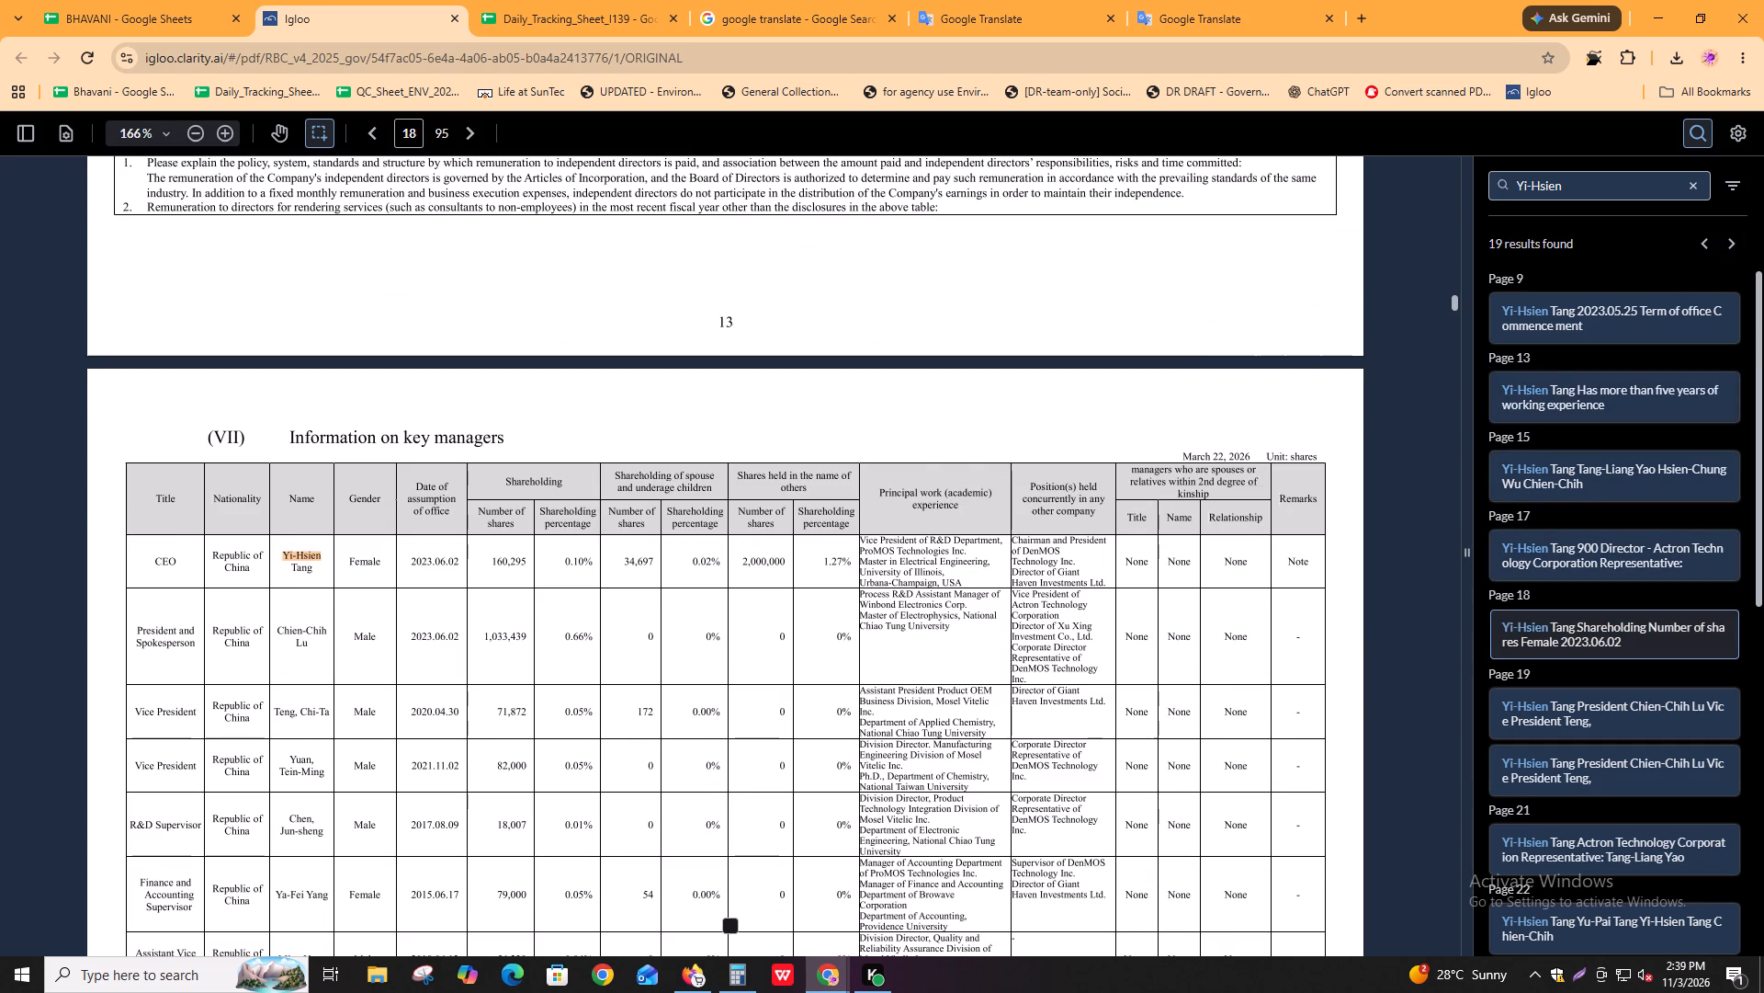
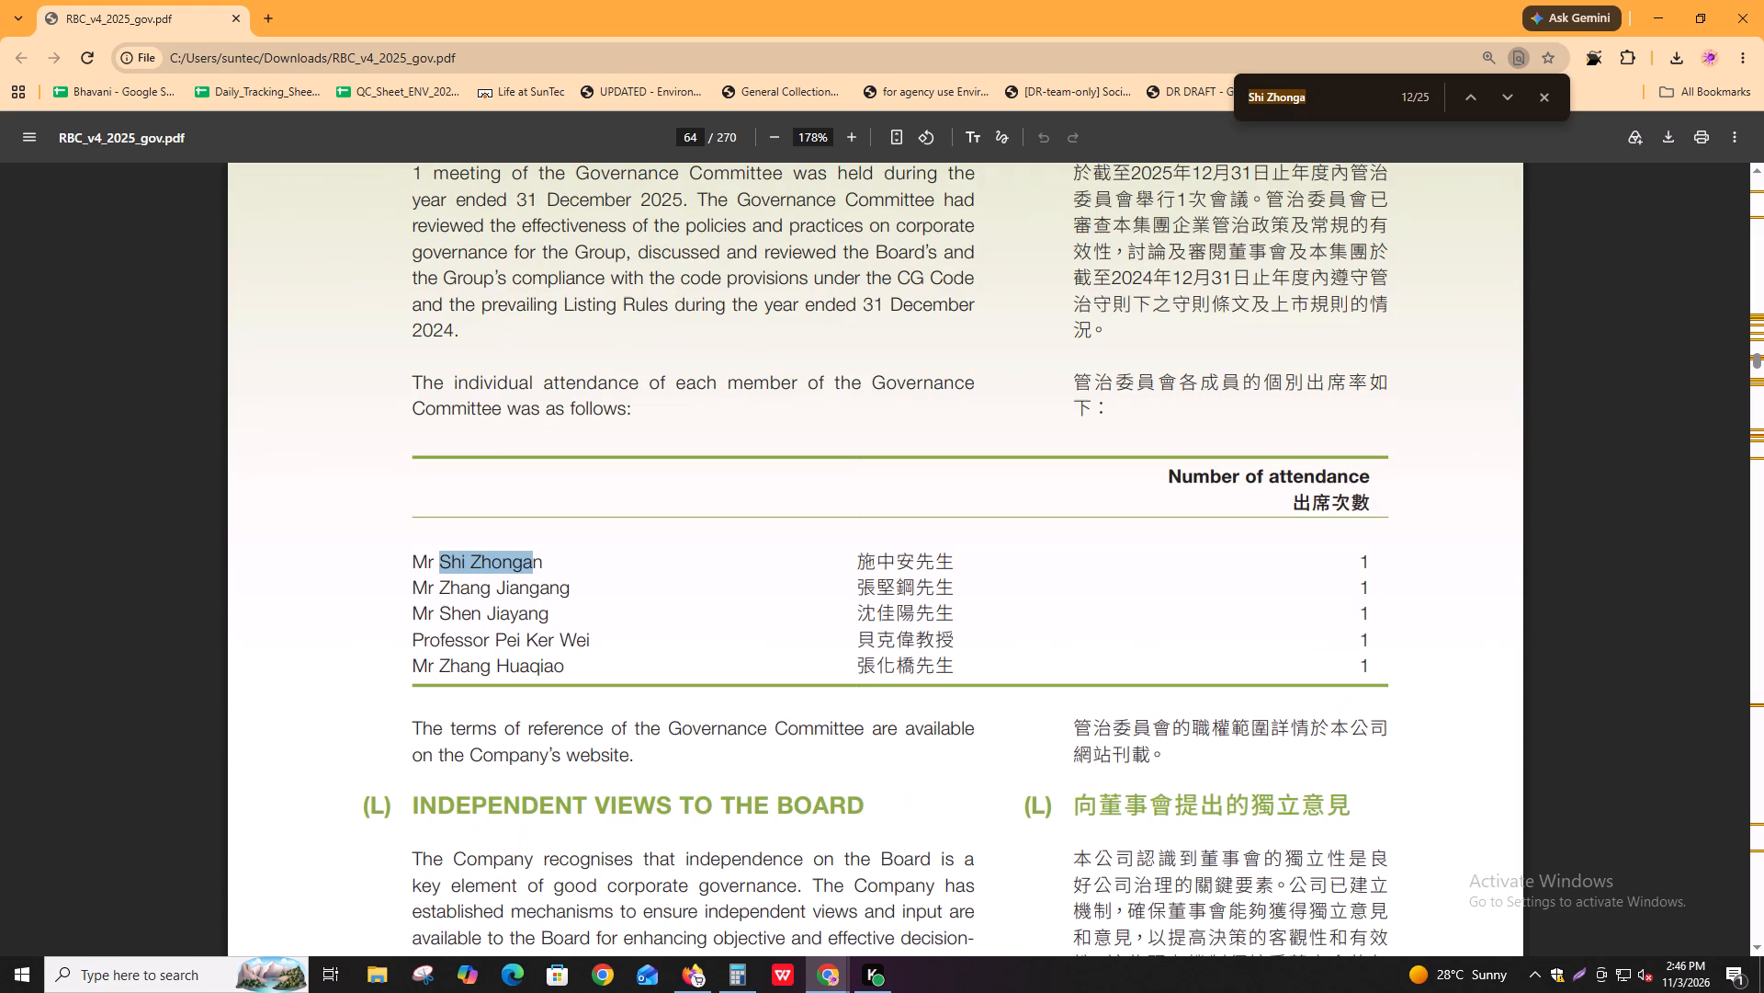
Go through the searched director's further mentions up to the directors list on page 89, and examine the chairman's biography on page 72.
key("Return")
key("Return")
key("Return")
key("Return")
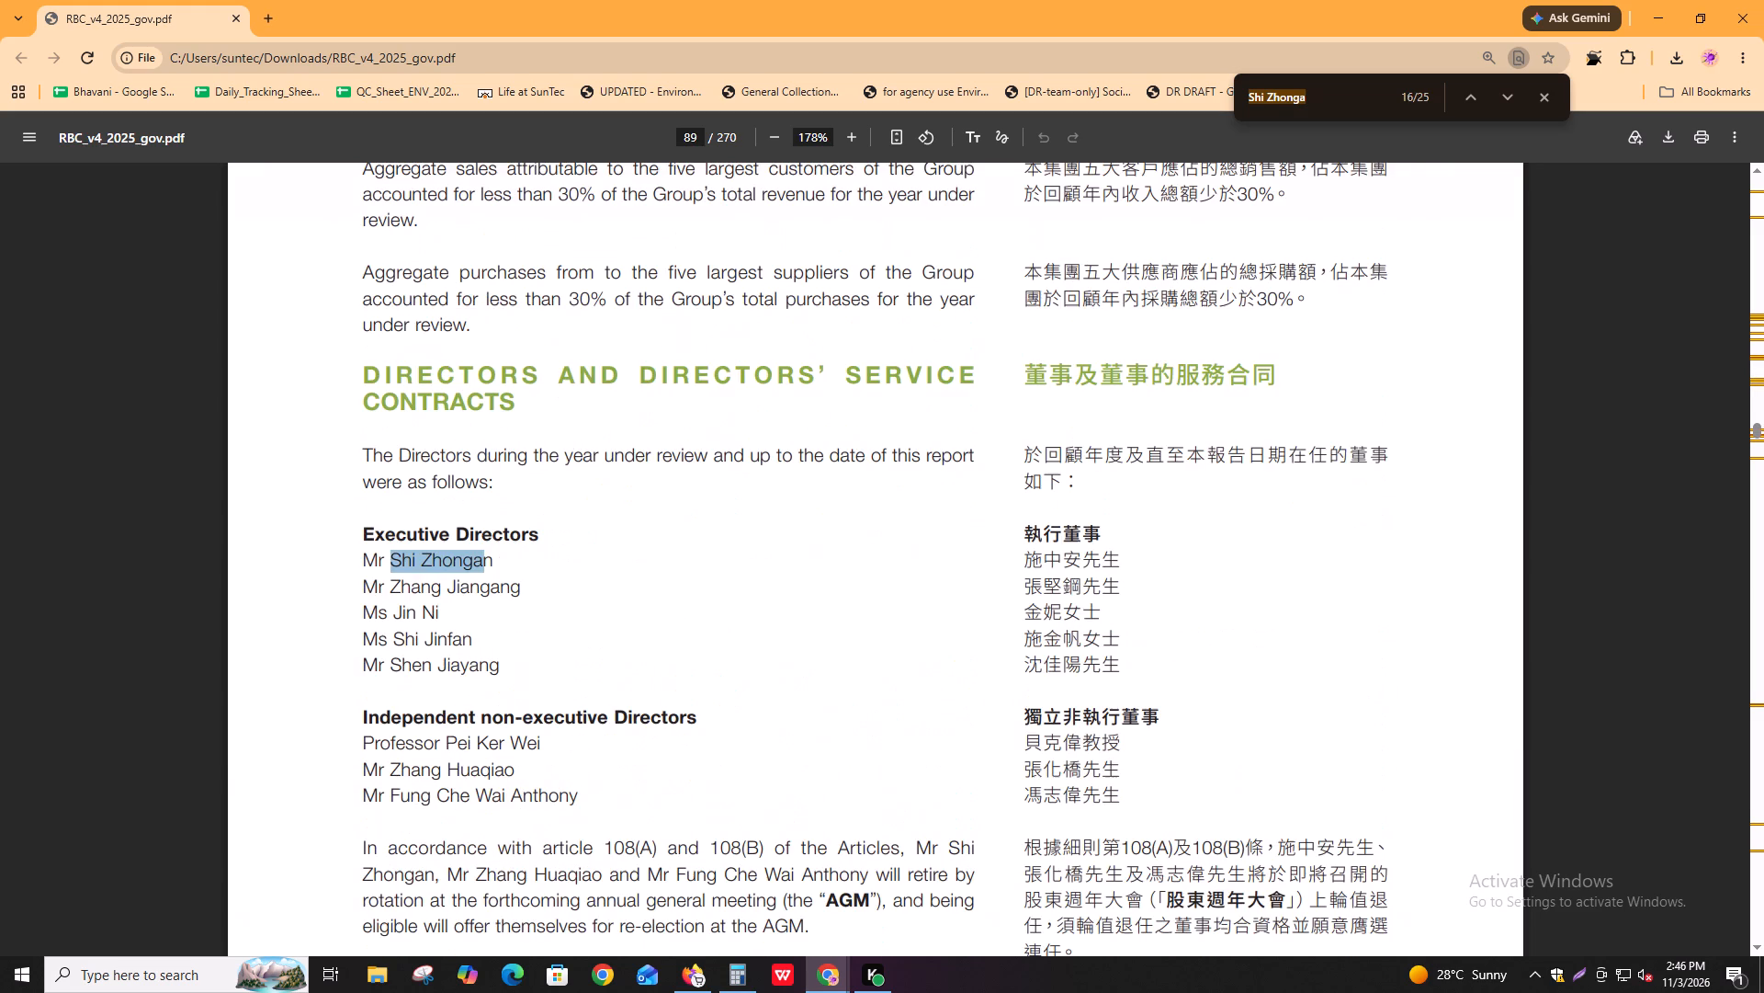
key("shift+Return")
key("shift+Return")
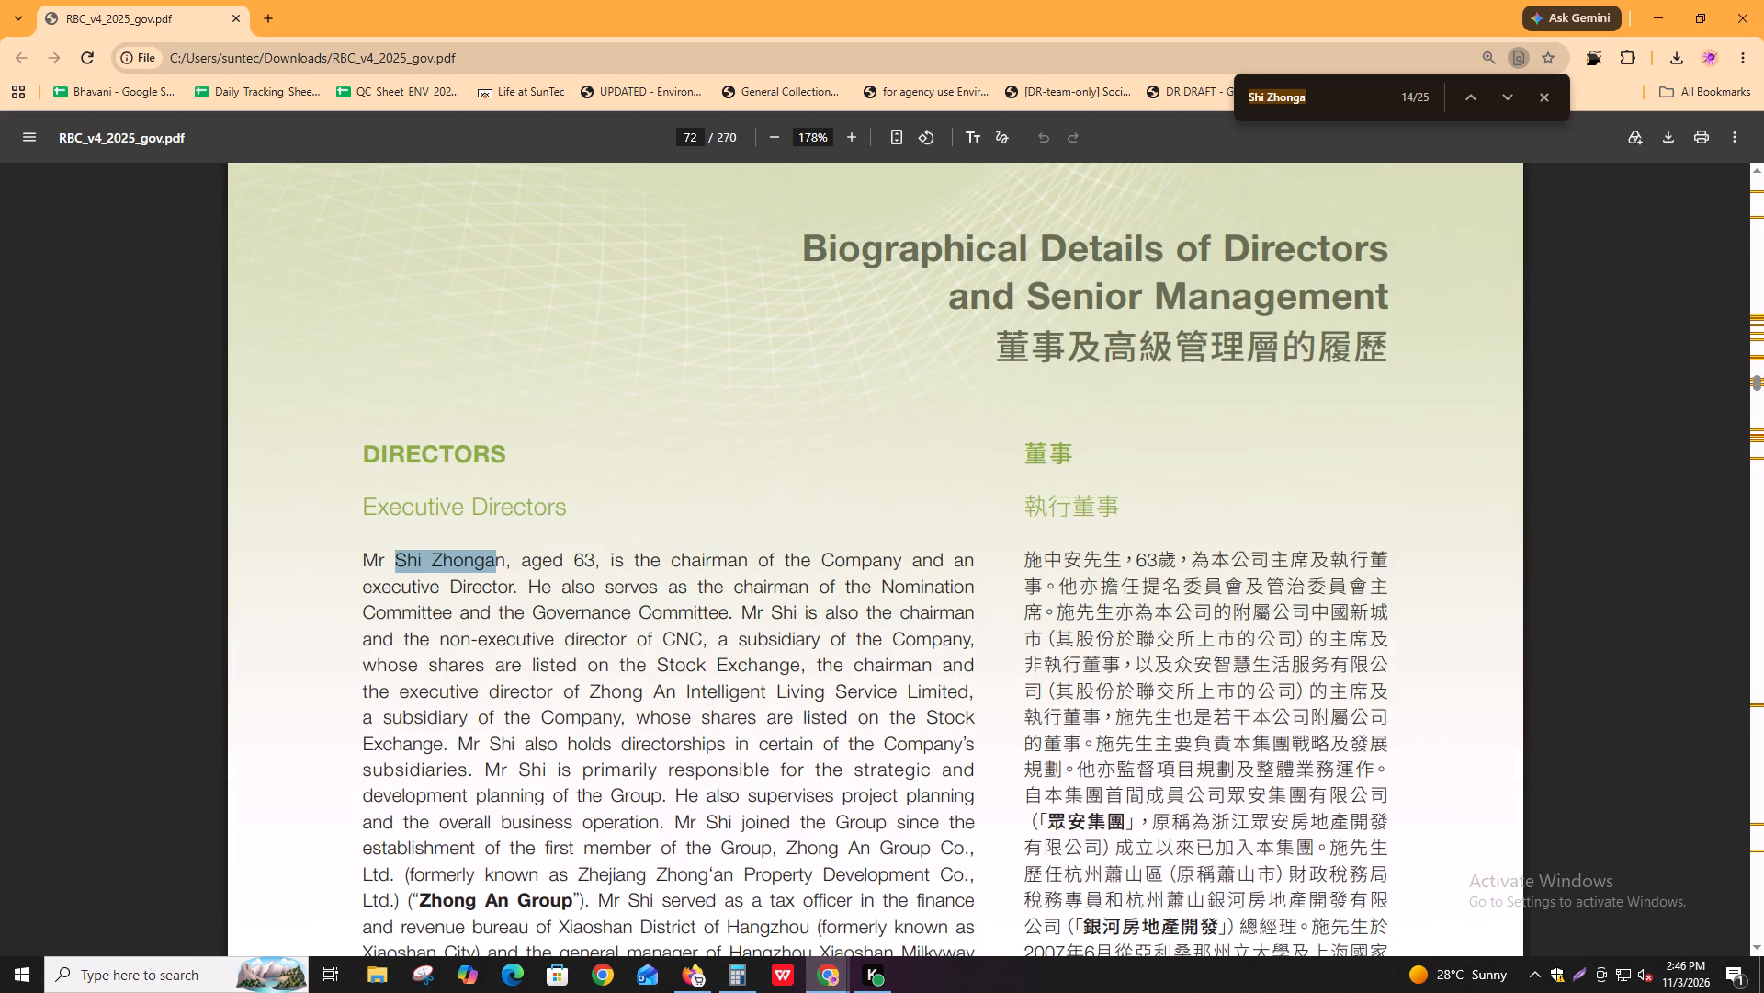
scroll(1181, 581, "up", 13)
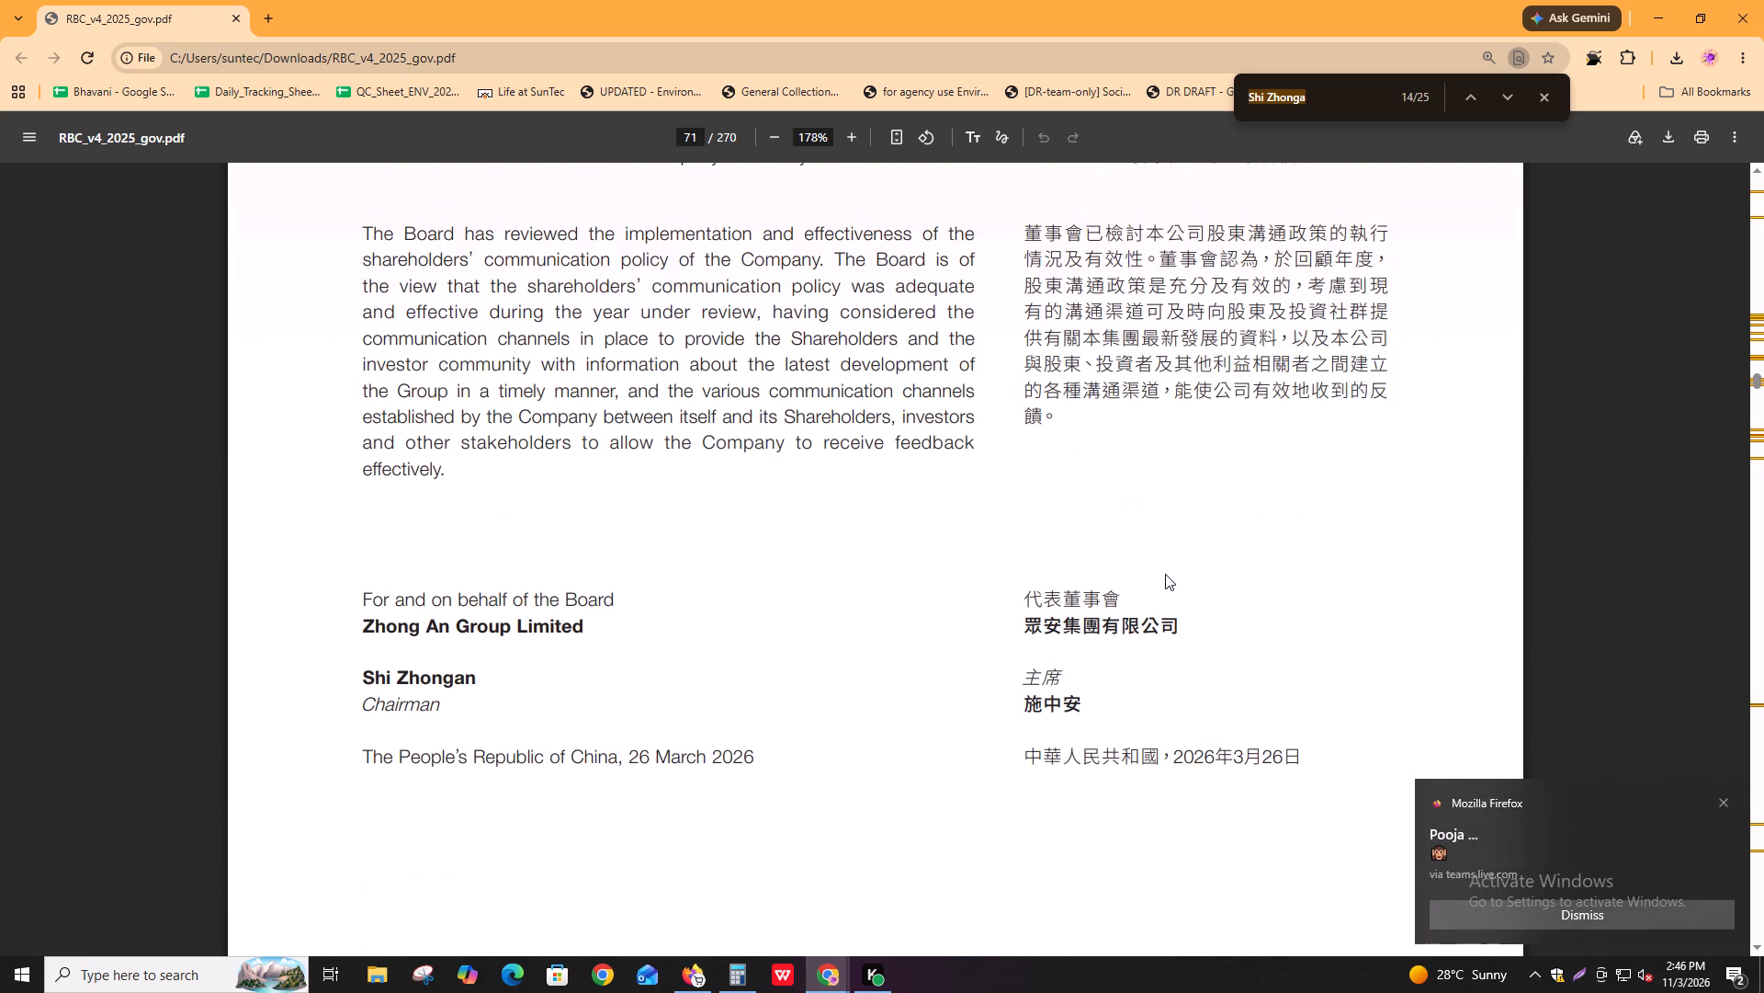
scroll(1140, 661, "down", 10)
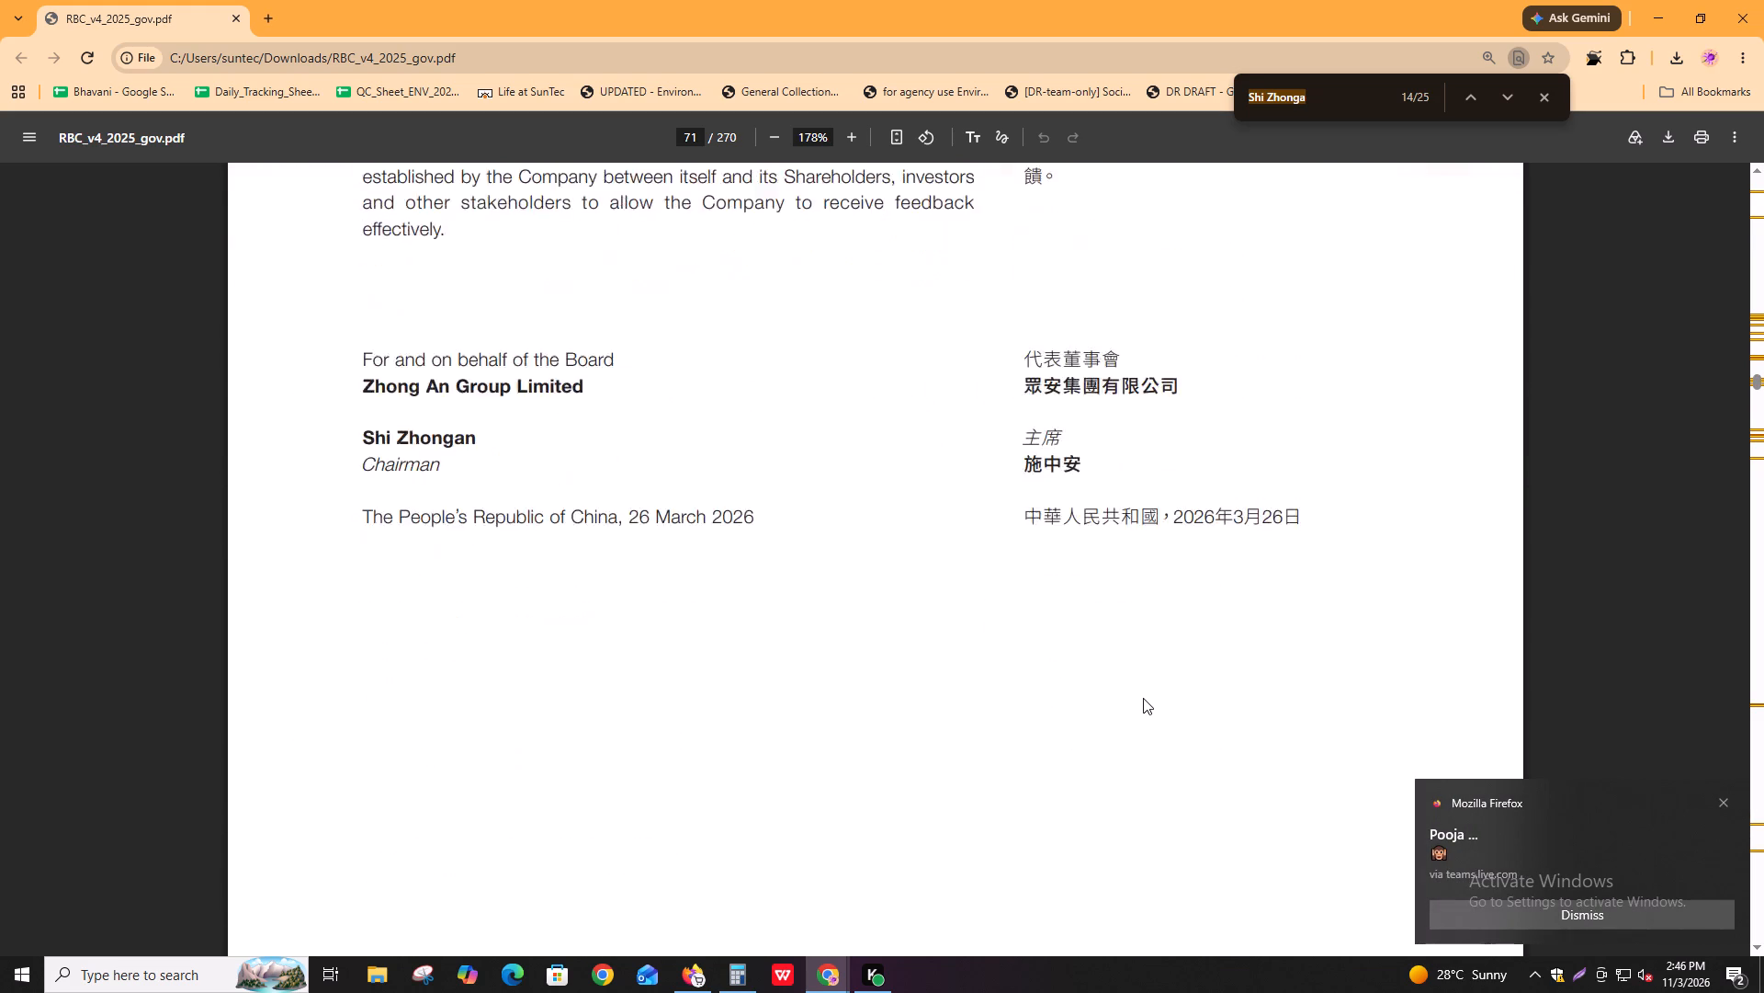
scroll(1136, 704, "down", 4)
scroll(1012, 715, "up", 1)
scroll(587, 753, "down", 4)
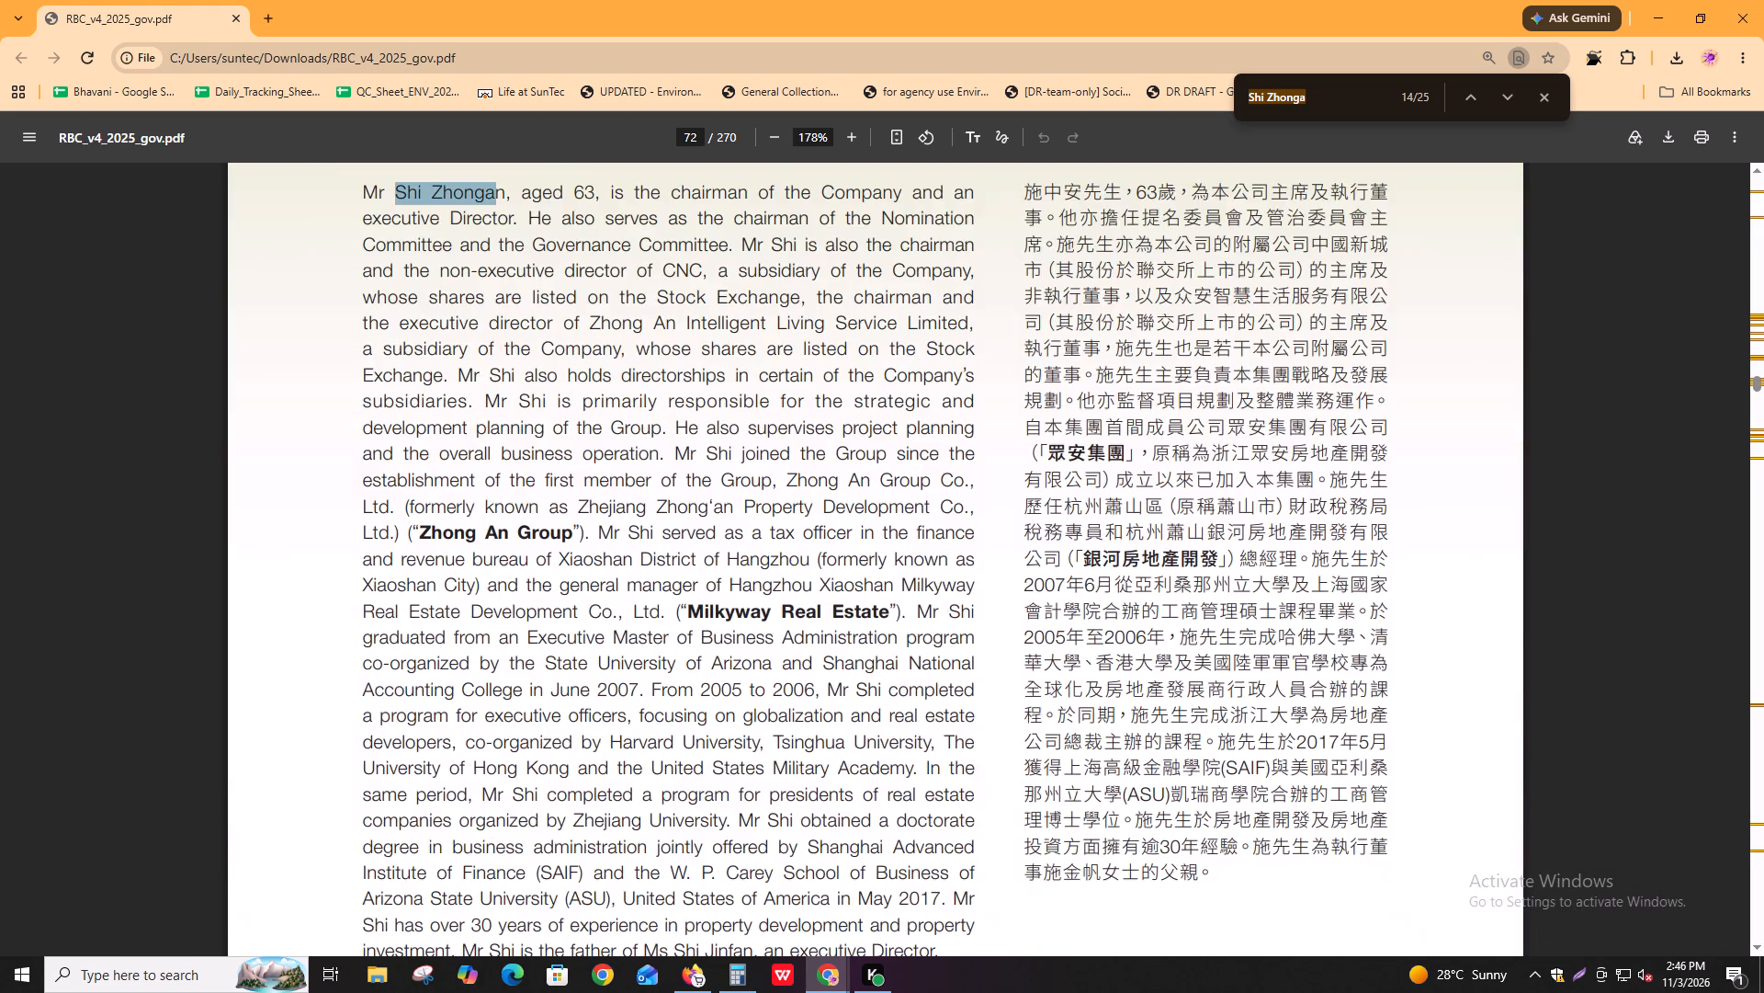
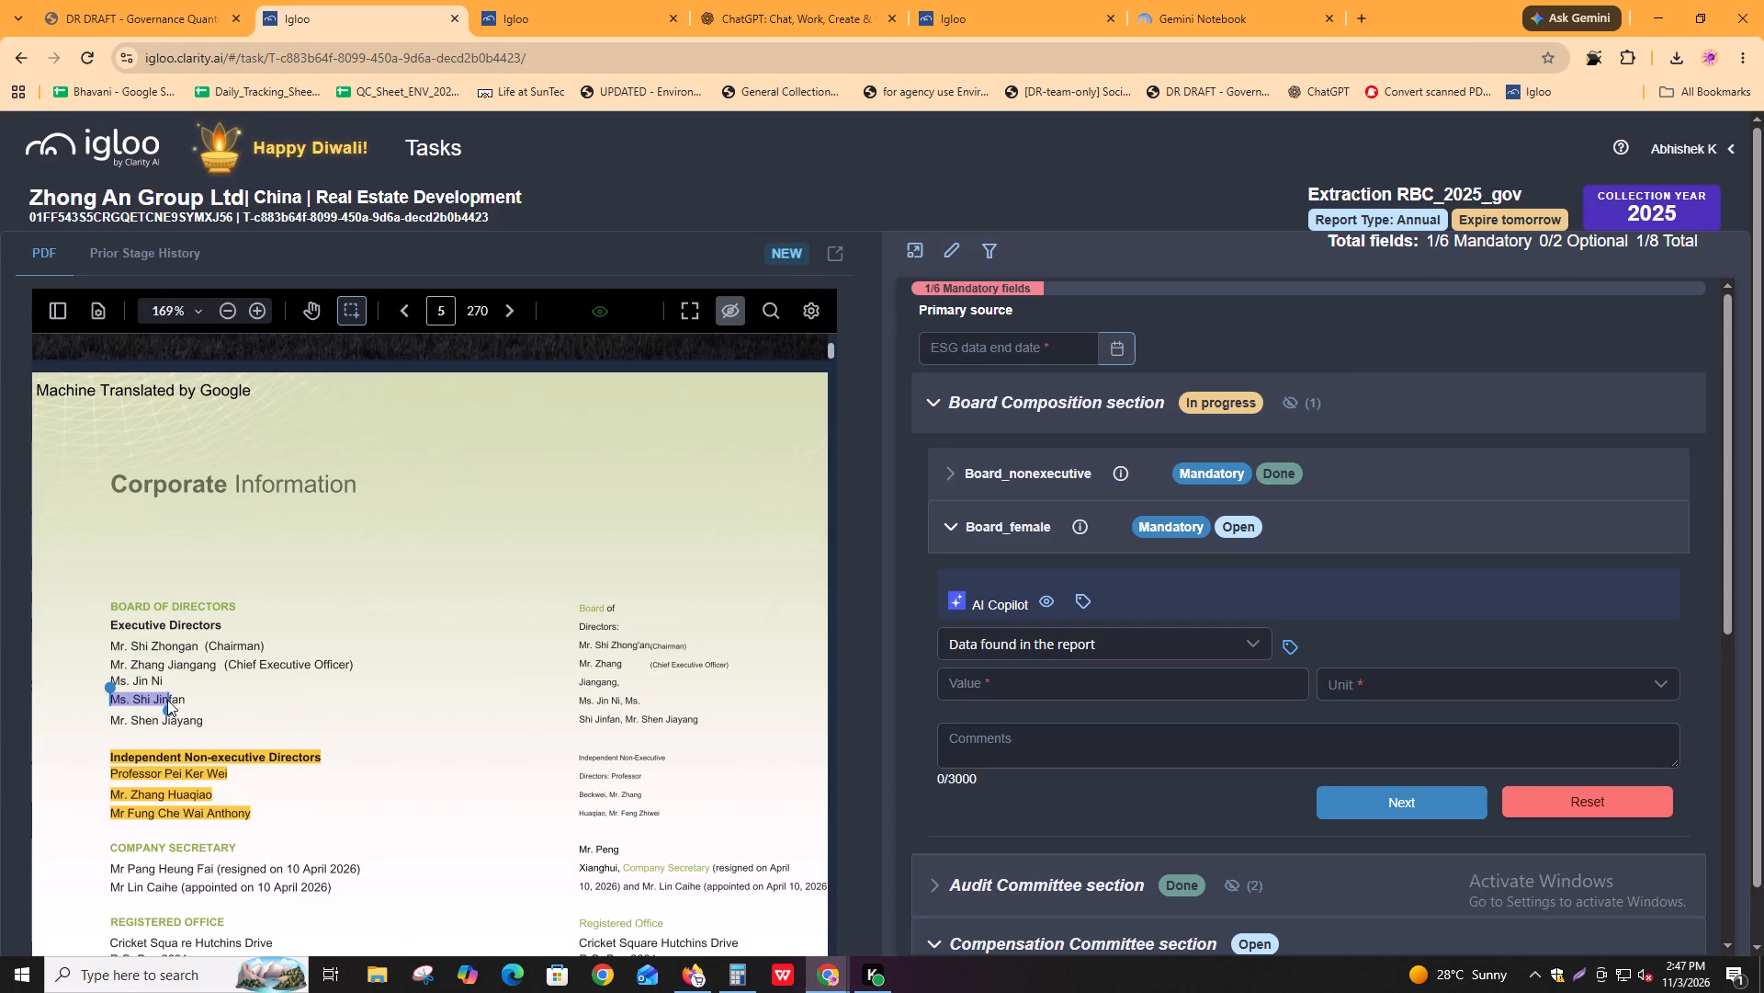
Cross-check the executive directors in the Igloo Corporate Information list against their biographies on pages 72 and 73 of the downloaded report.
left_click_drag(167, 700, 179, 696)
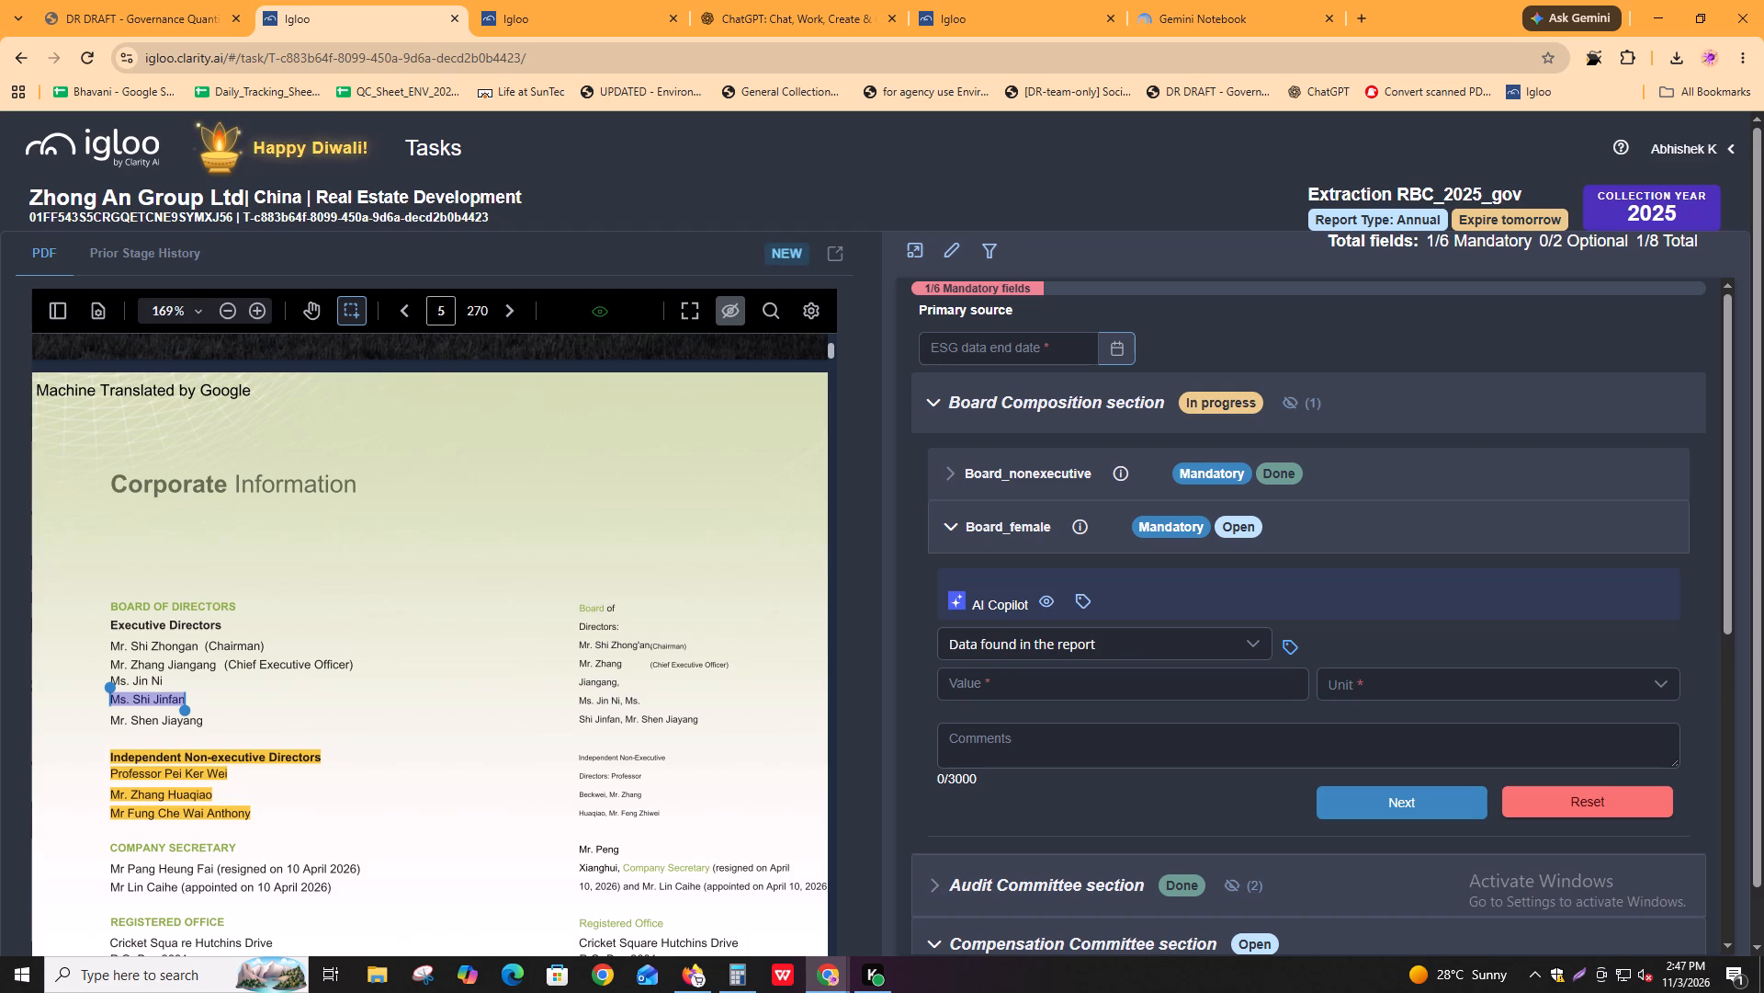
key("alt+Tab")
scroll(569, 632, "down", 3)
scroll(570, 641, "up", 5)
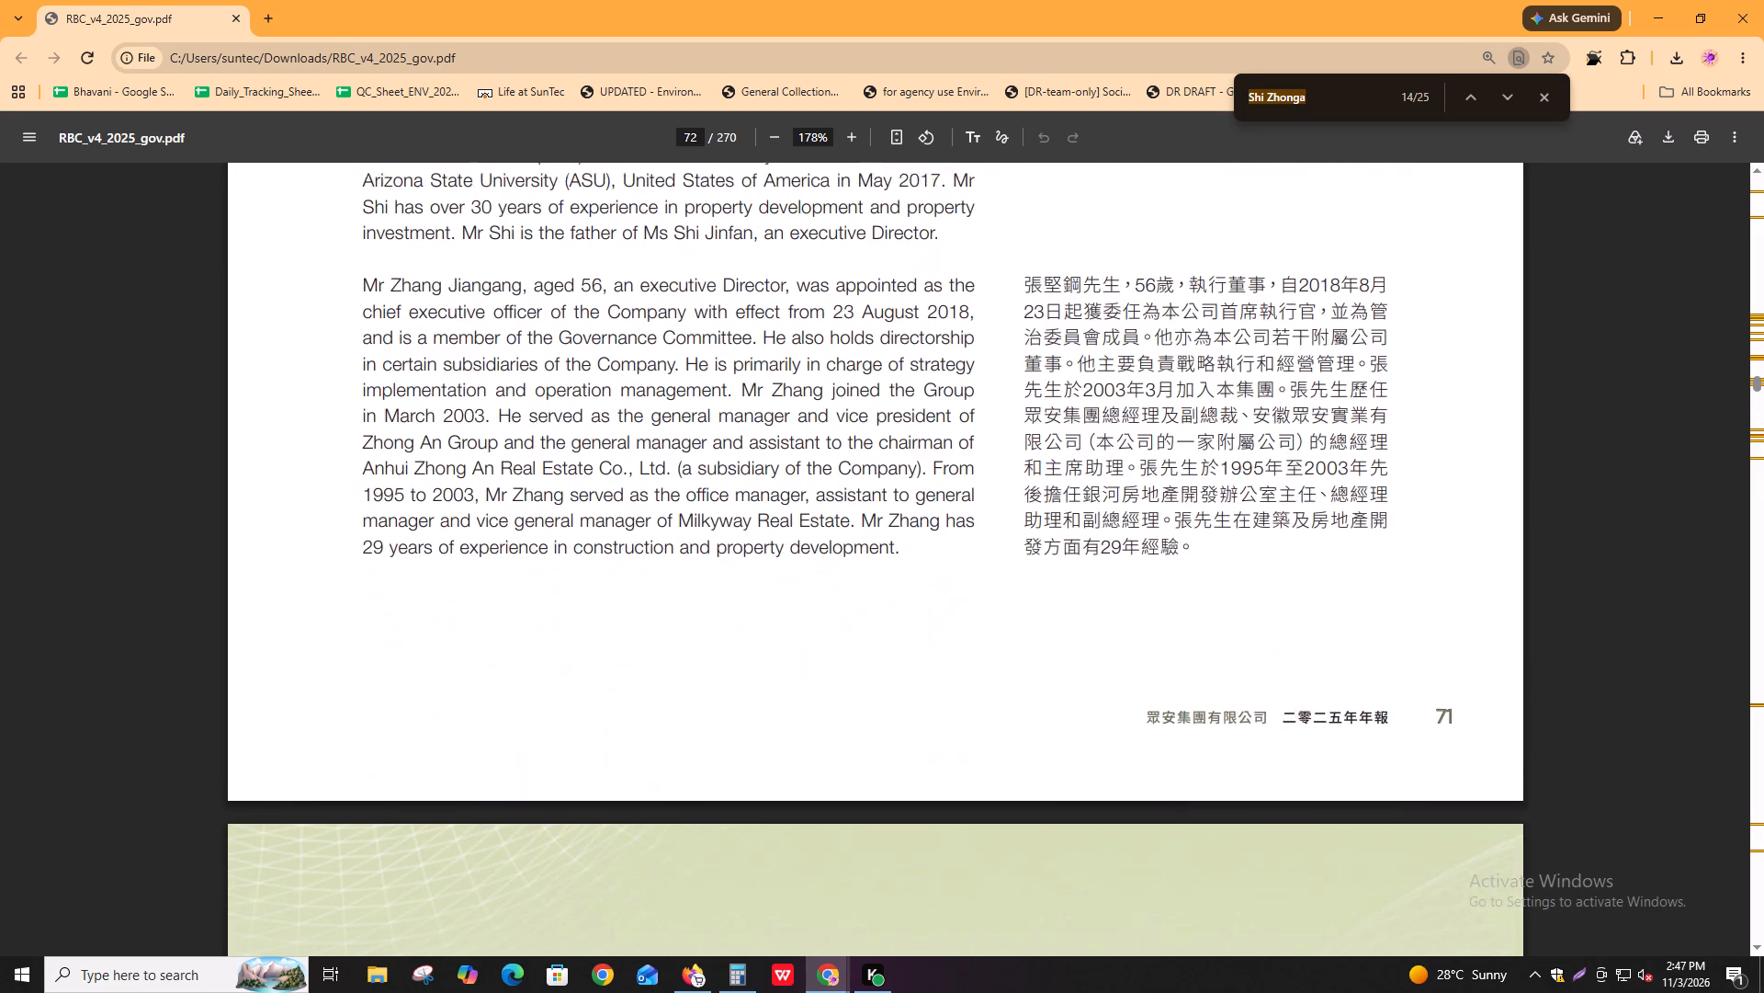
scroll(570, 638, "up", 3)
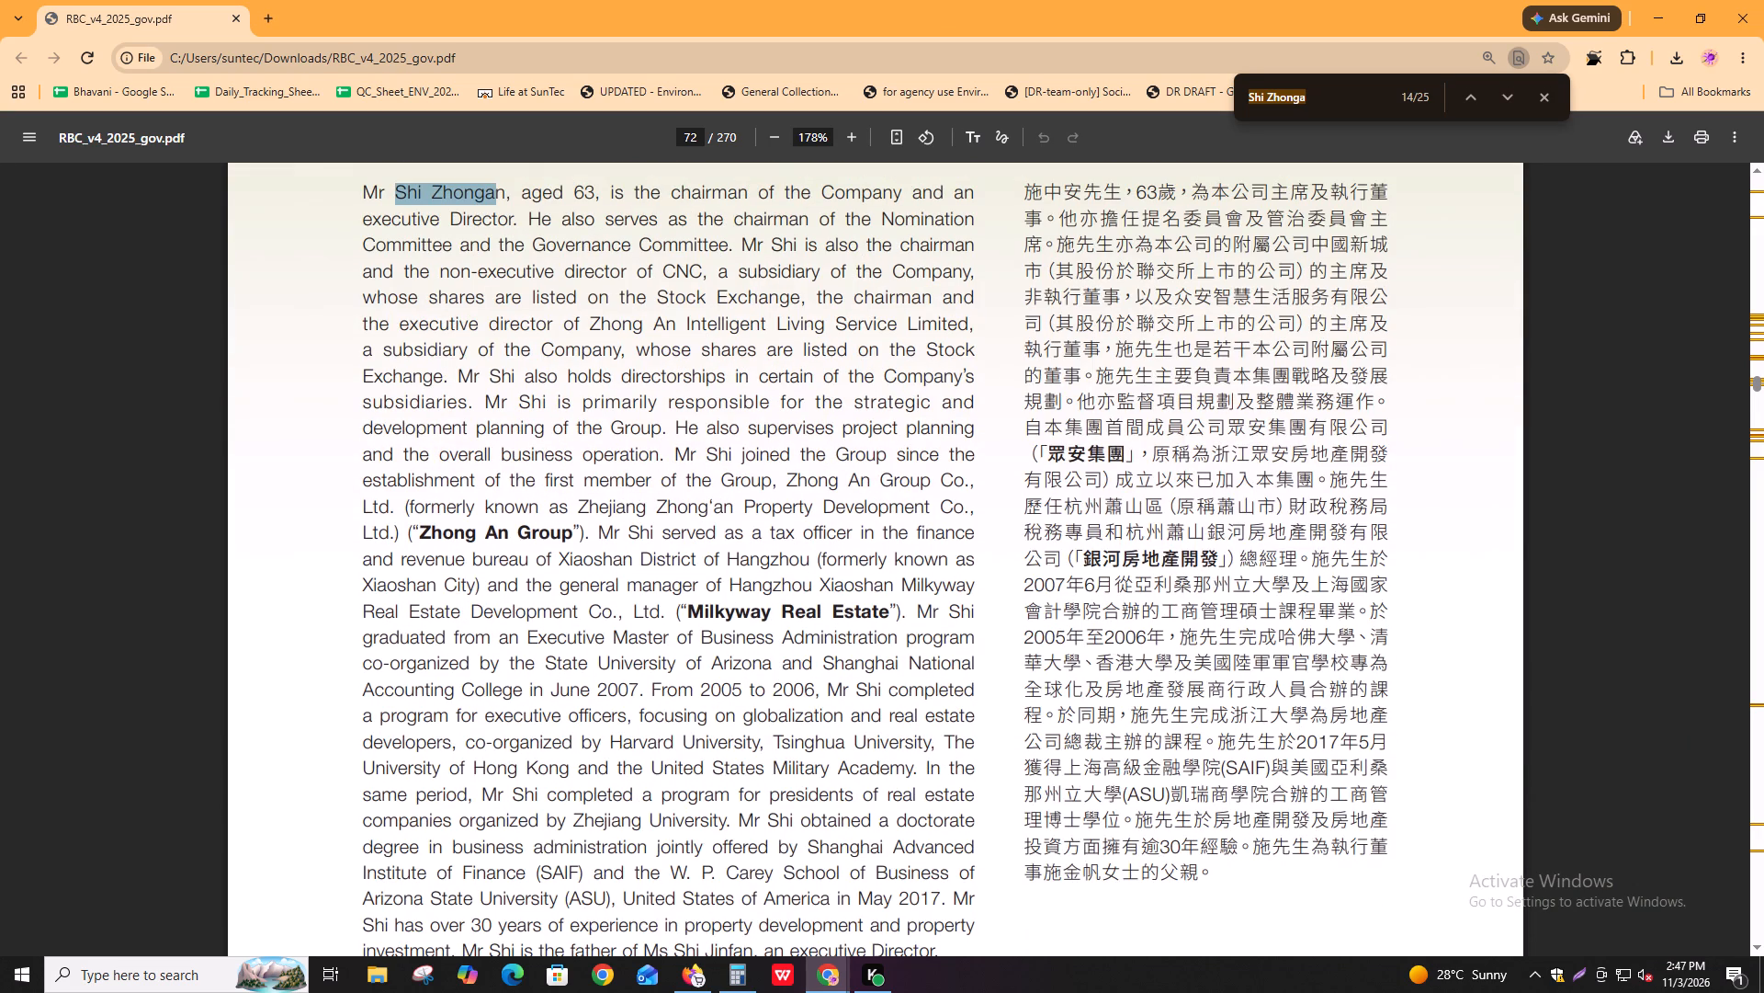
scroll(598, 609, "down", 7)
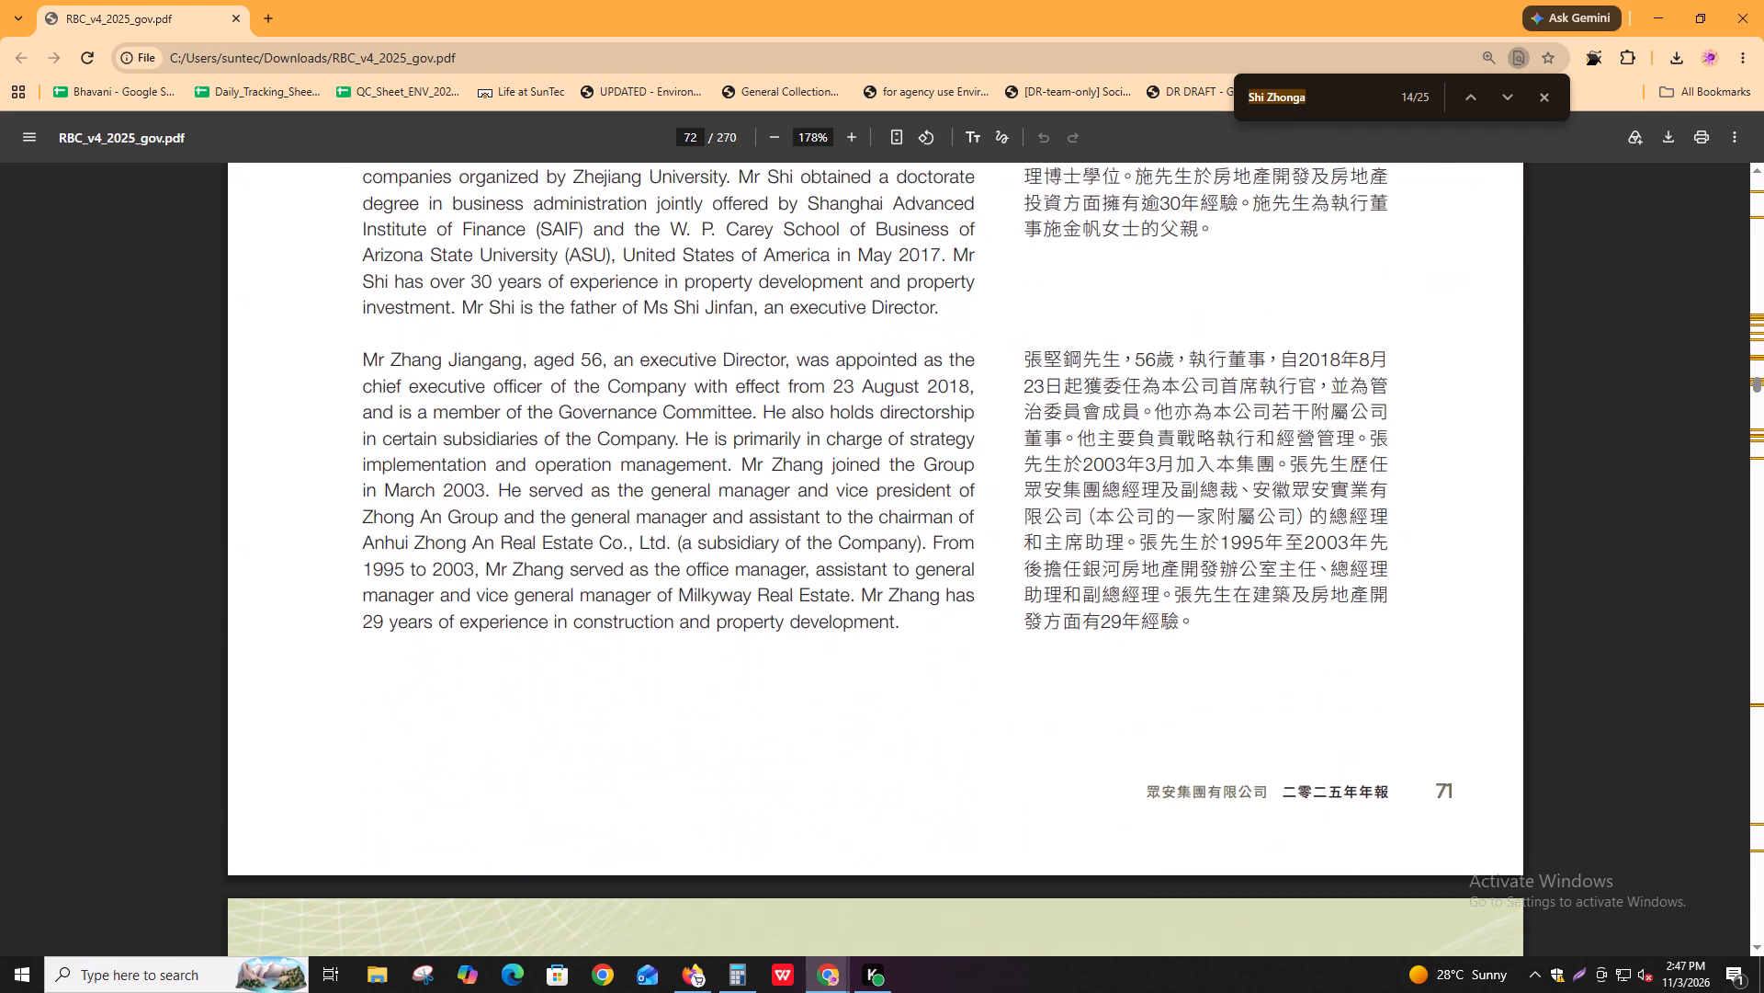
scroll(823, 556, "down", 11)
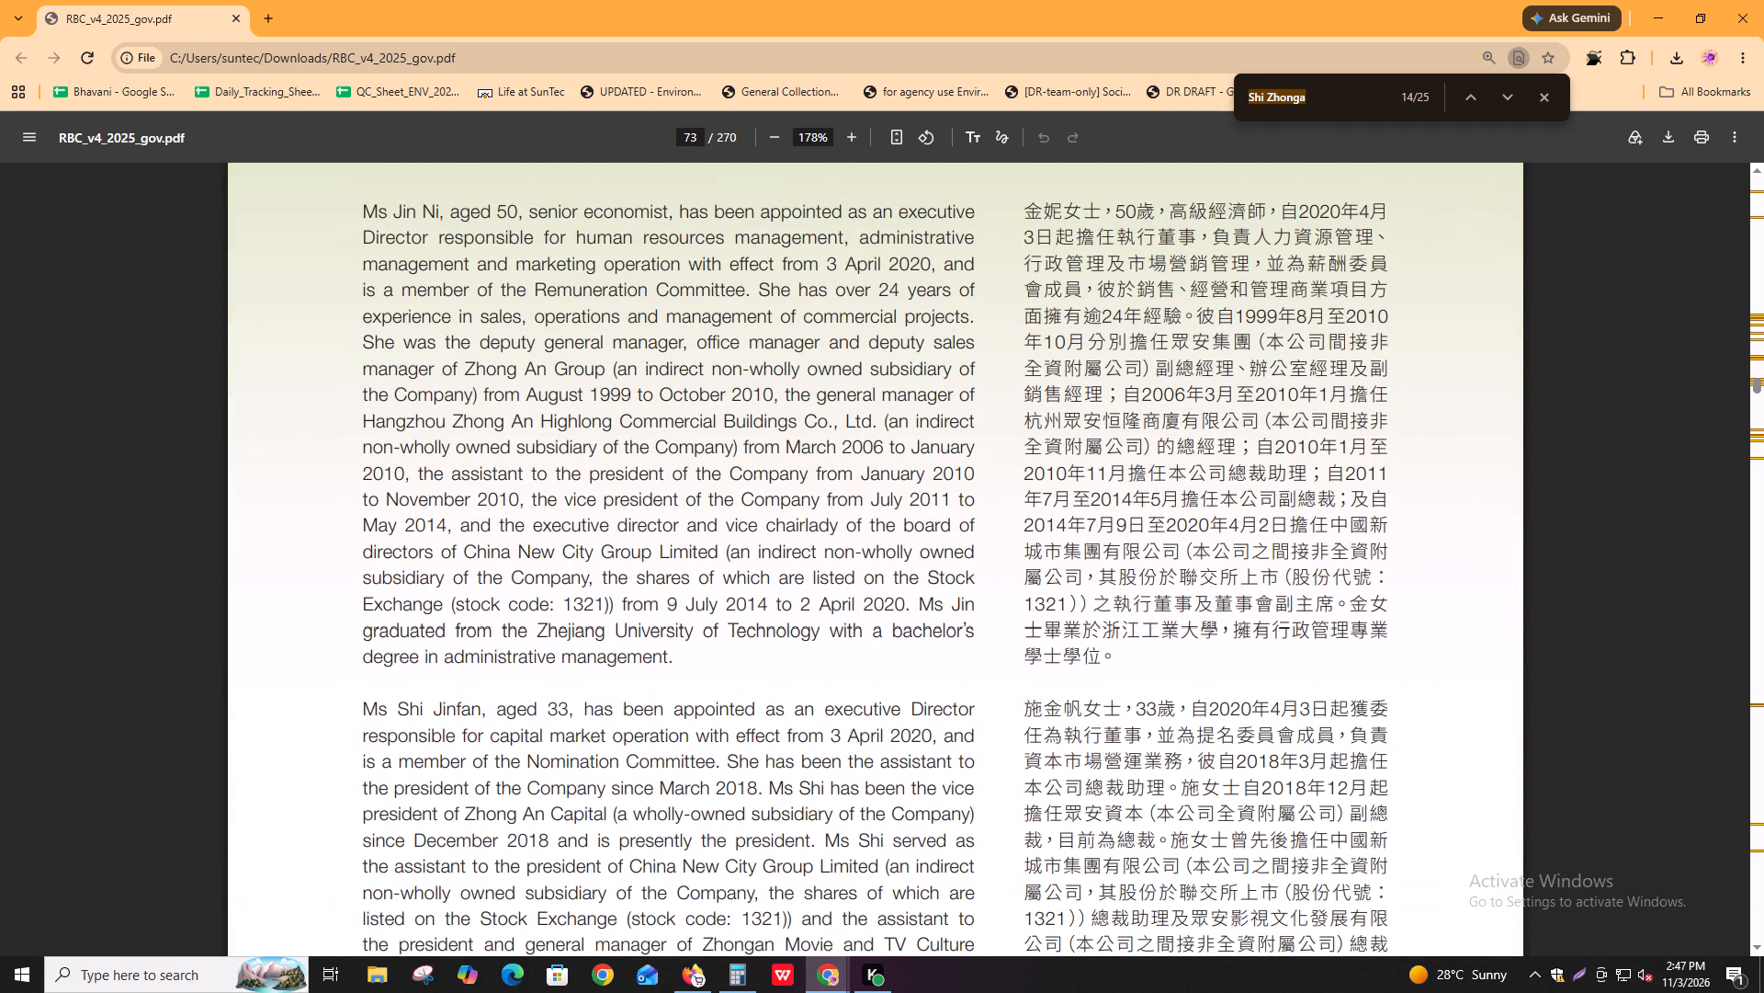
key("alt+Tab")
key("alt+Tab")
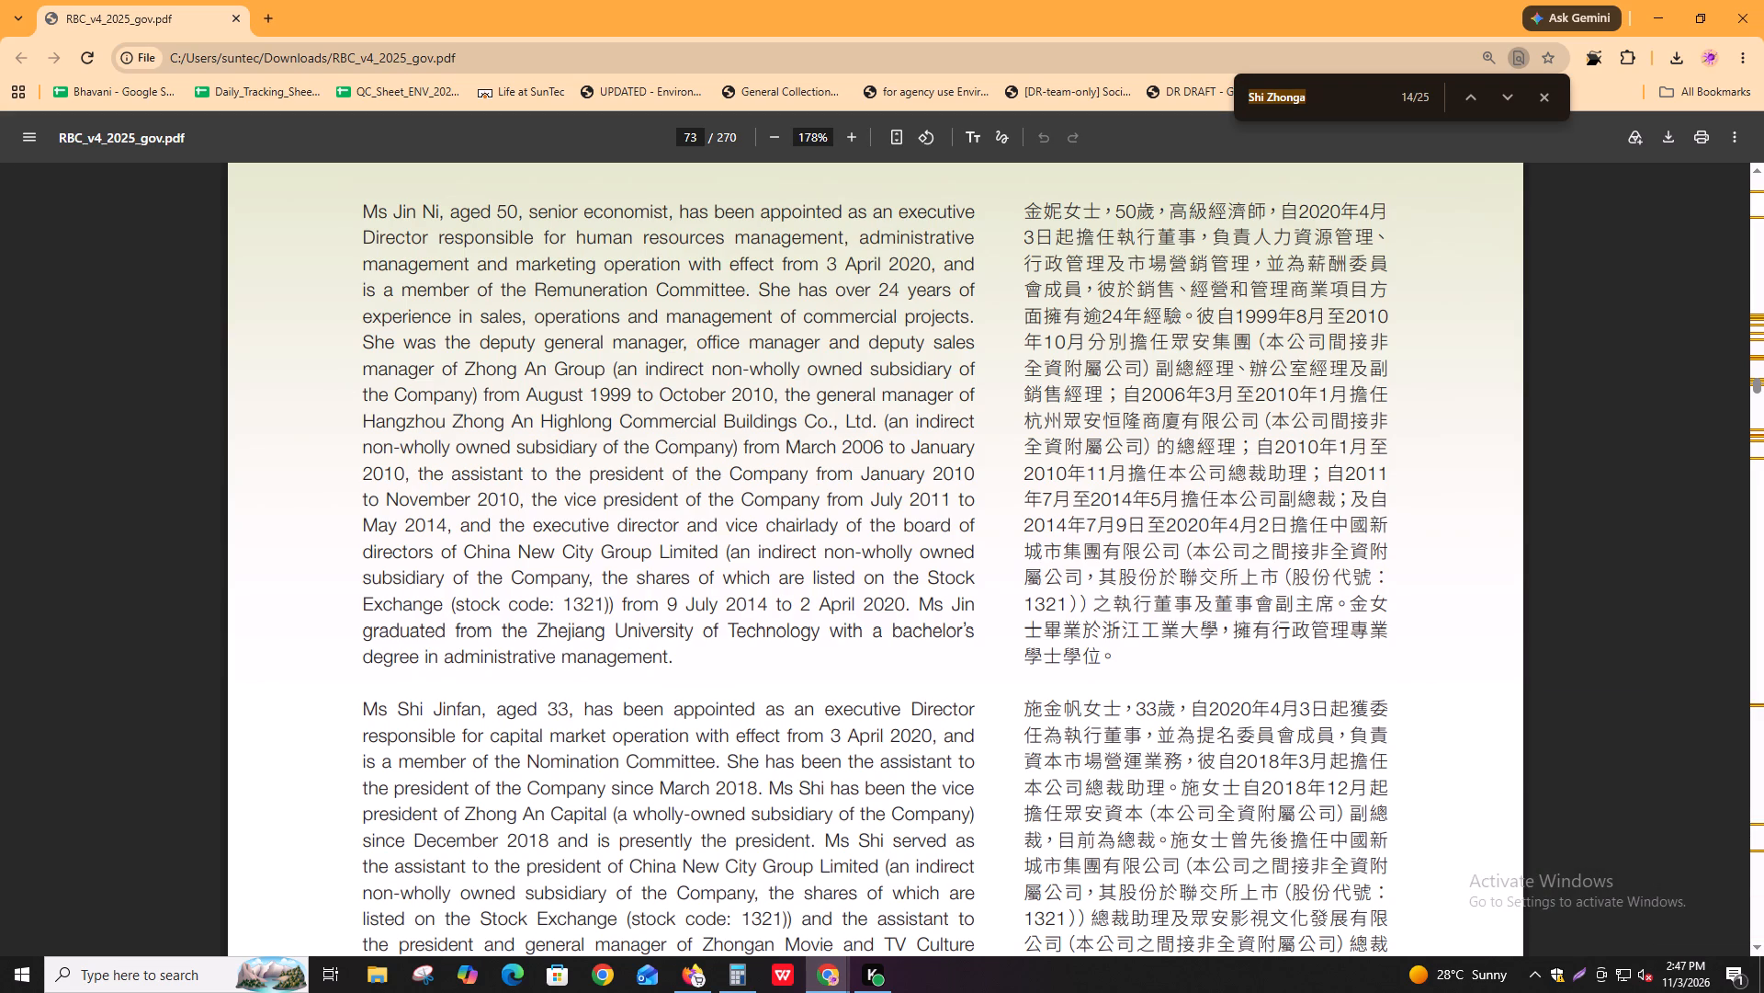
scroll(769, 753, "down", 8)
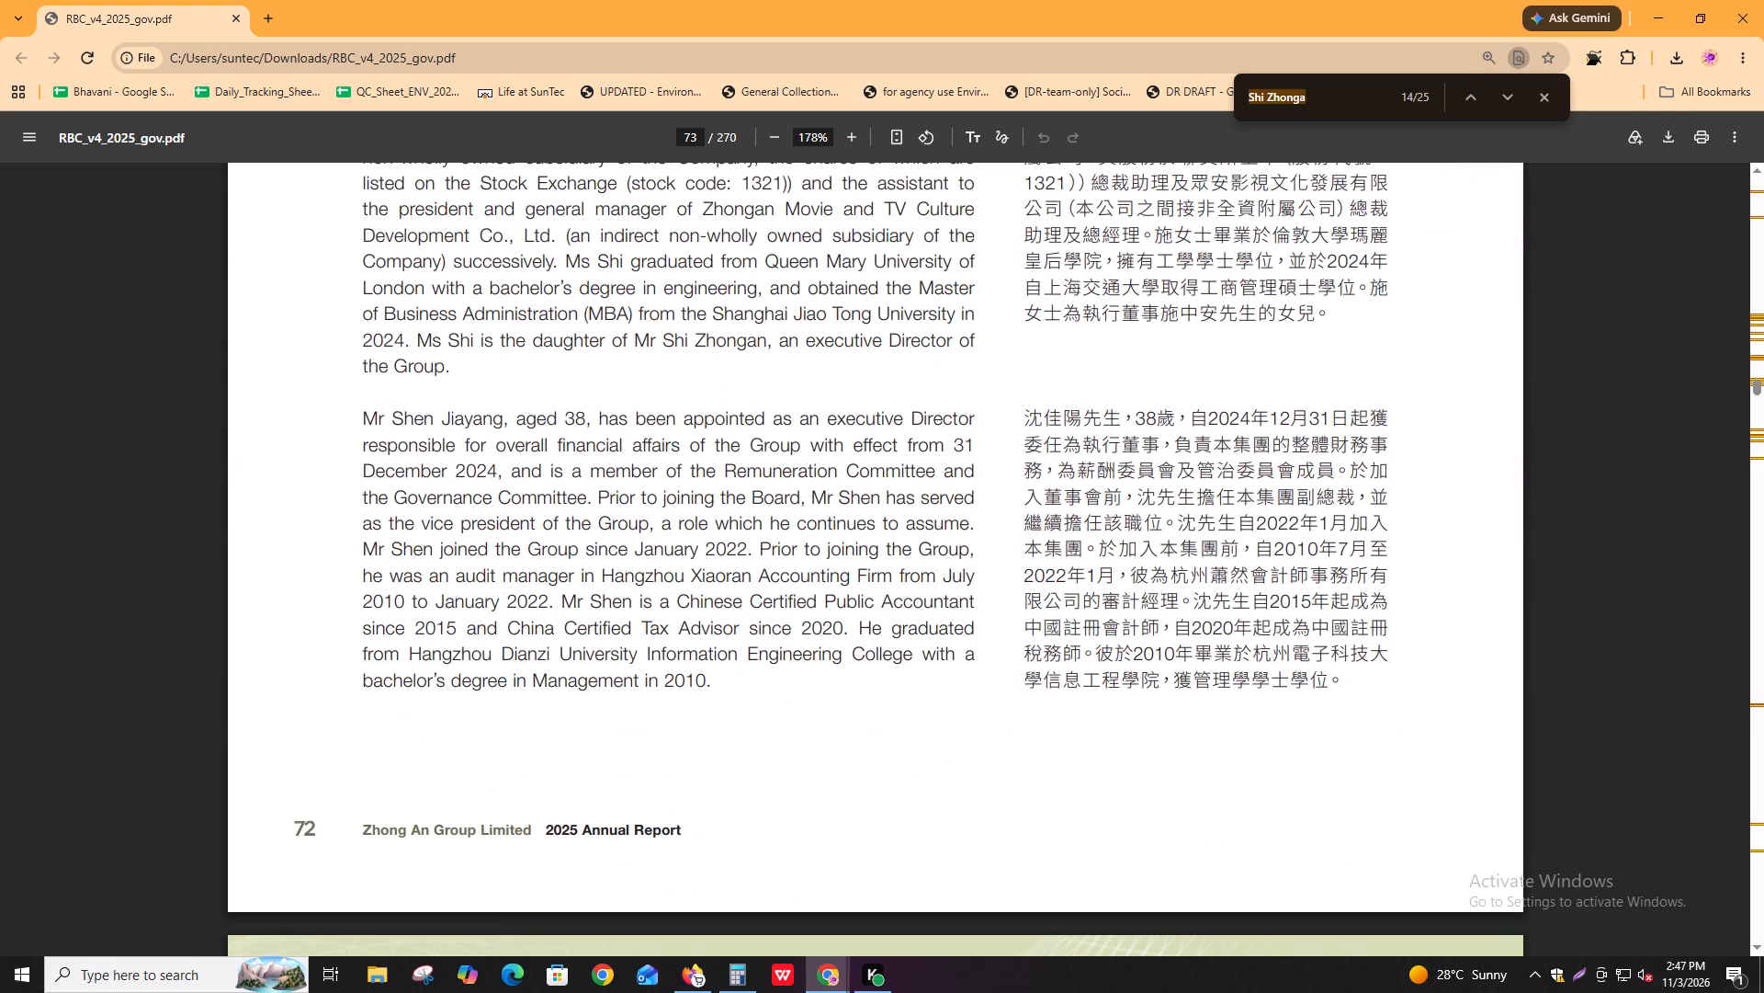
left_click_drag(466, 537, 881, 511)
left_click(881, 511)
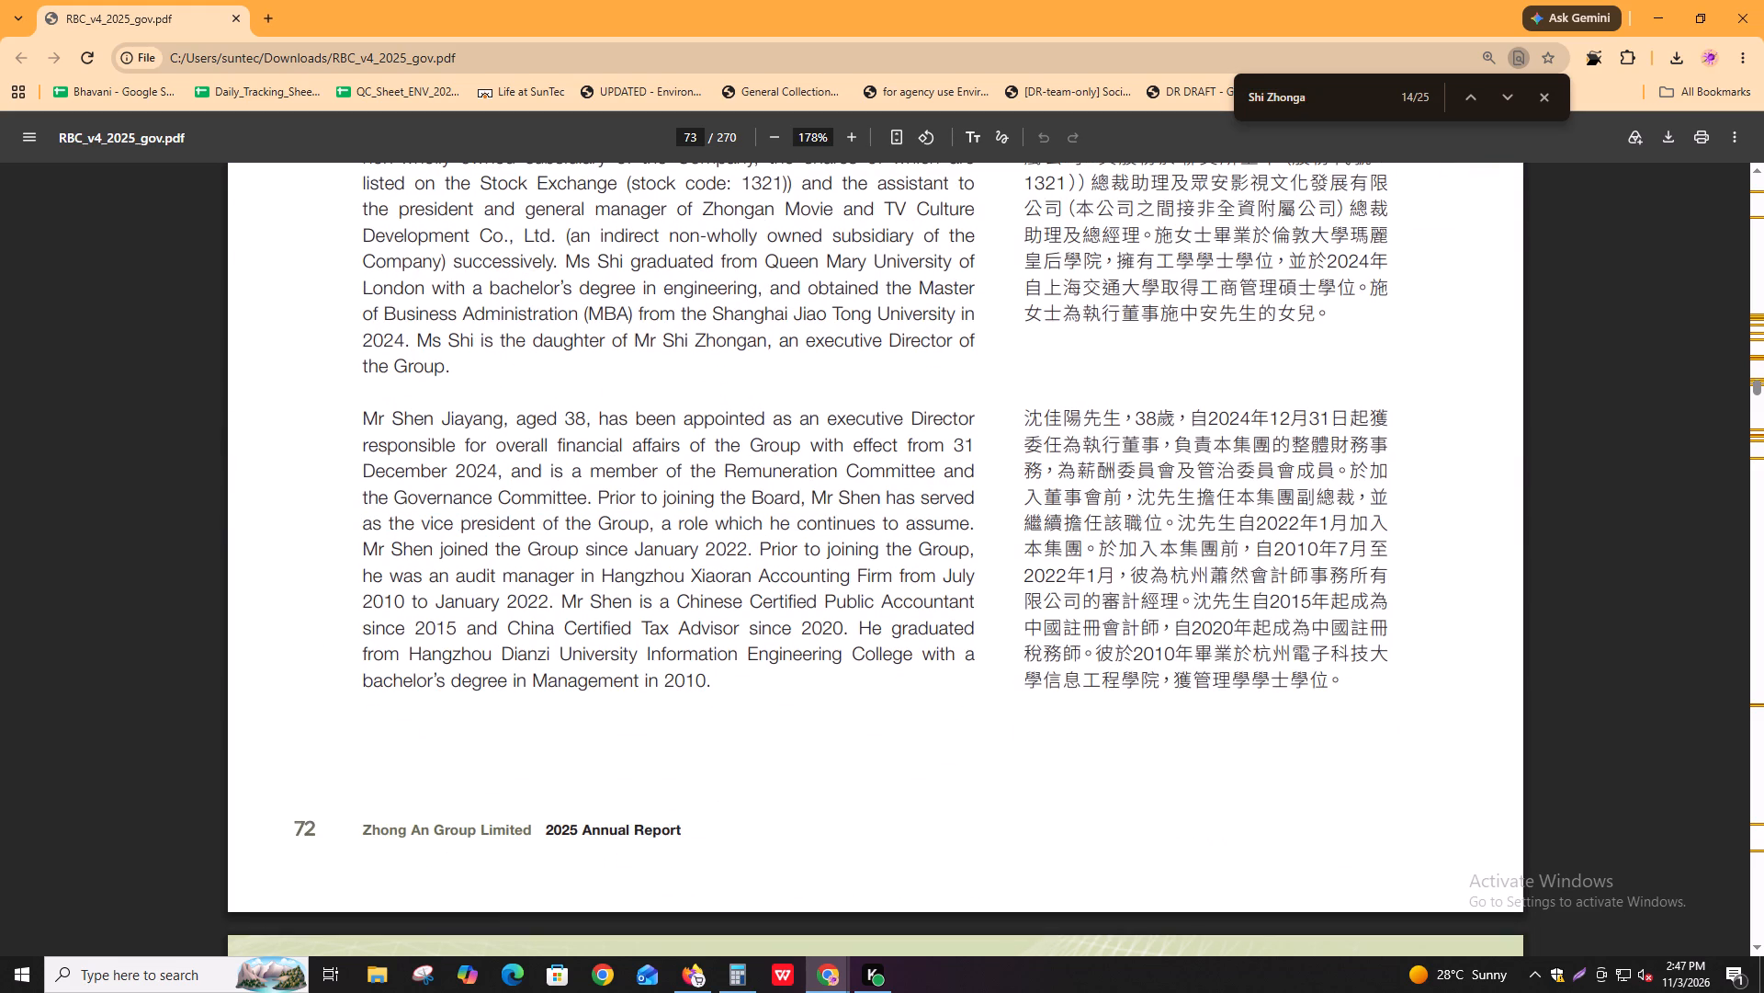
key("alt+Tab")
key("alt+Tab")
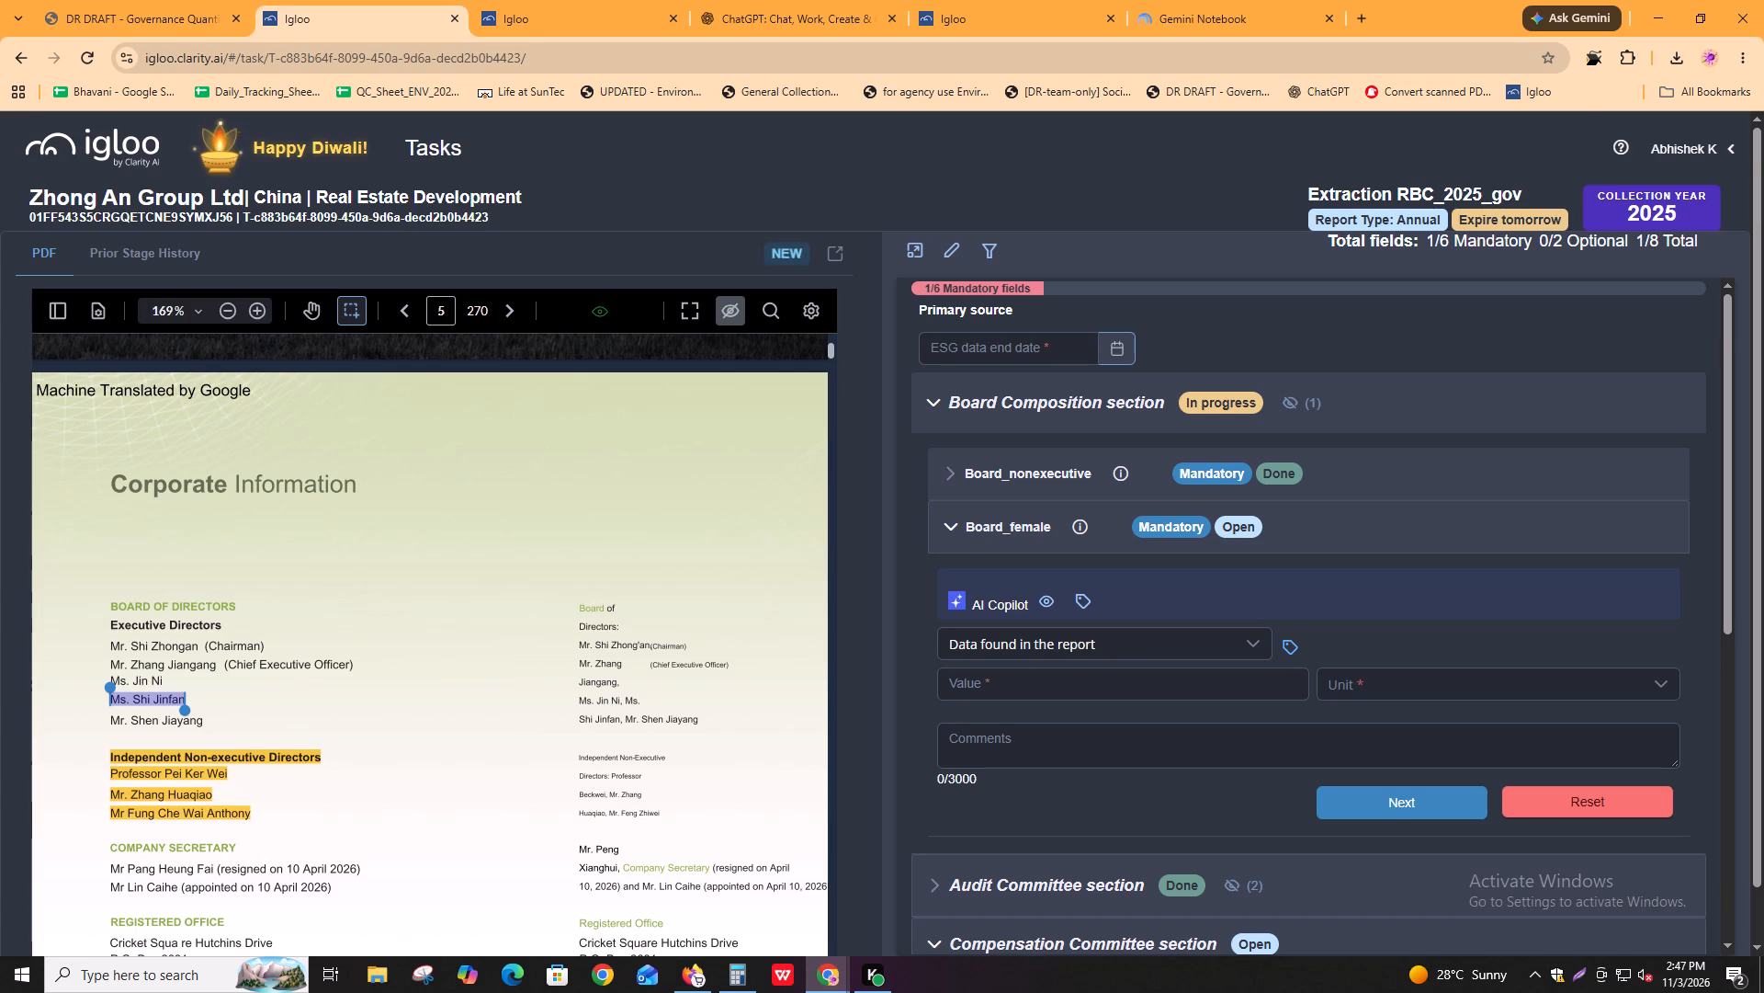
Examine the first independent non-executive director's biography on page 74 and compare it with the board list in Igloo.
scroll(875, 647, "down", 11)
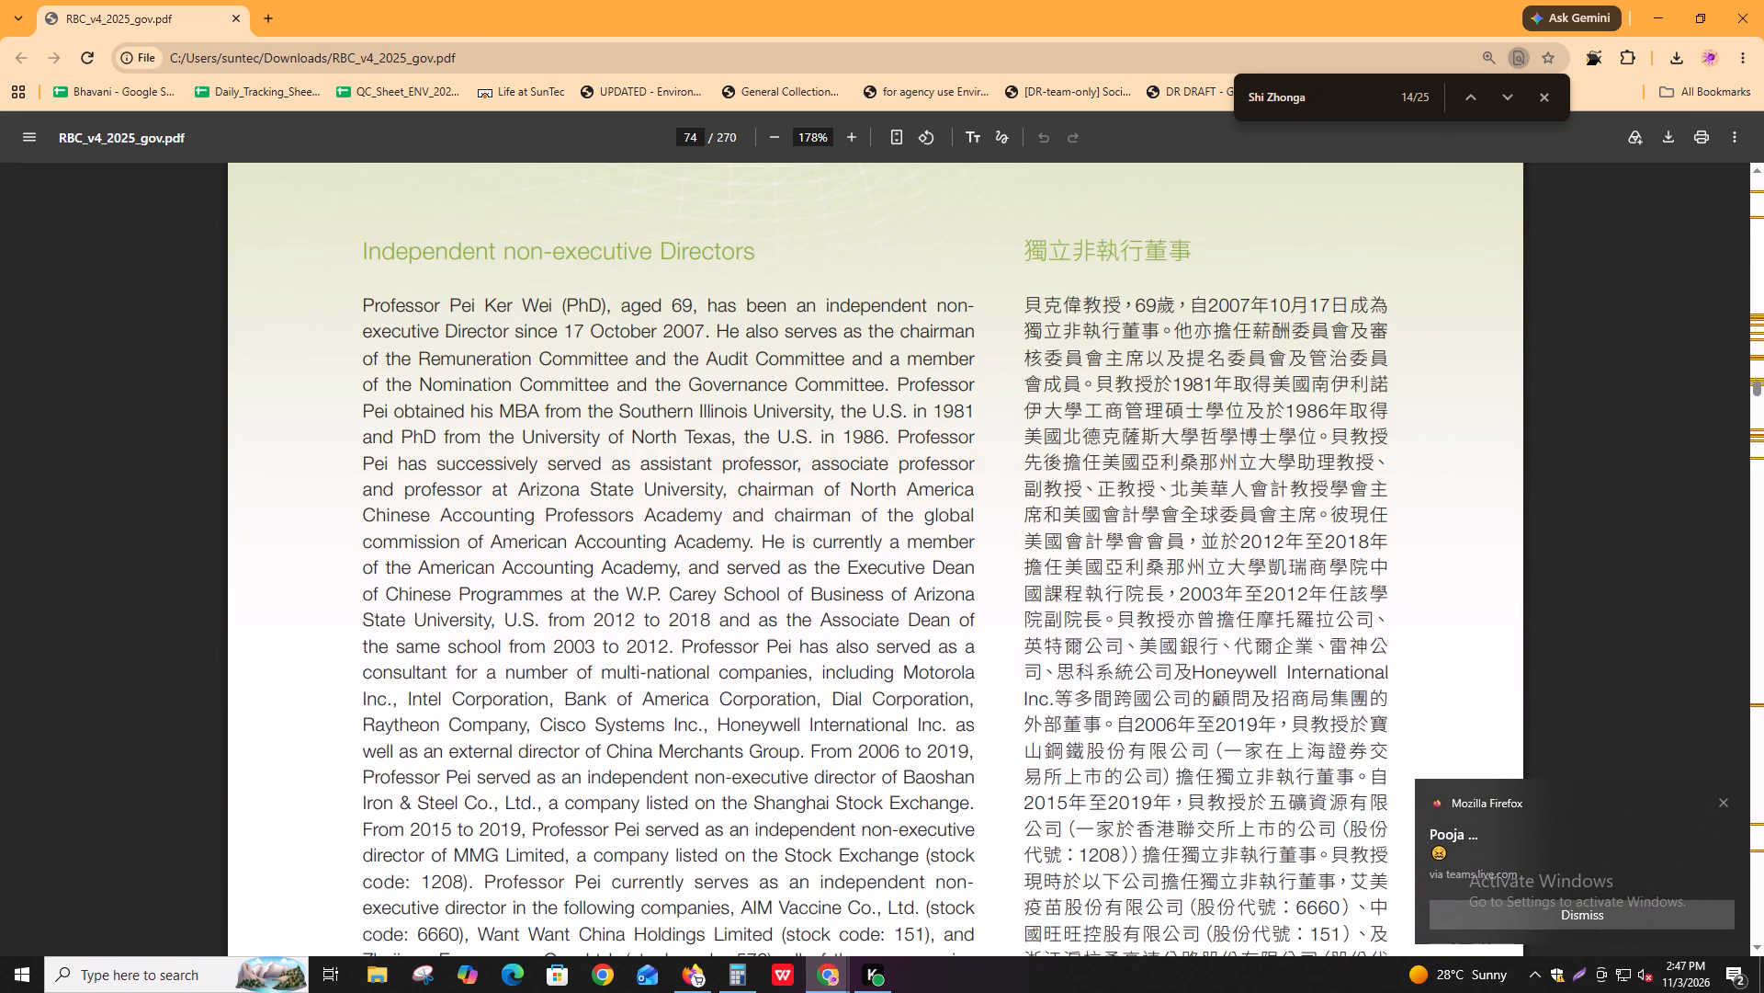
left_click_drag(539, 304, 884, 302)
left_click(884, 302)
left_click_drag(805, 334, 880, 325)
left_click(880, 325)
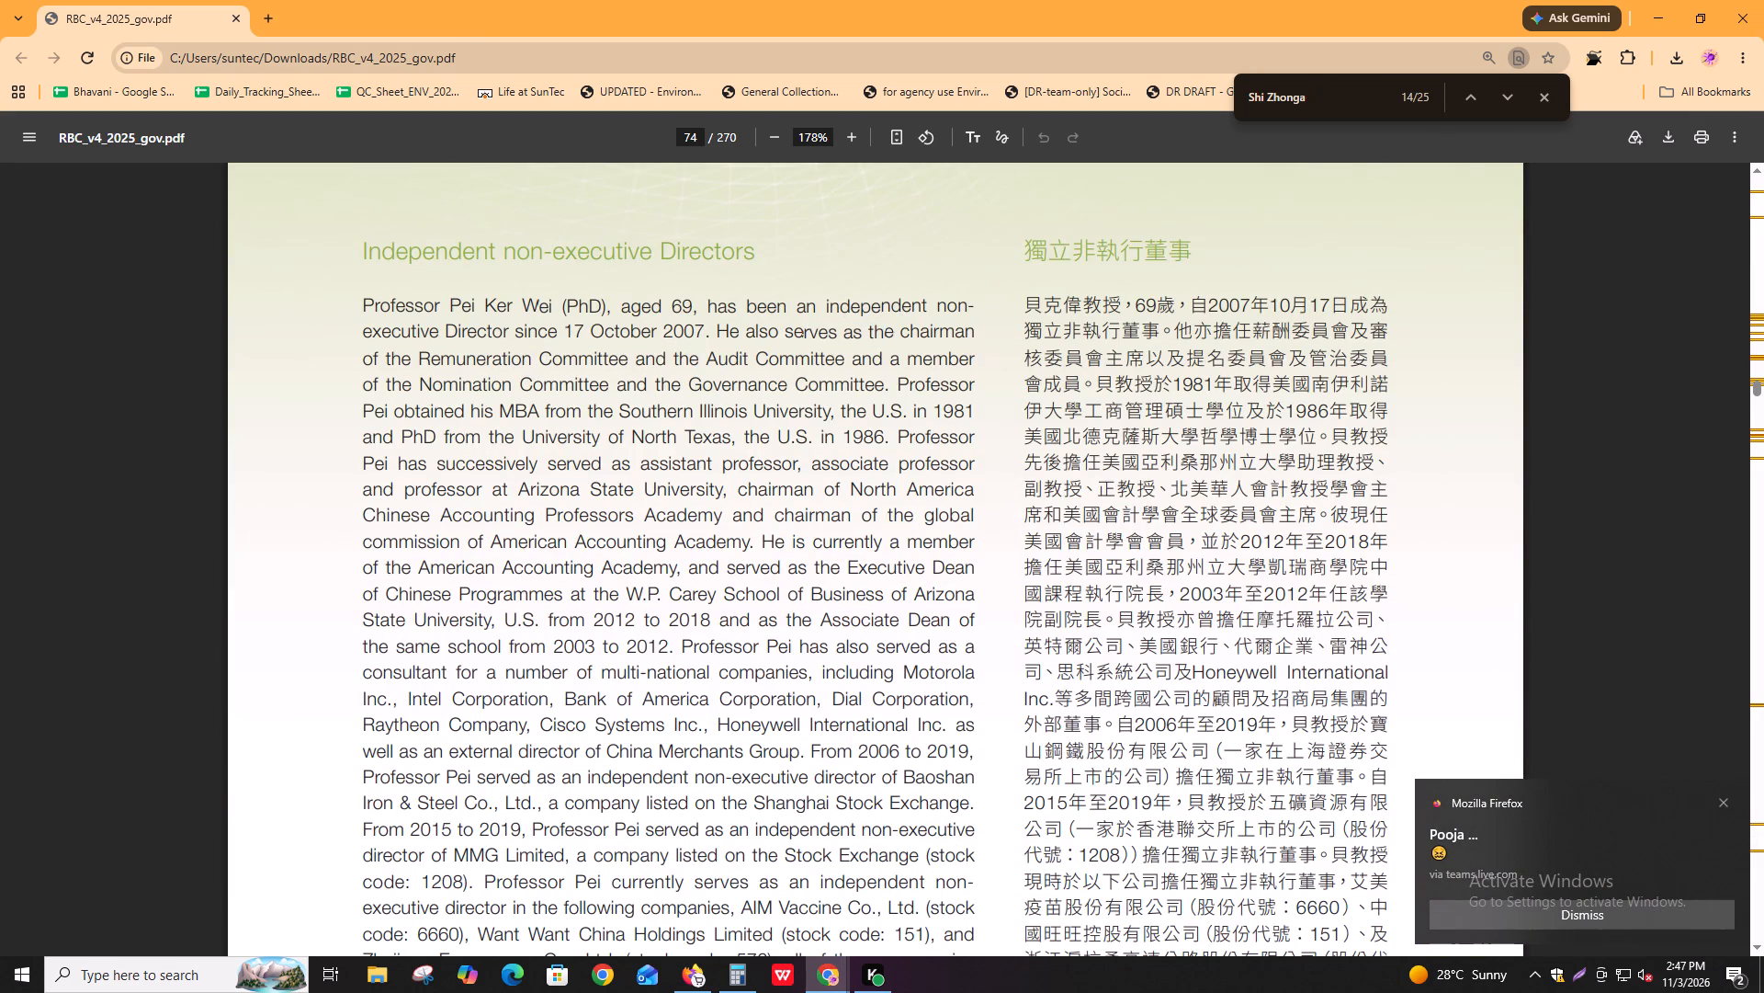
key("alt+Tab")
key("alt+Tab")
Read the biographies of the other two independent non-executive directors on pages 75 and 76 of the report.
scroll(735, 662, "down", 3)
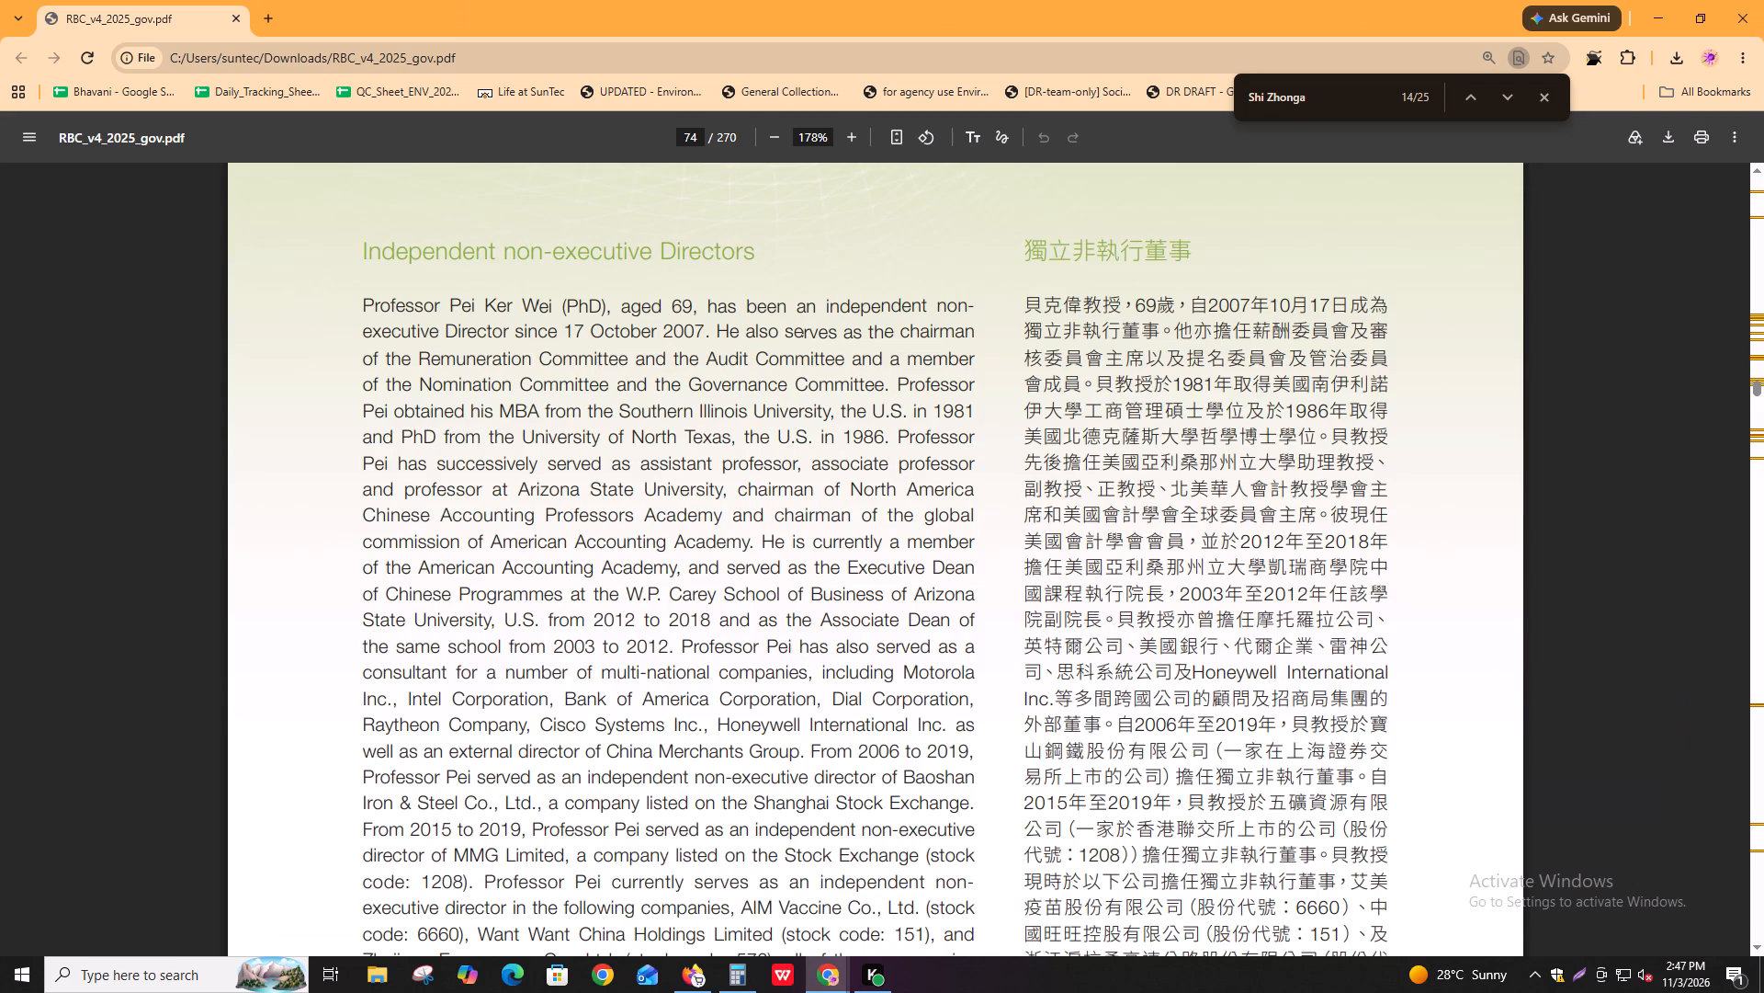
scroll(735, 662, "down", 15)
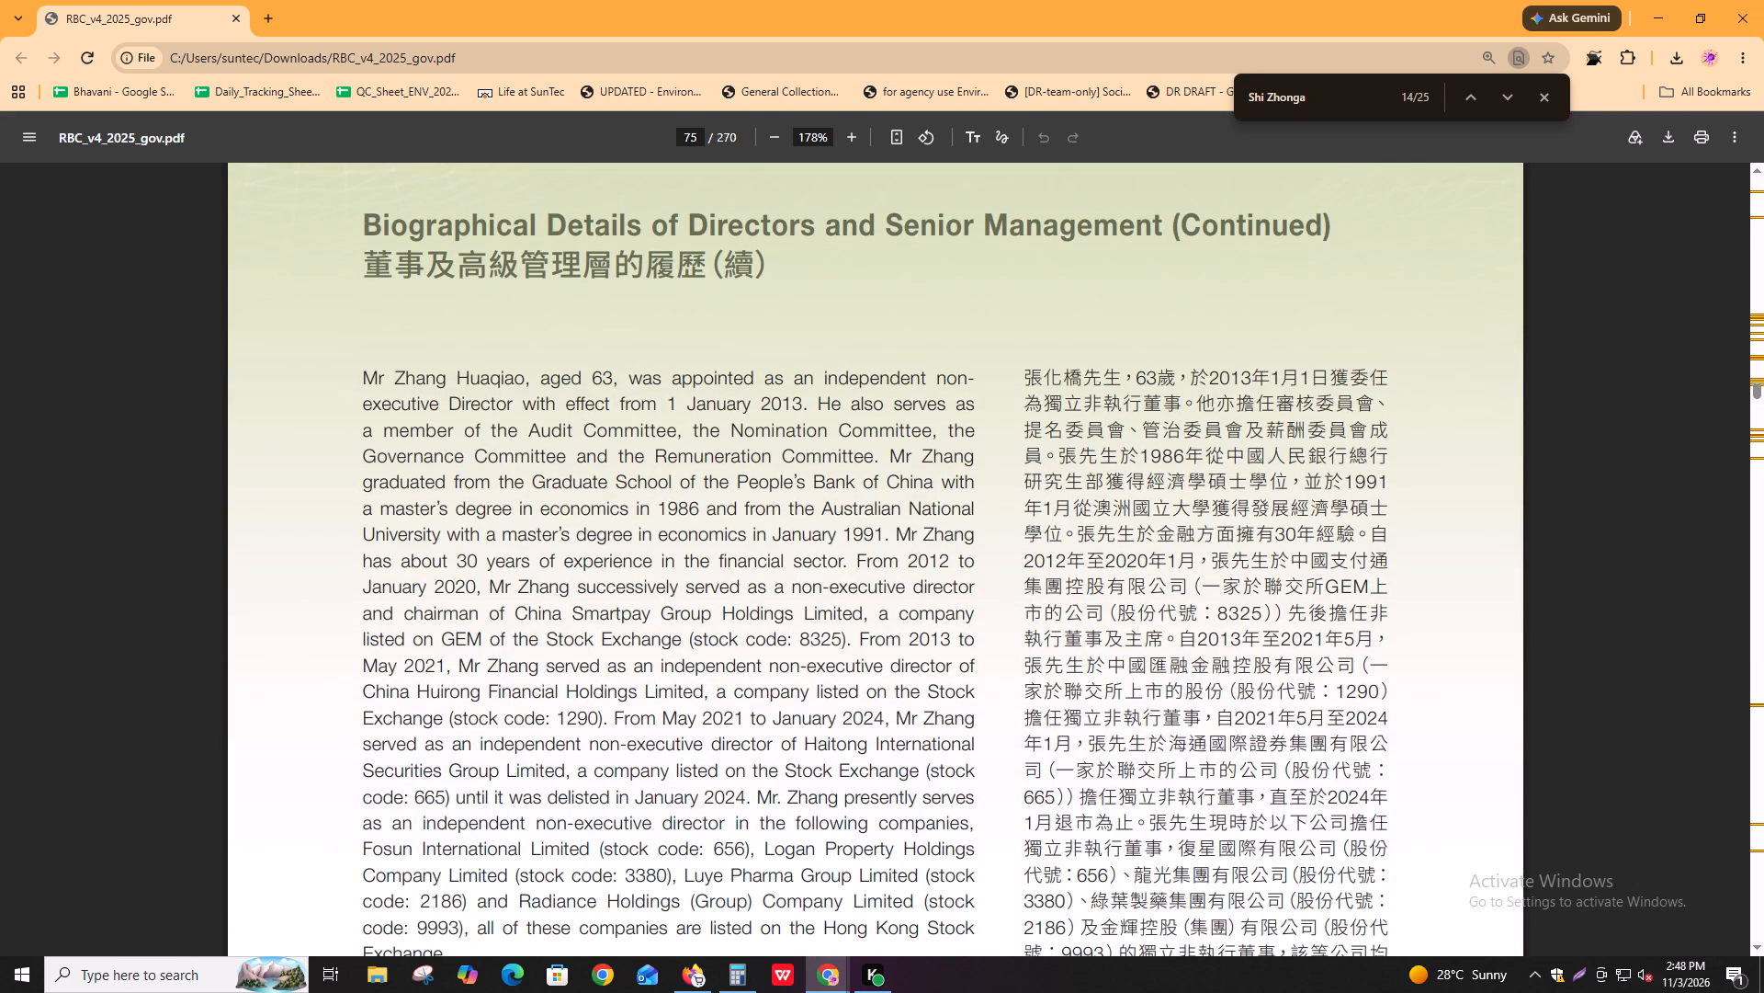
left_click_drag(797, 502, 790, 561)
left_click_drag(640, 630, 725, 635)
left_click(707, 650)
left_click_drag(678, 684, 692, 686)
left_click_drag(687, 714, 695, 718)
left_click(702, 725)
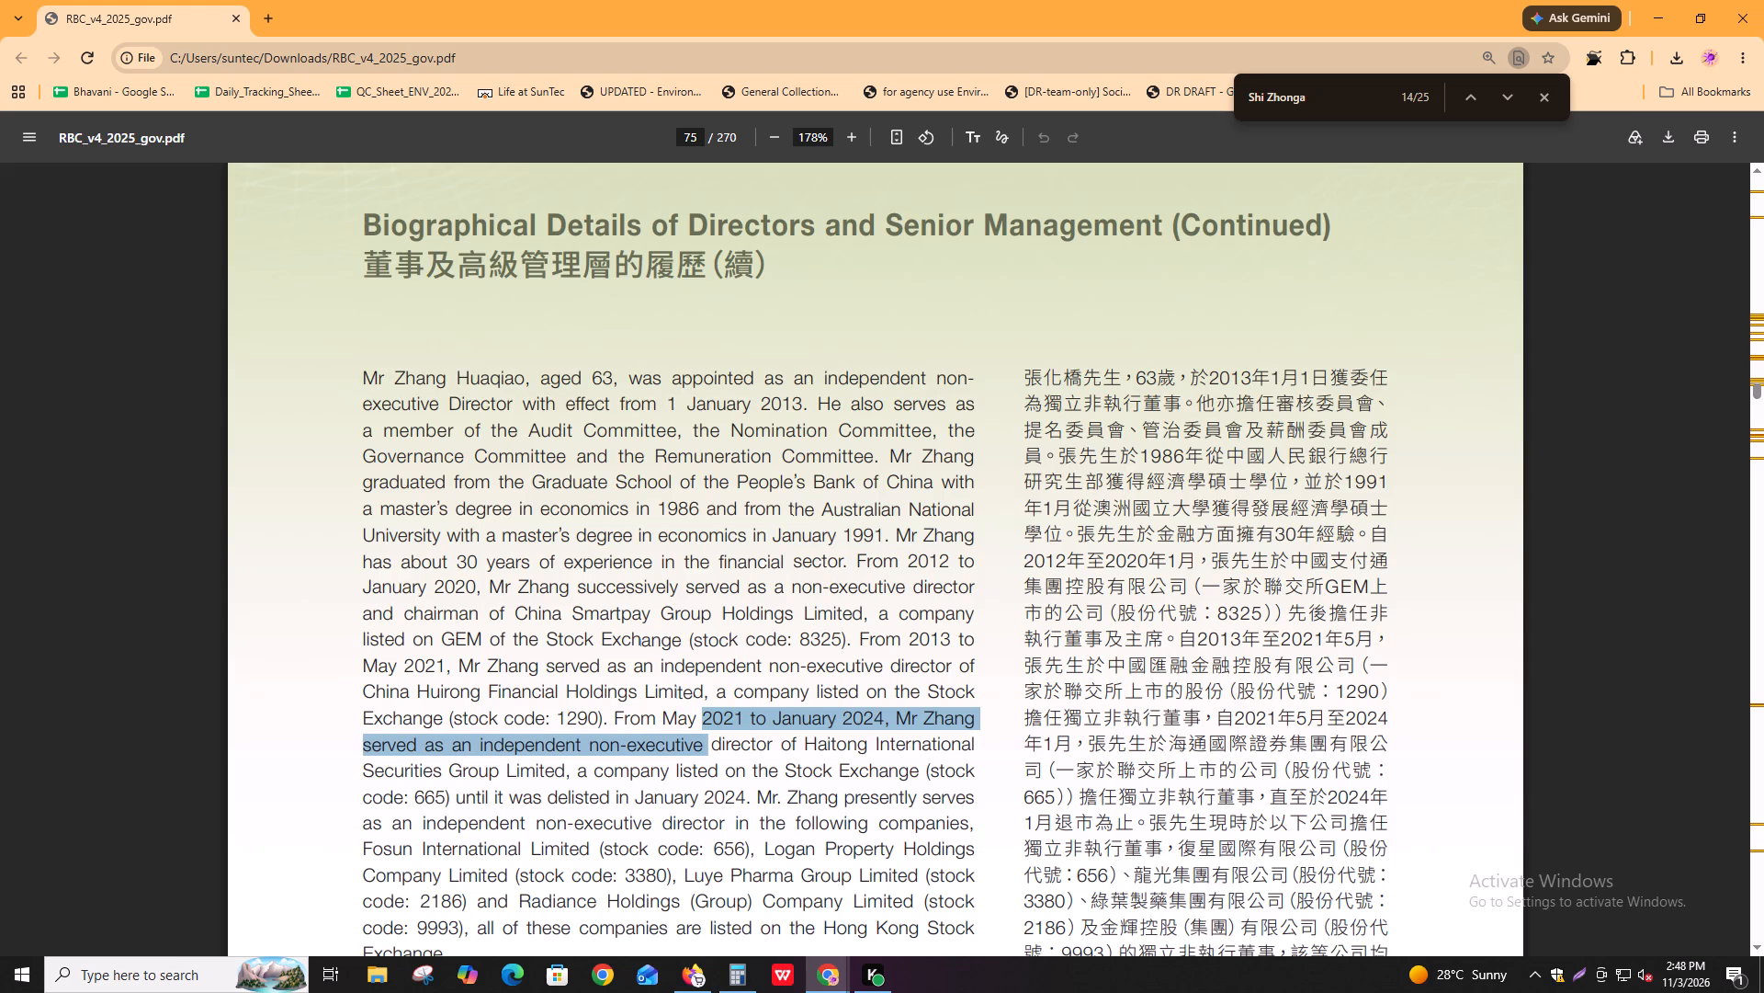
scroll(709, 733, "down", 4)
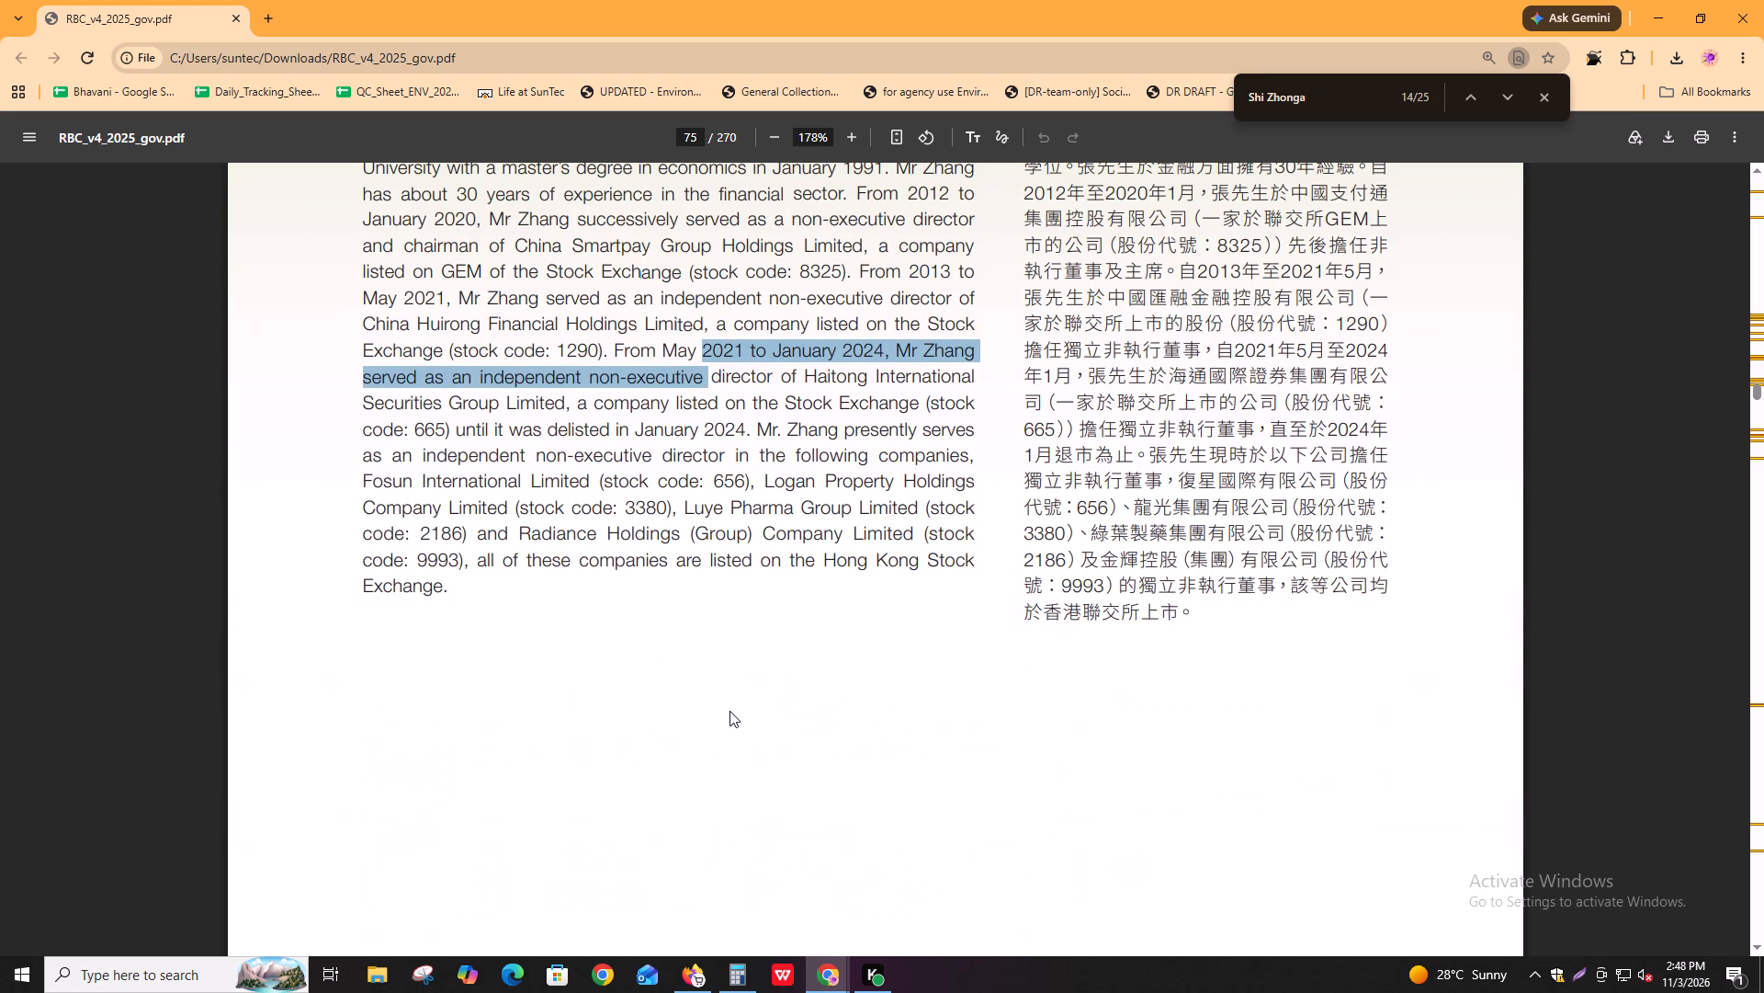
scroll(729, 711, "down", 16)
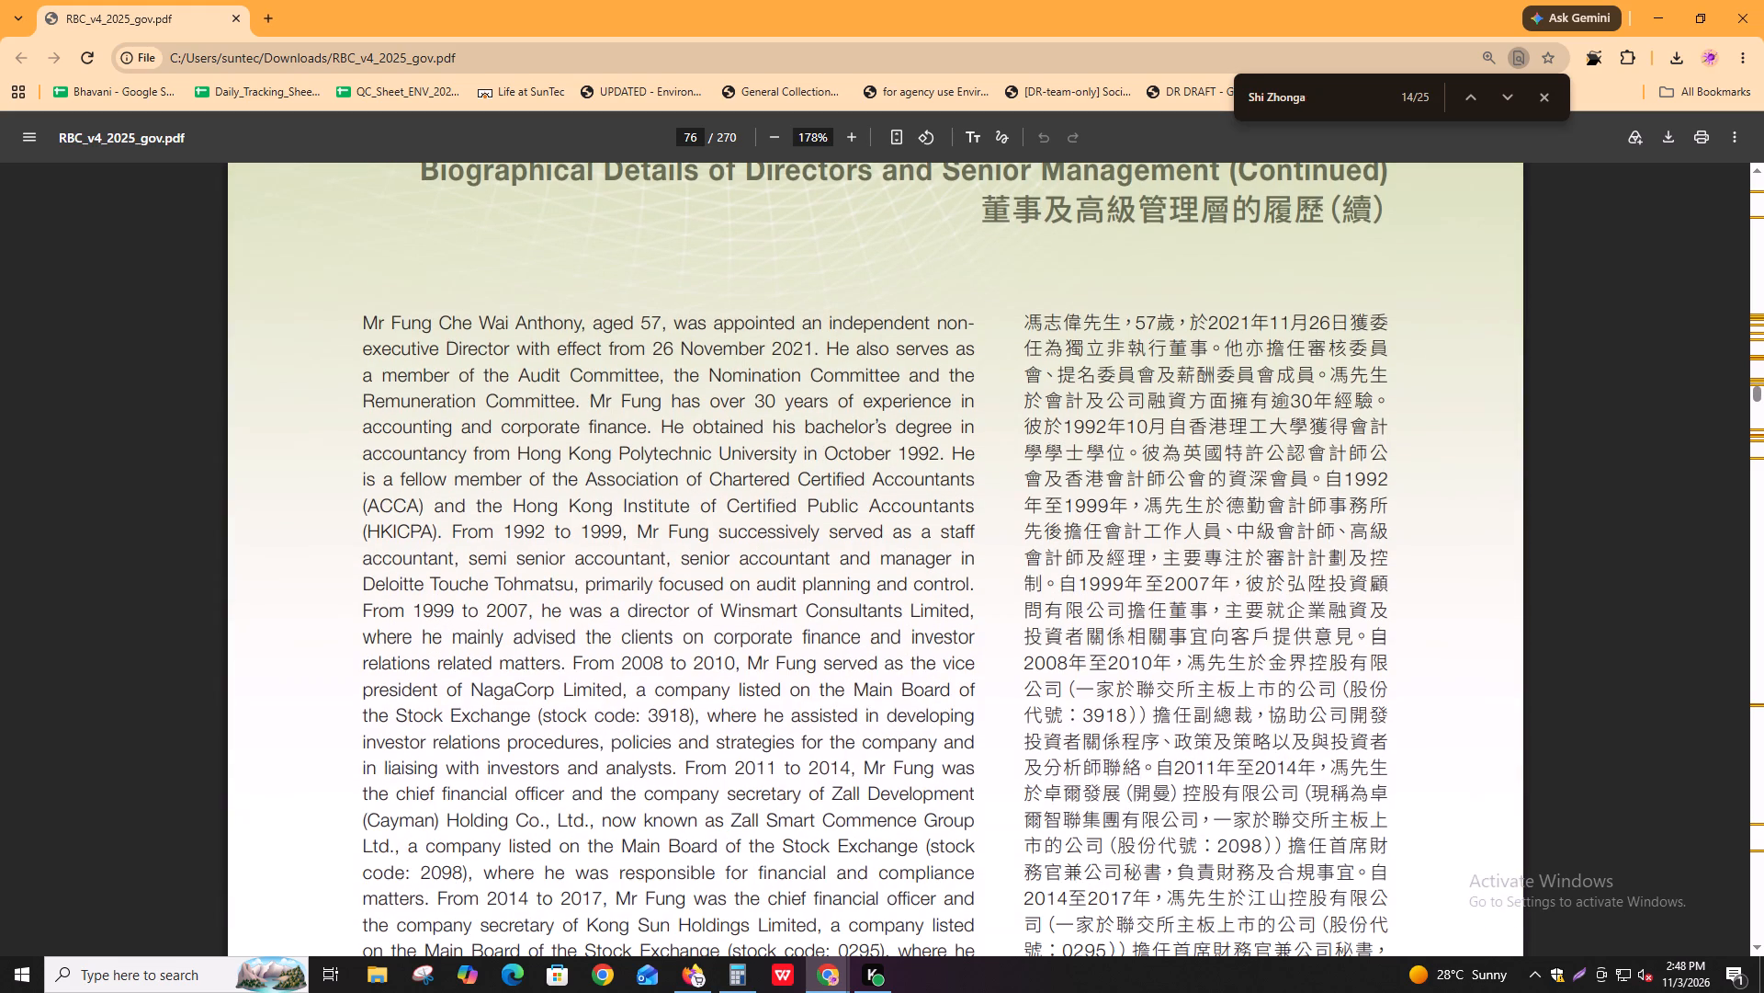
In Igloo, enter the calculation "(2/8)*100 =" in the Board_female comments.
key("alt+Tab")
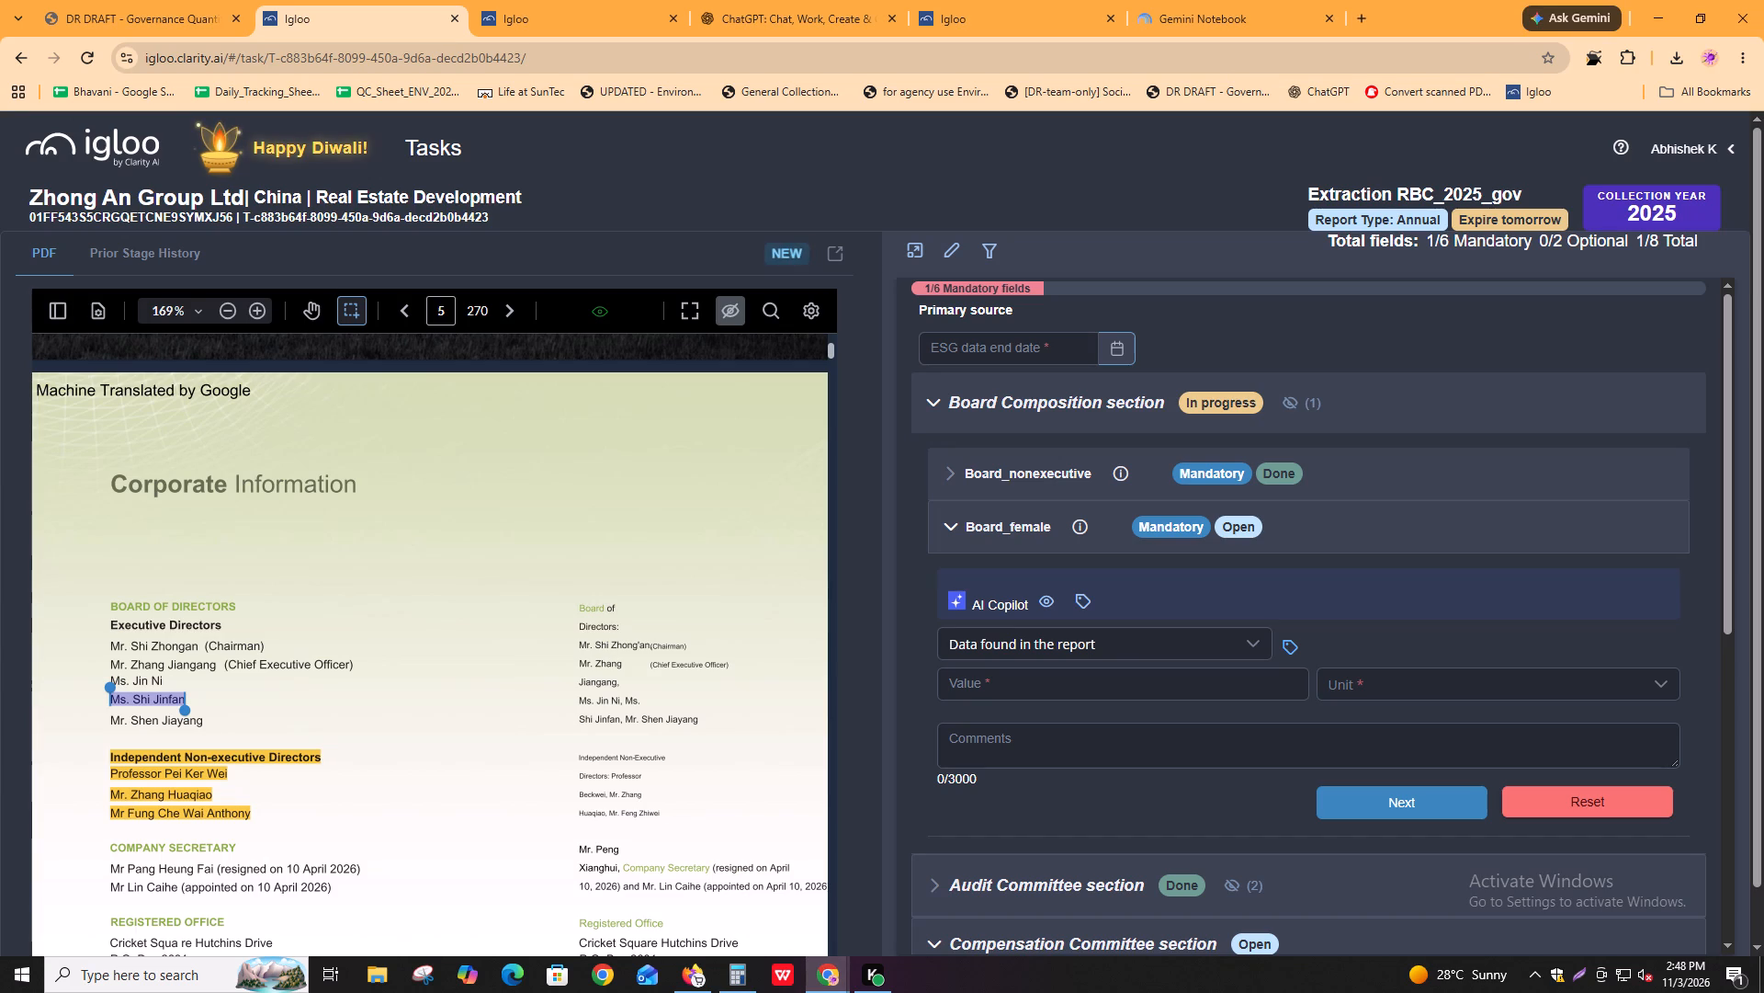
left_click(1005, 725)
type("(2/")
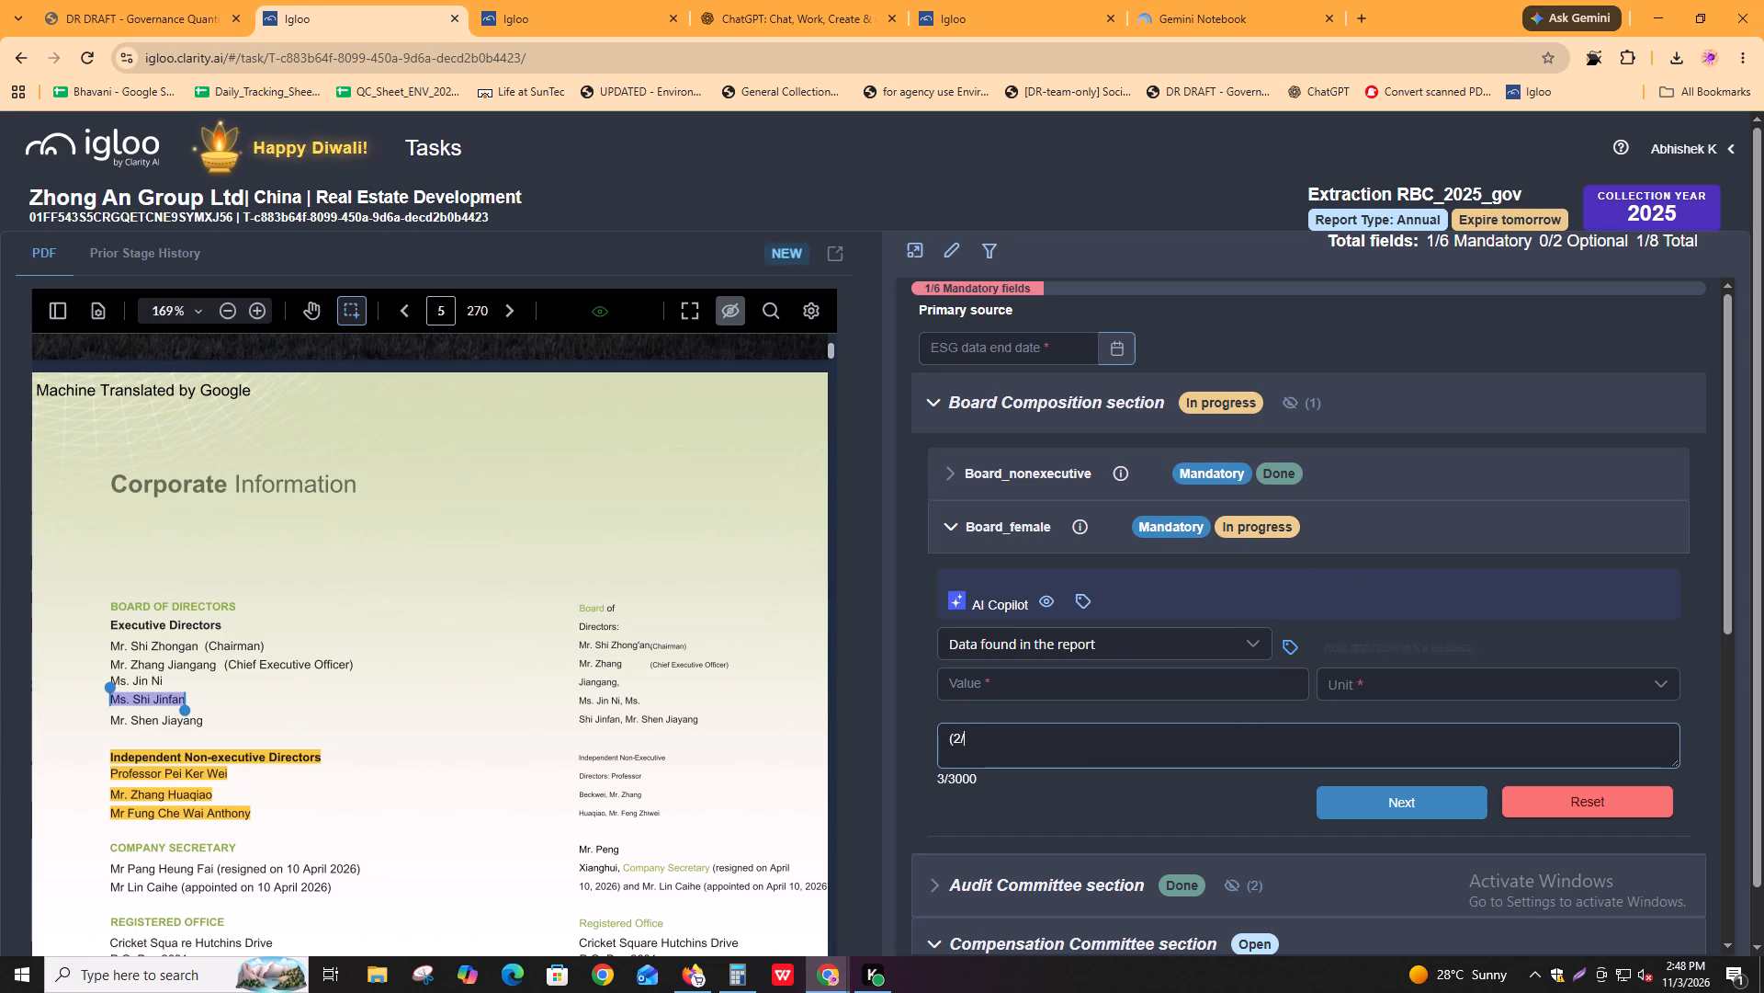
type("8)*100")
key("space")
type("=")
key("space")
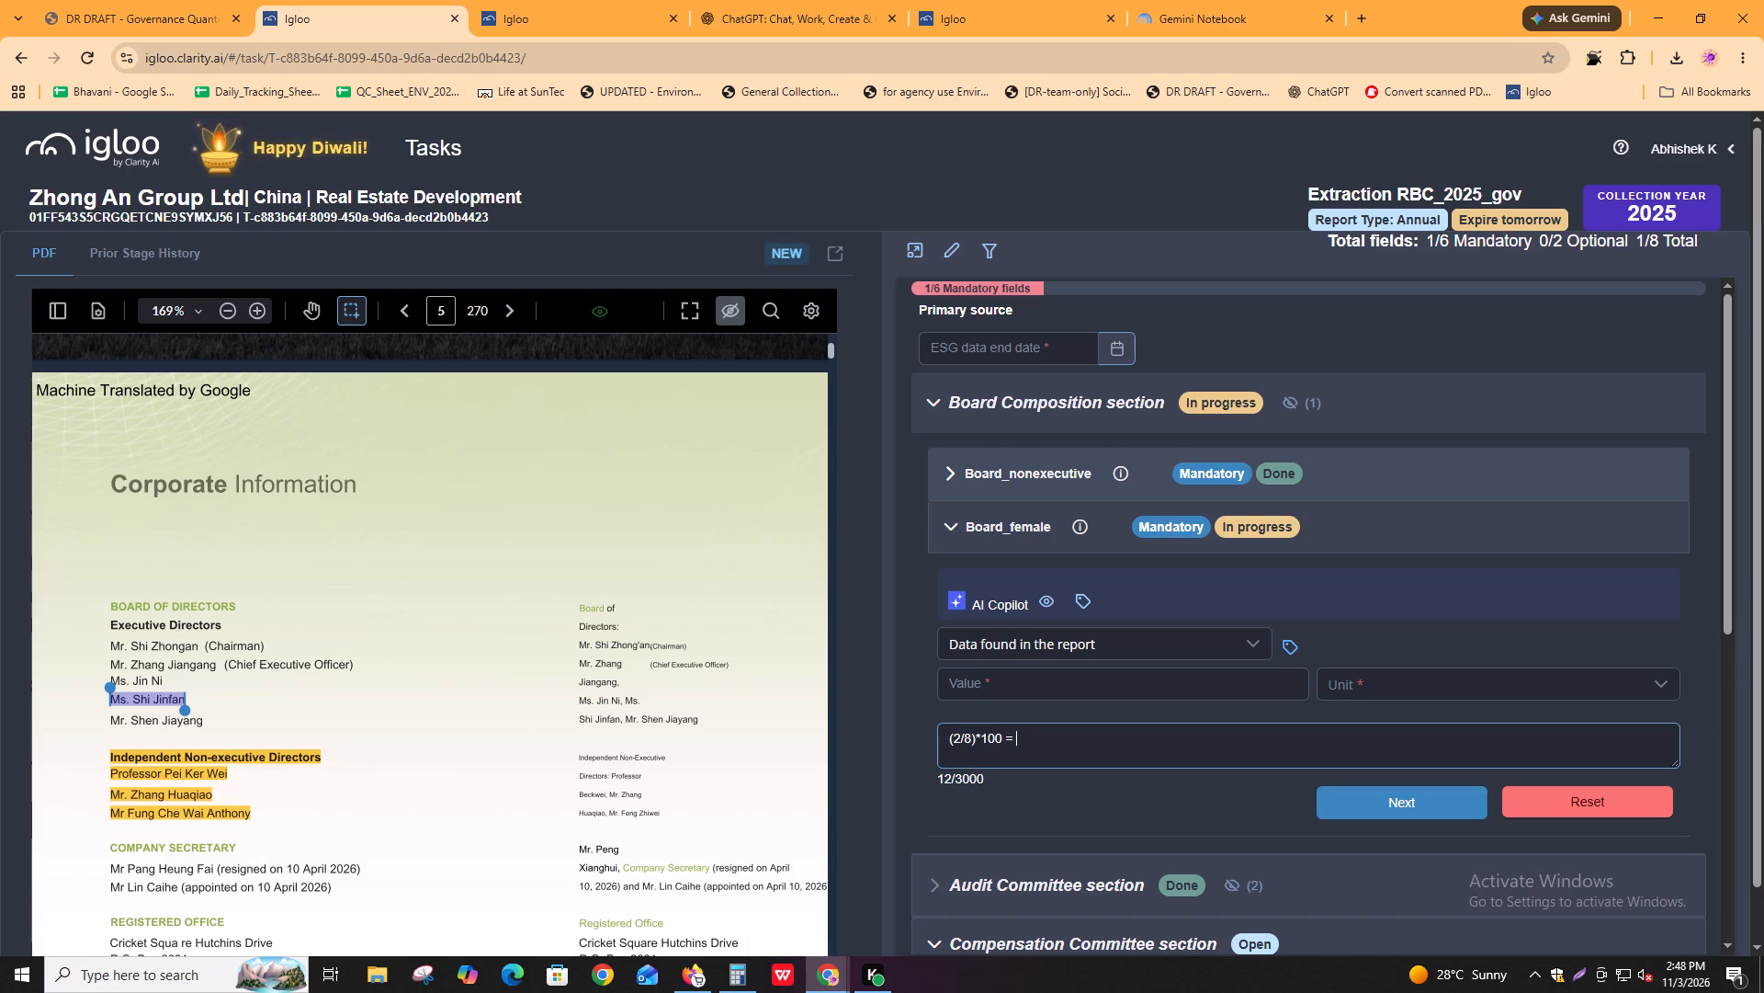
Compute 2/8*100 in Calculator and copy the result for the Board_female comment.
key("alt+Tab")
key("alt+Tab")
key("alt+Tab")
key("alt+Tab")
key("alt+Tab")
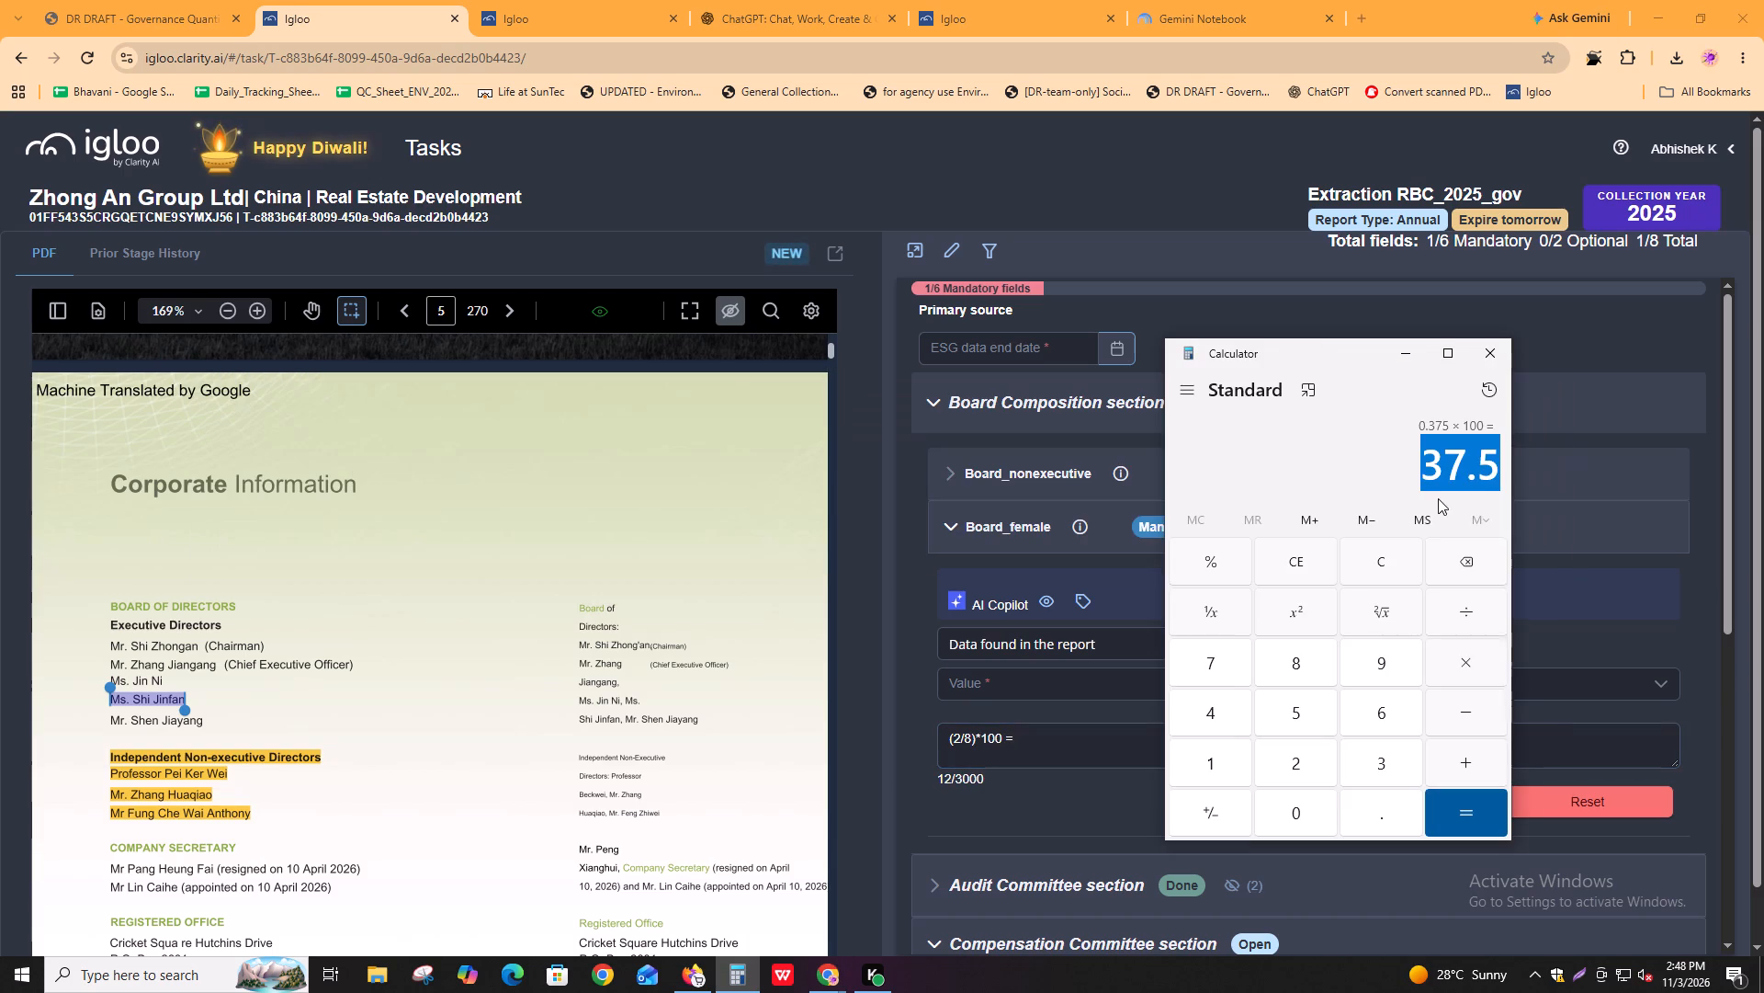
left_click(1373, 578)
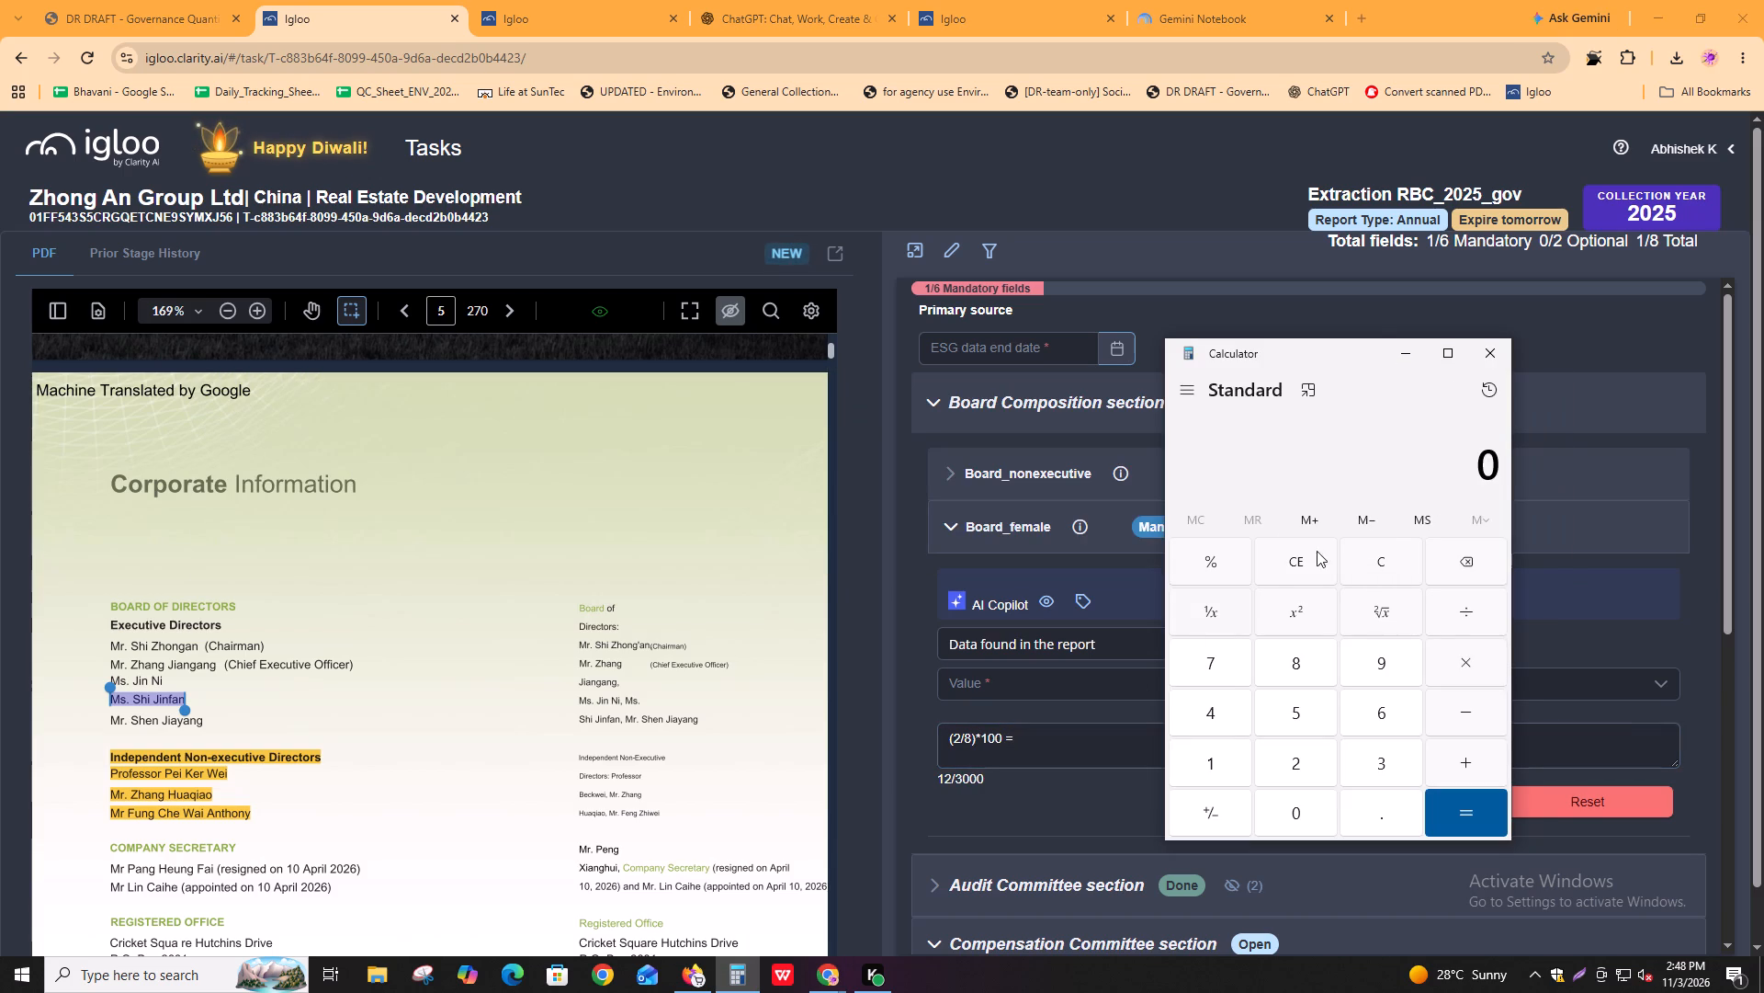
type("2/8*100")
key("Return")
left_click_drag(1456, 468, 1501, 466)
key("ctrl+c")
key("ctrl+c")
key("ctrl+c")
left_click(1071, 751)
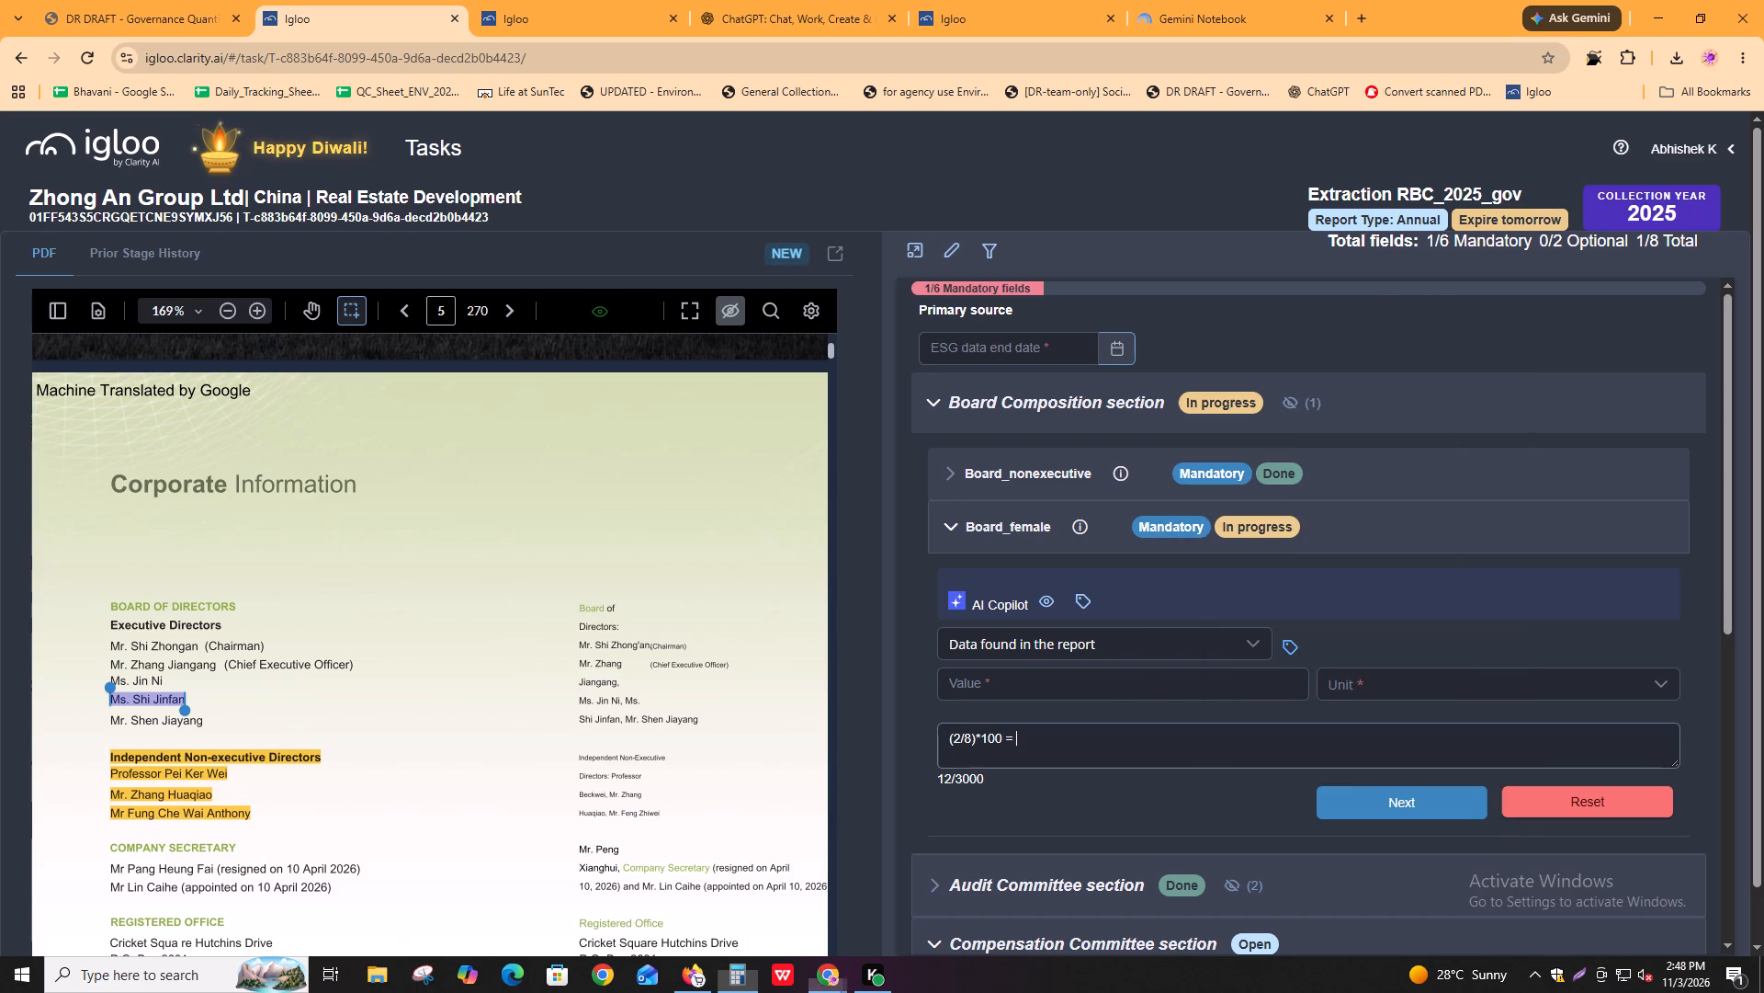
Complete the Board_female comment with the result 25%, and set the field's value to 25 with % as the unit.
key("ctrl+v")
key("shift+percent")
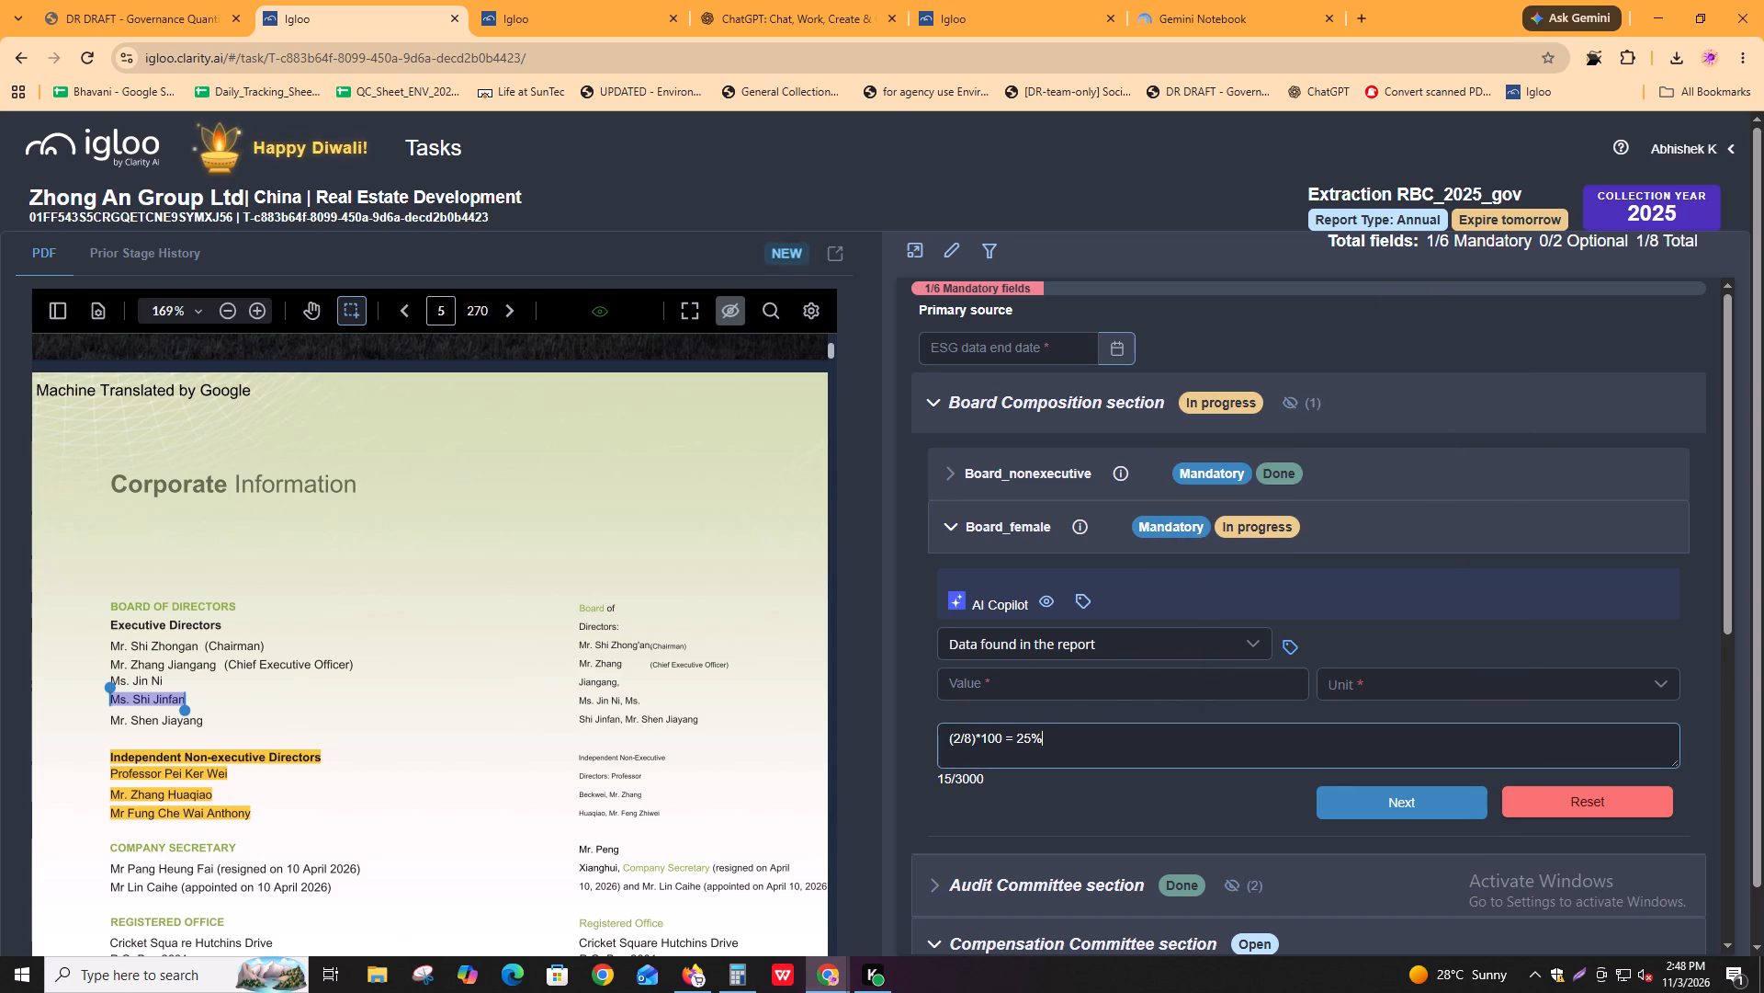
left_click(1089, 690)
key("ctrl+v")
left_click(1376, 687)
left_click(1368, 726)
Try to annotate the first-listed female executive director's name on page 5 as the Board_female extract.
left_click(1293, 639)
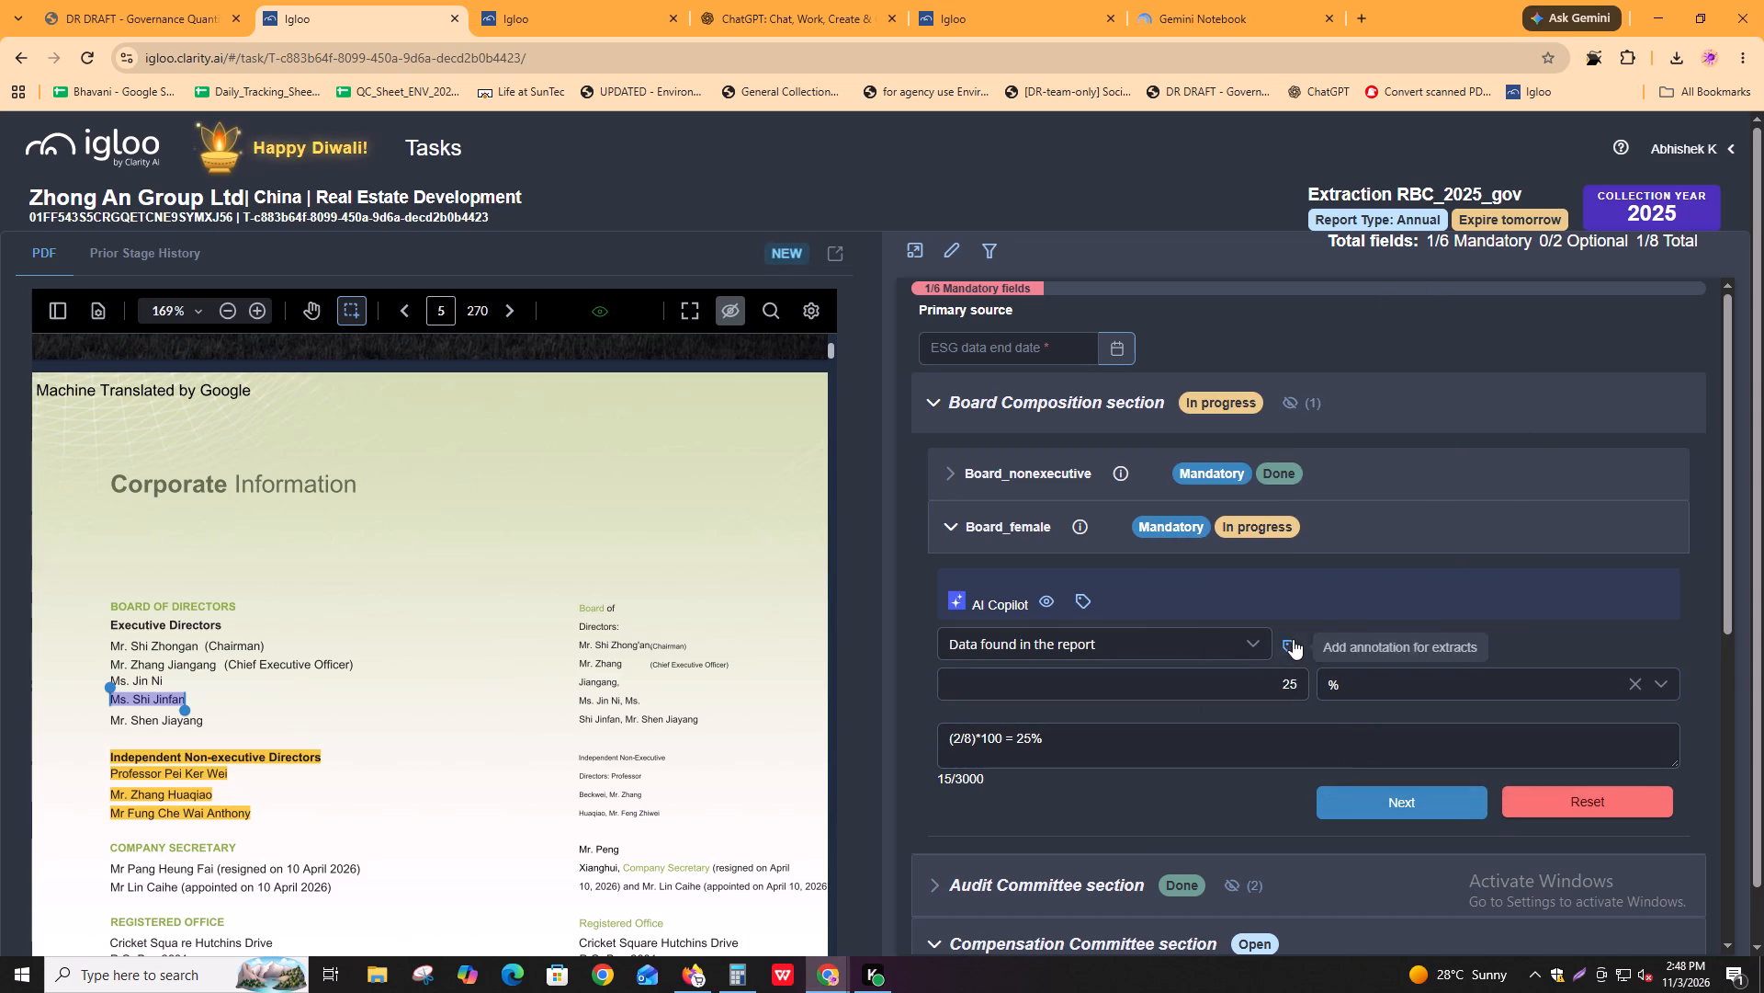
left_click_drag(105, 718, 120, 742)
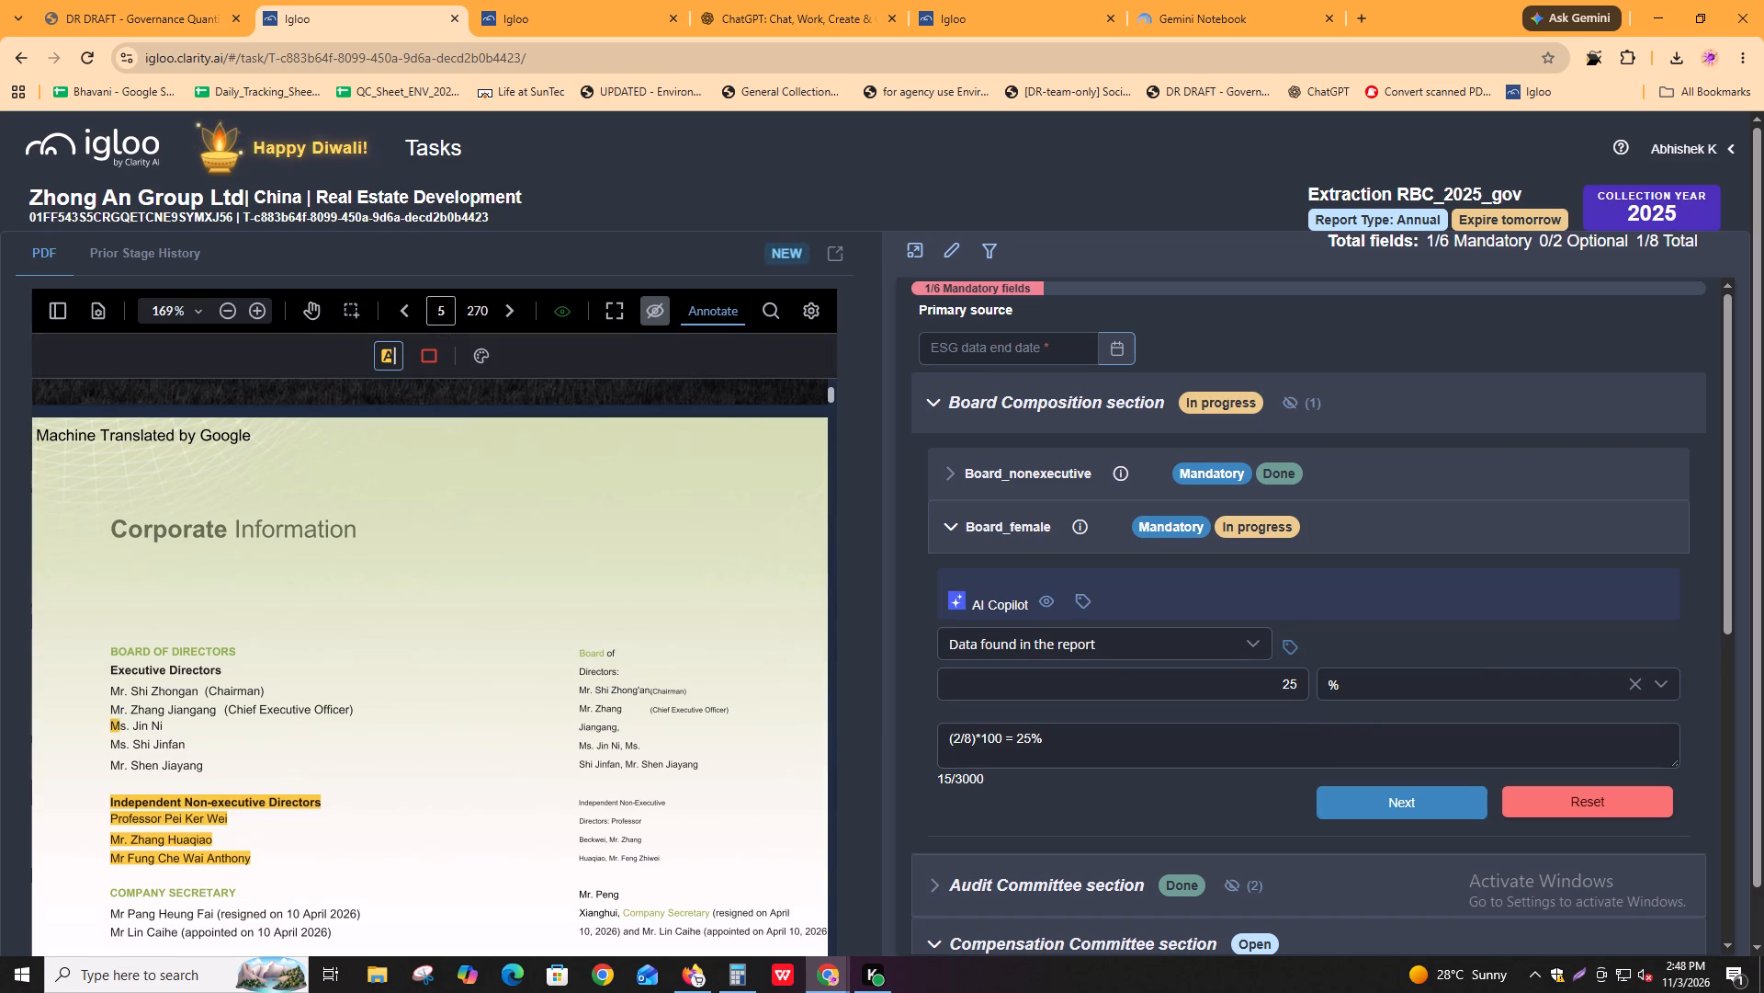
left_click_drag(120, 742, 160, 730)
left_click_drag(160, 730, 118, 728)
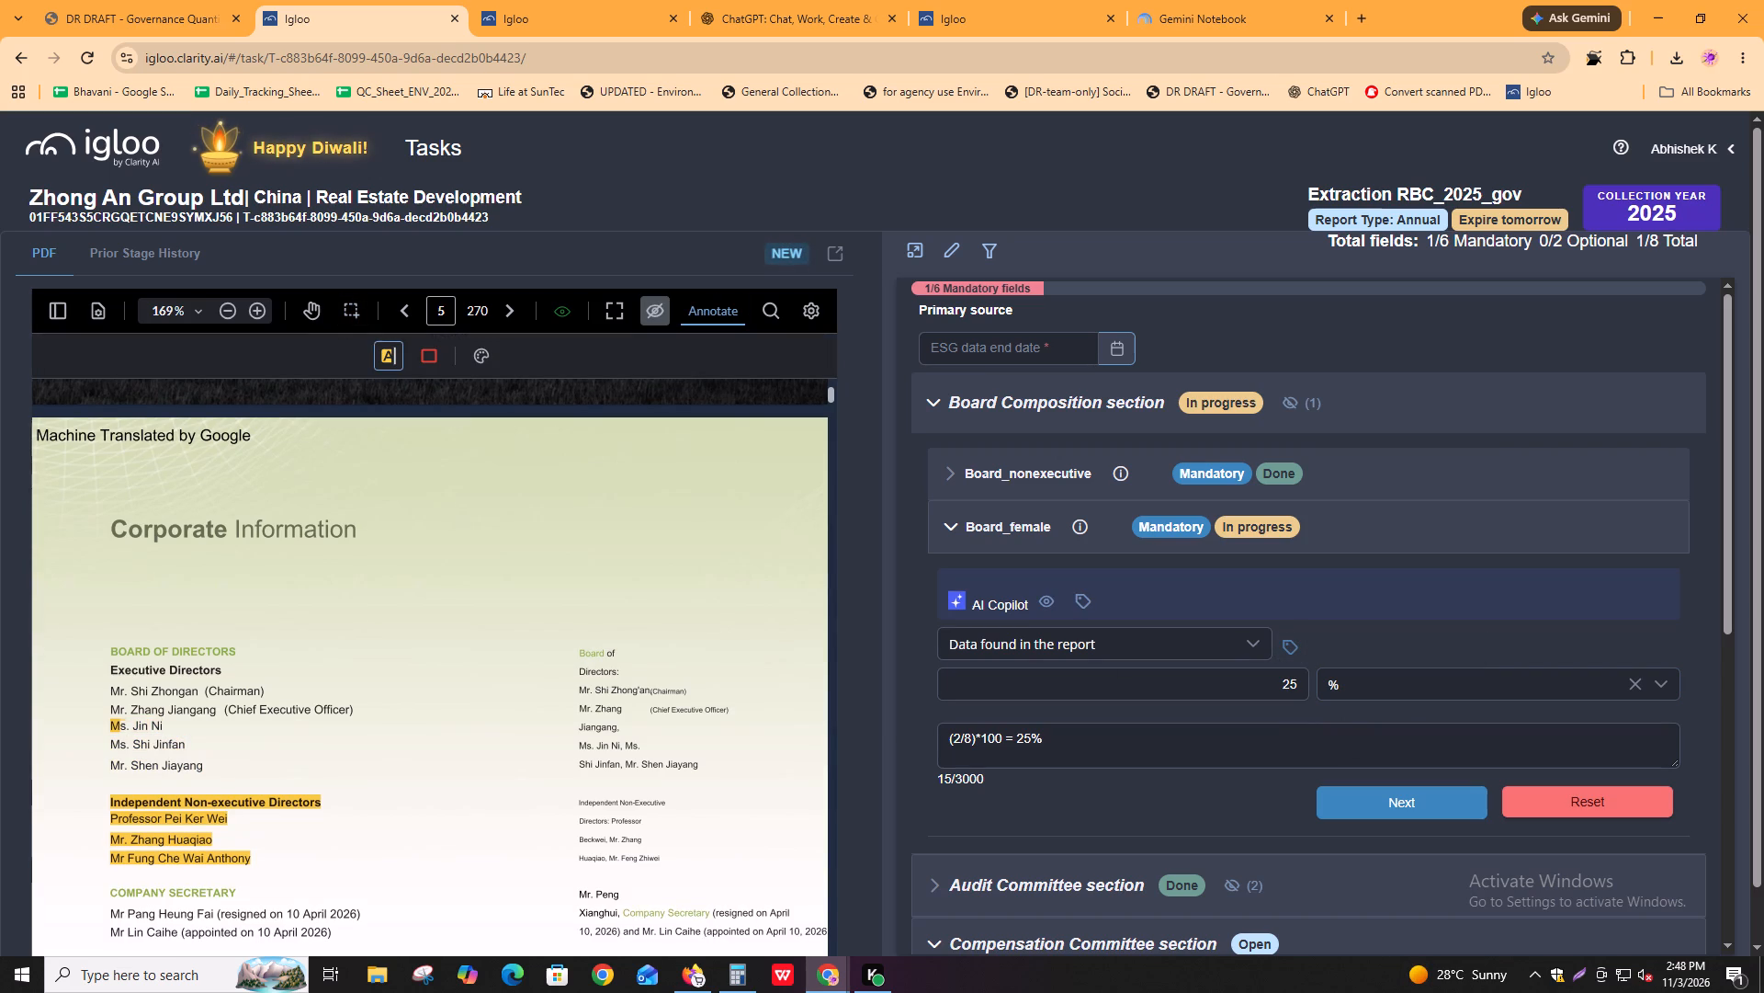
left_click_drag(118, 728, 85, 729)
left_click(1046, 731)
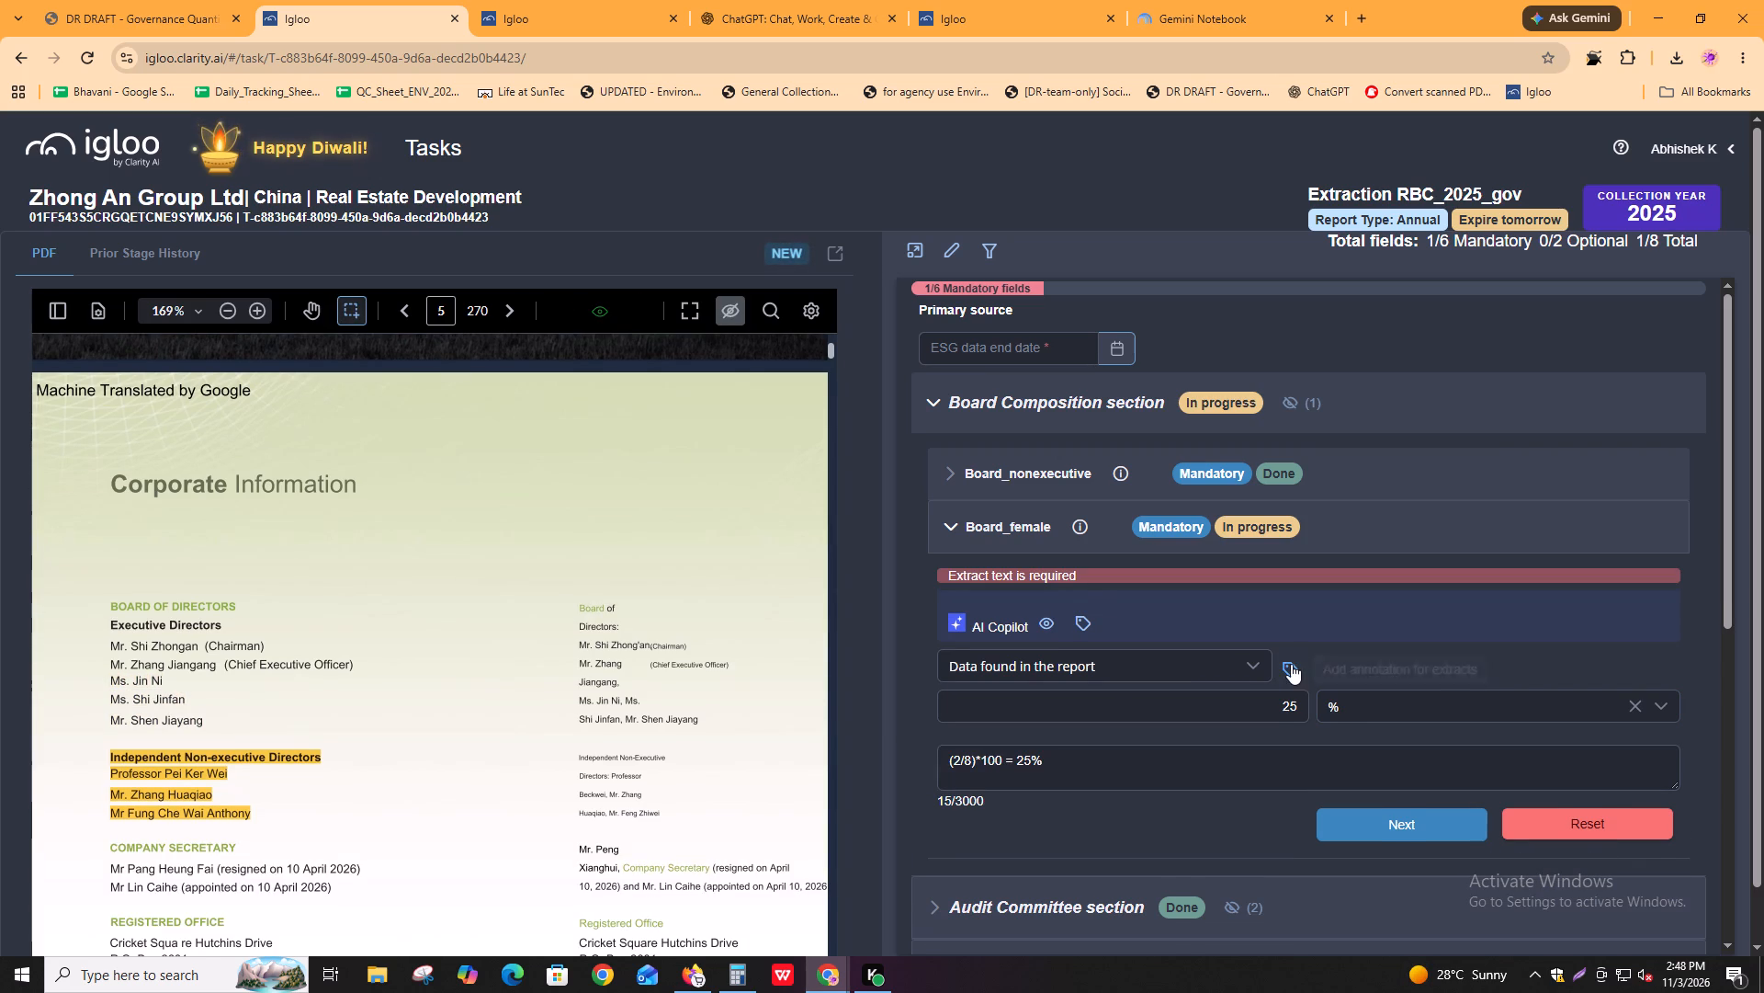
Annotate the names of both female executive directors on page 5 as Board_female extracts and submit the field.
left_click(1291, 664)
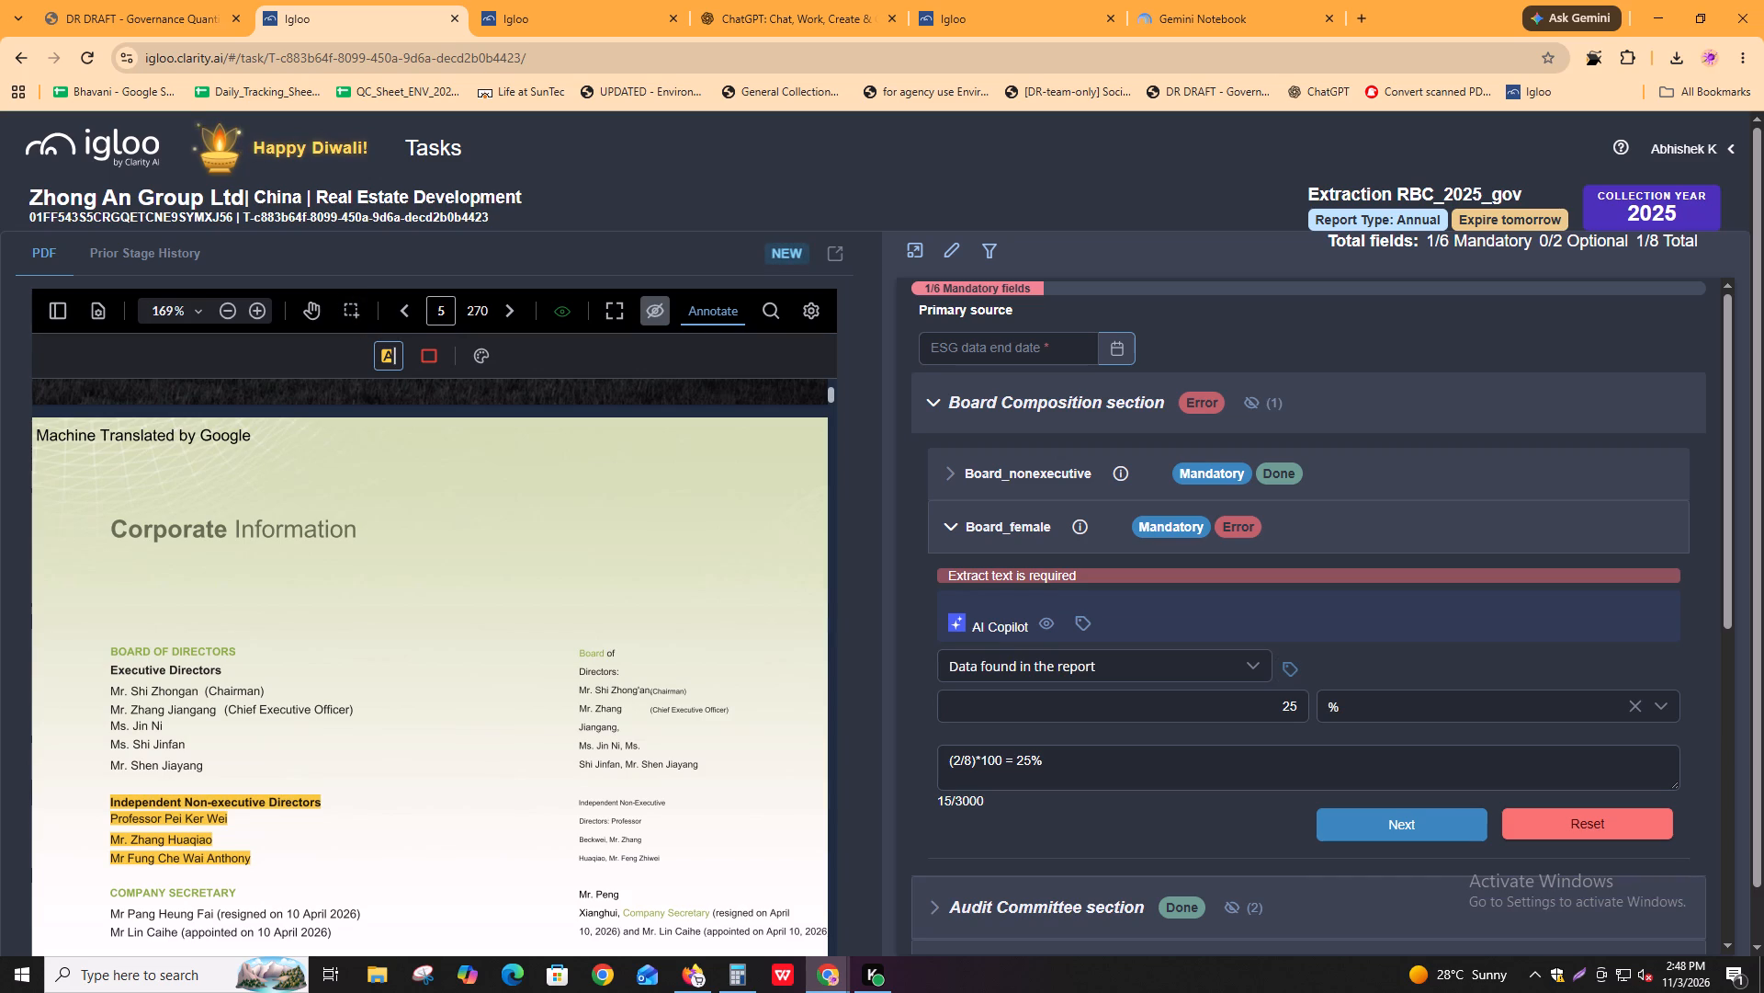
left_click_drag(195, 748, 122, 744)
left_click_drag(122, 744, 92, 744)
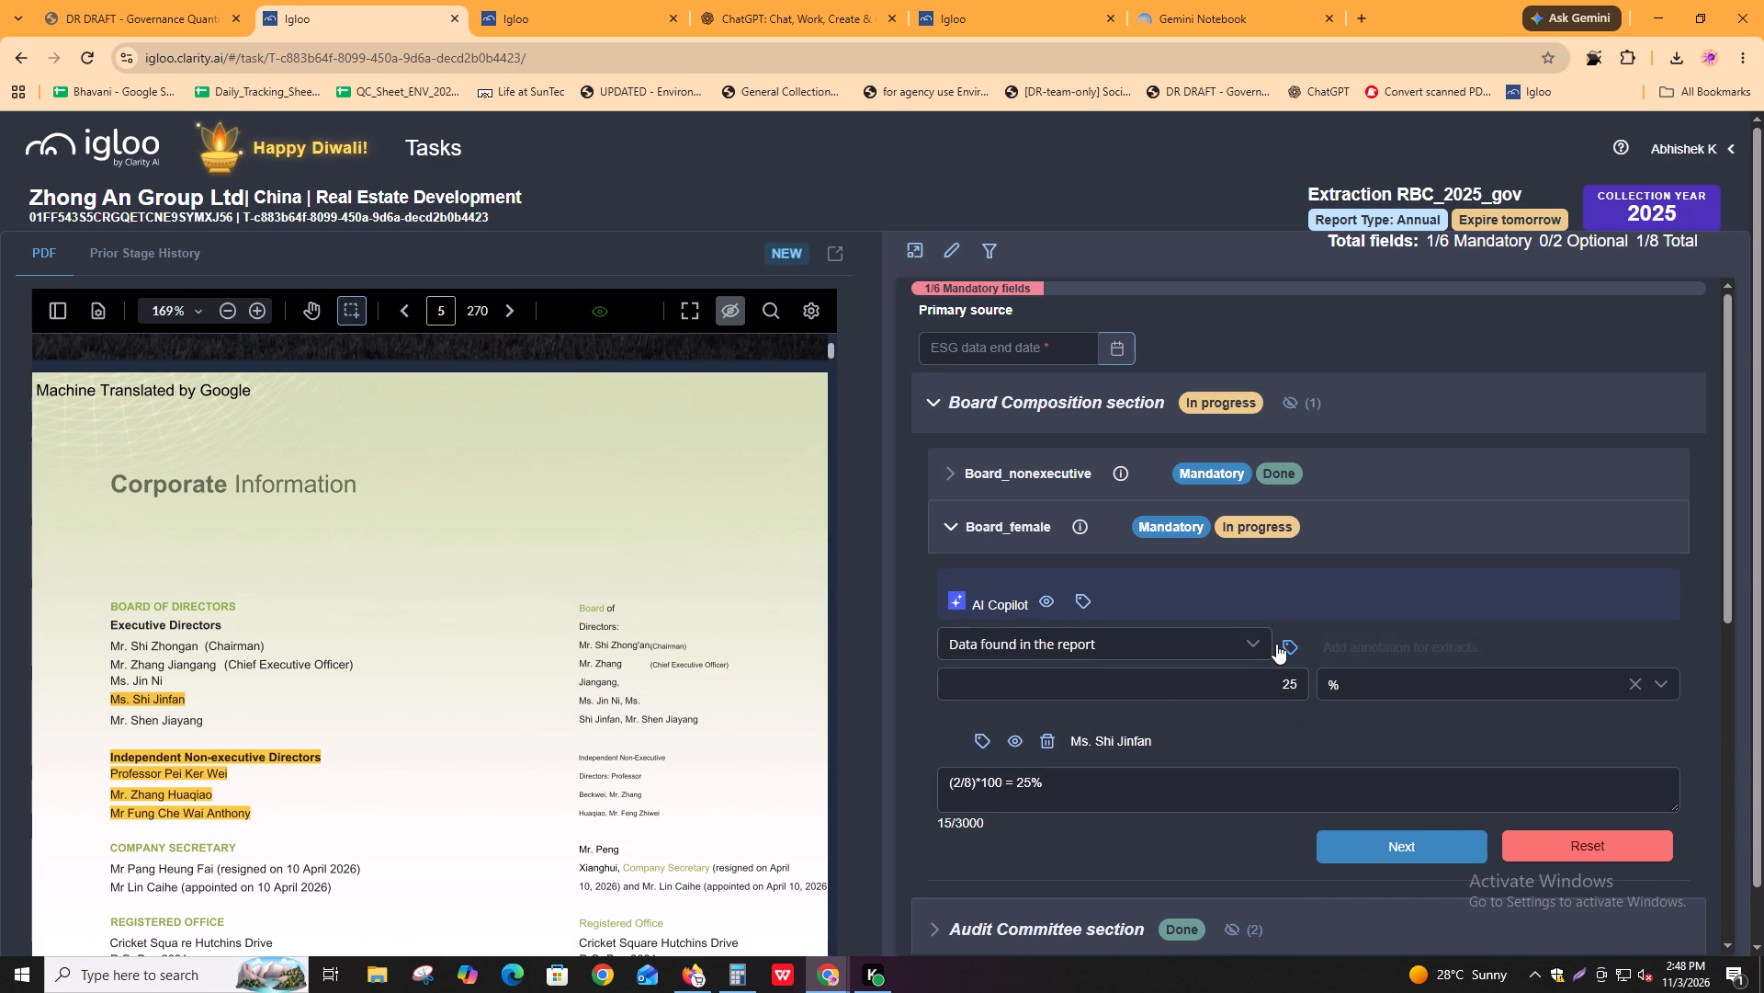
left_click(1277, 644)
left_click_drag(96, 725, 175, 725)
key("alt+Tab")
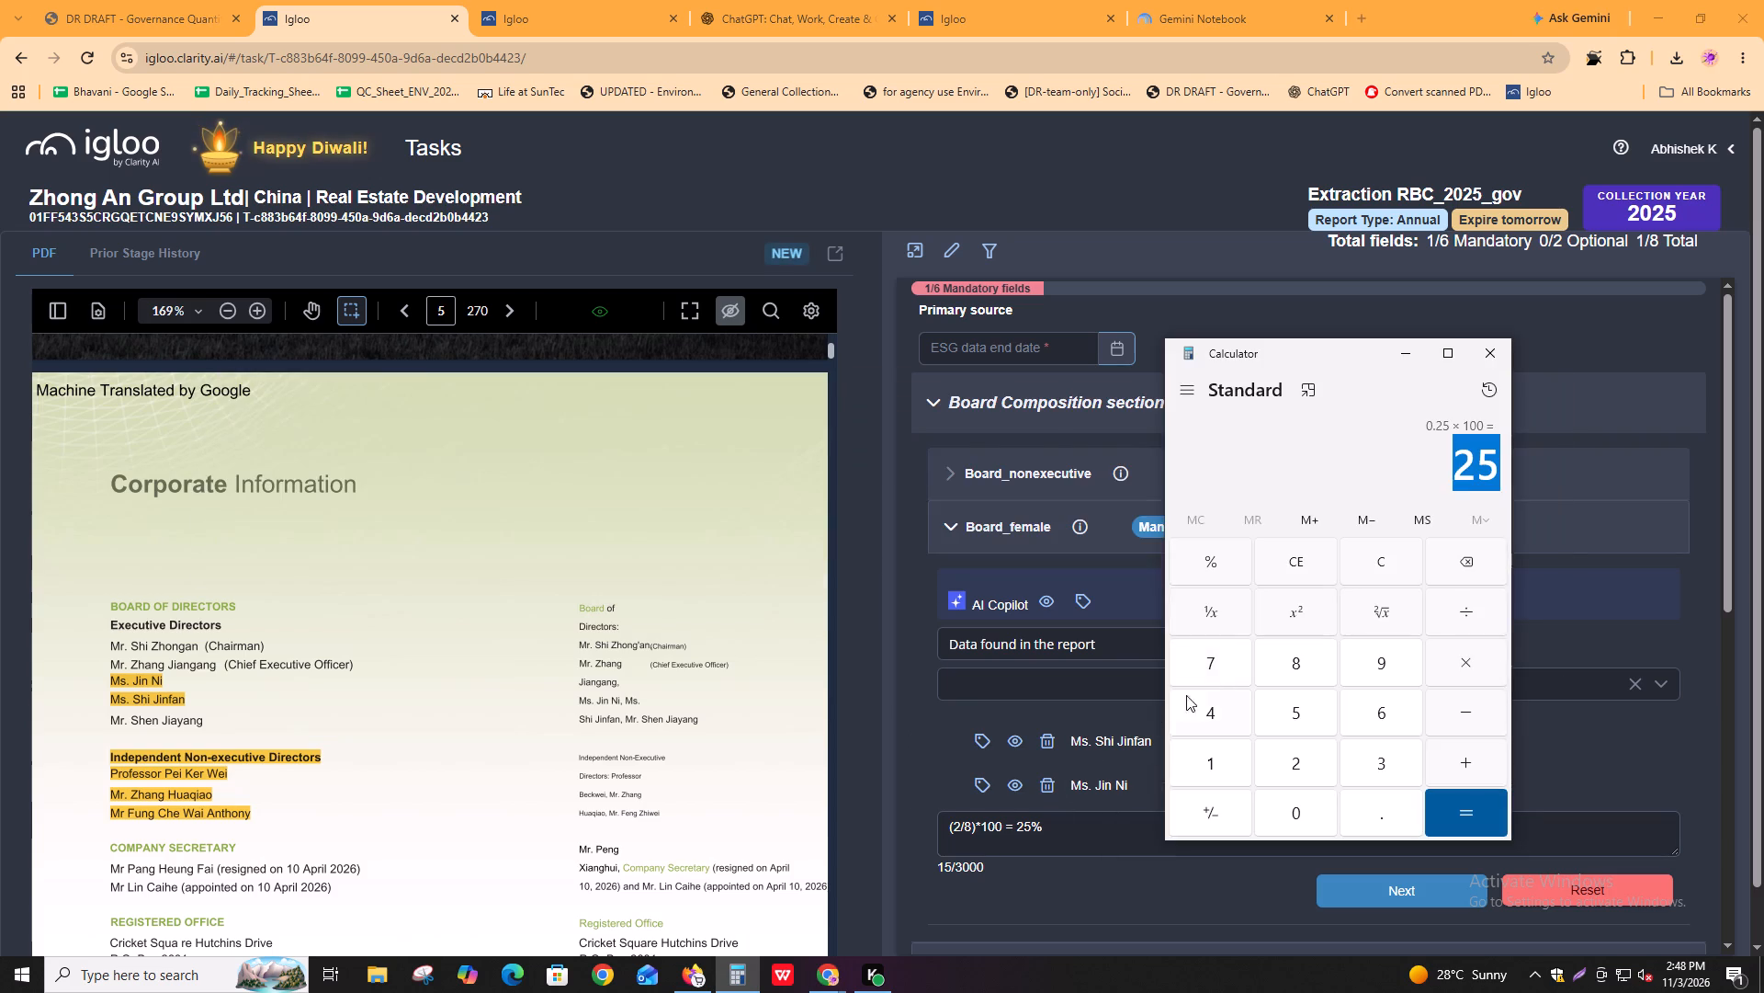
key("alt+Tab")
left_click(1394, 903)
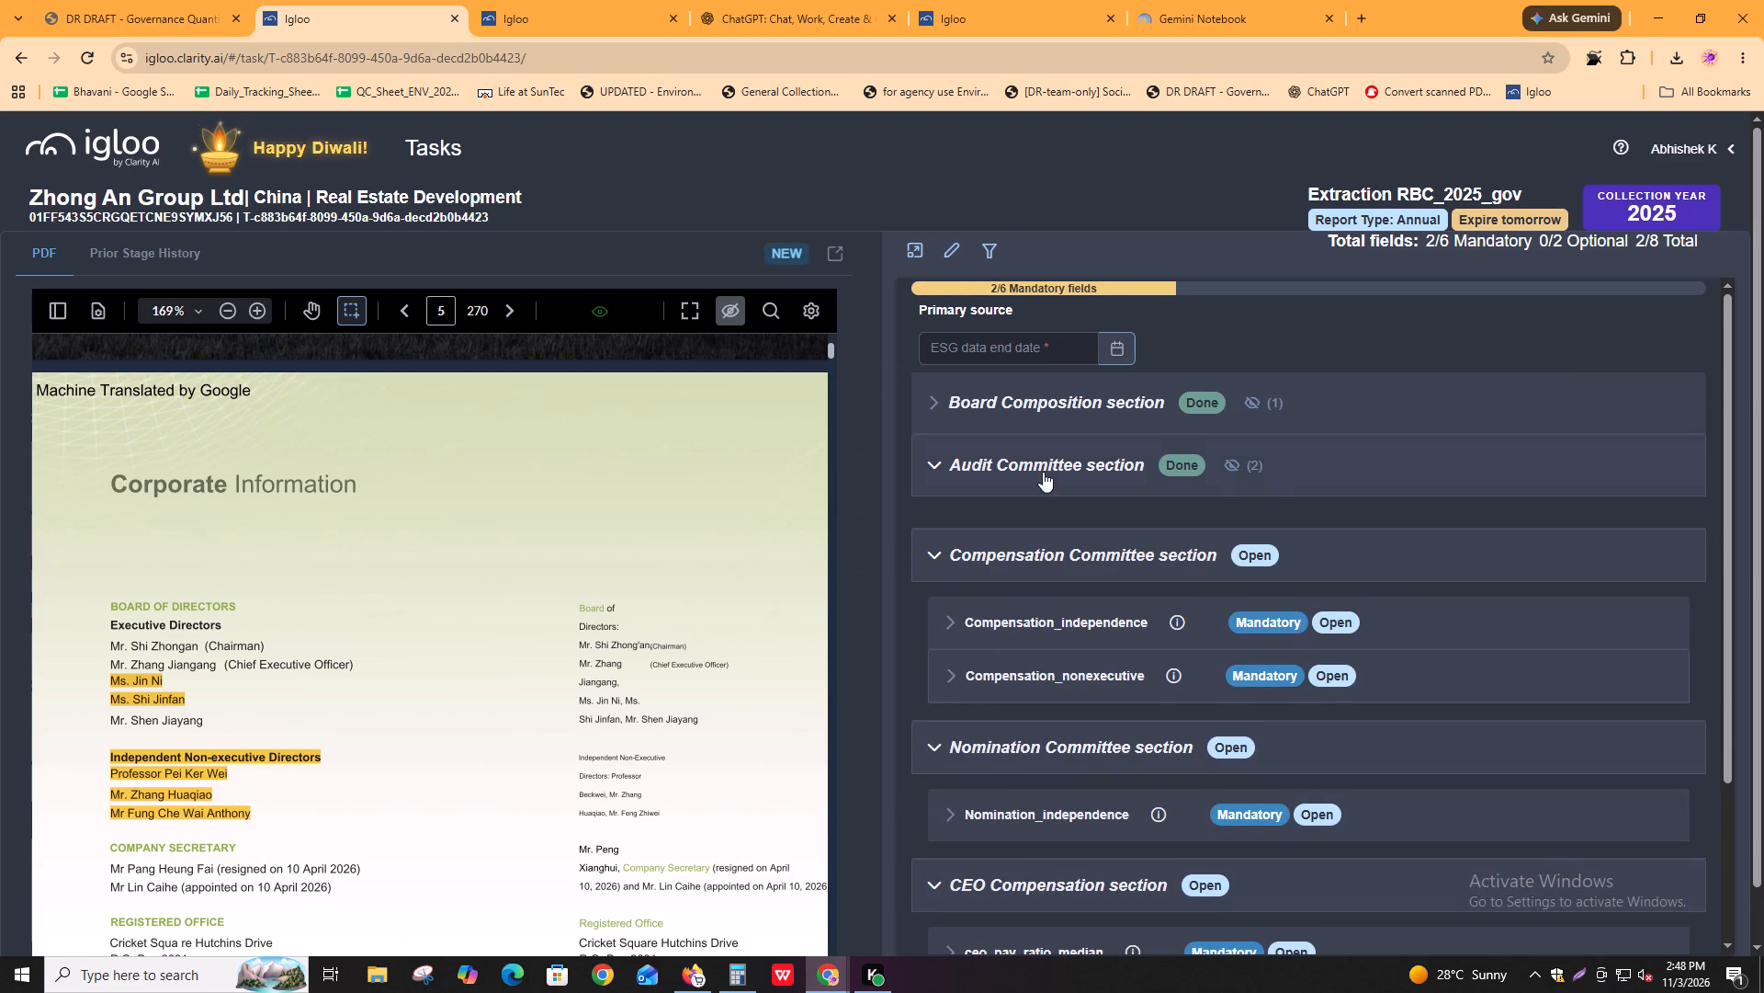
Collapse the Audit Committee section of the extraction form.
left_click(1043, 472)
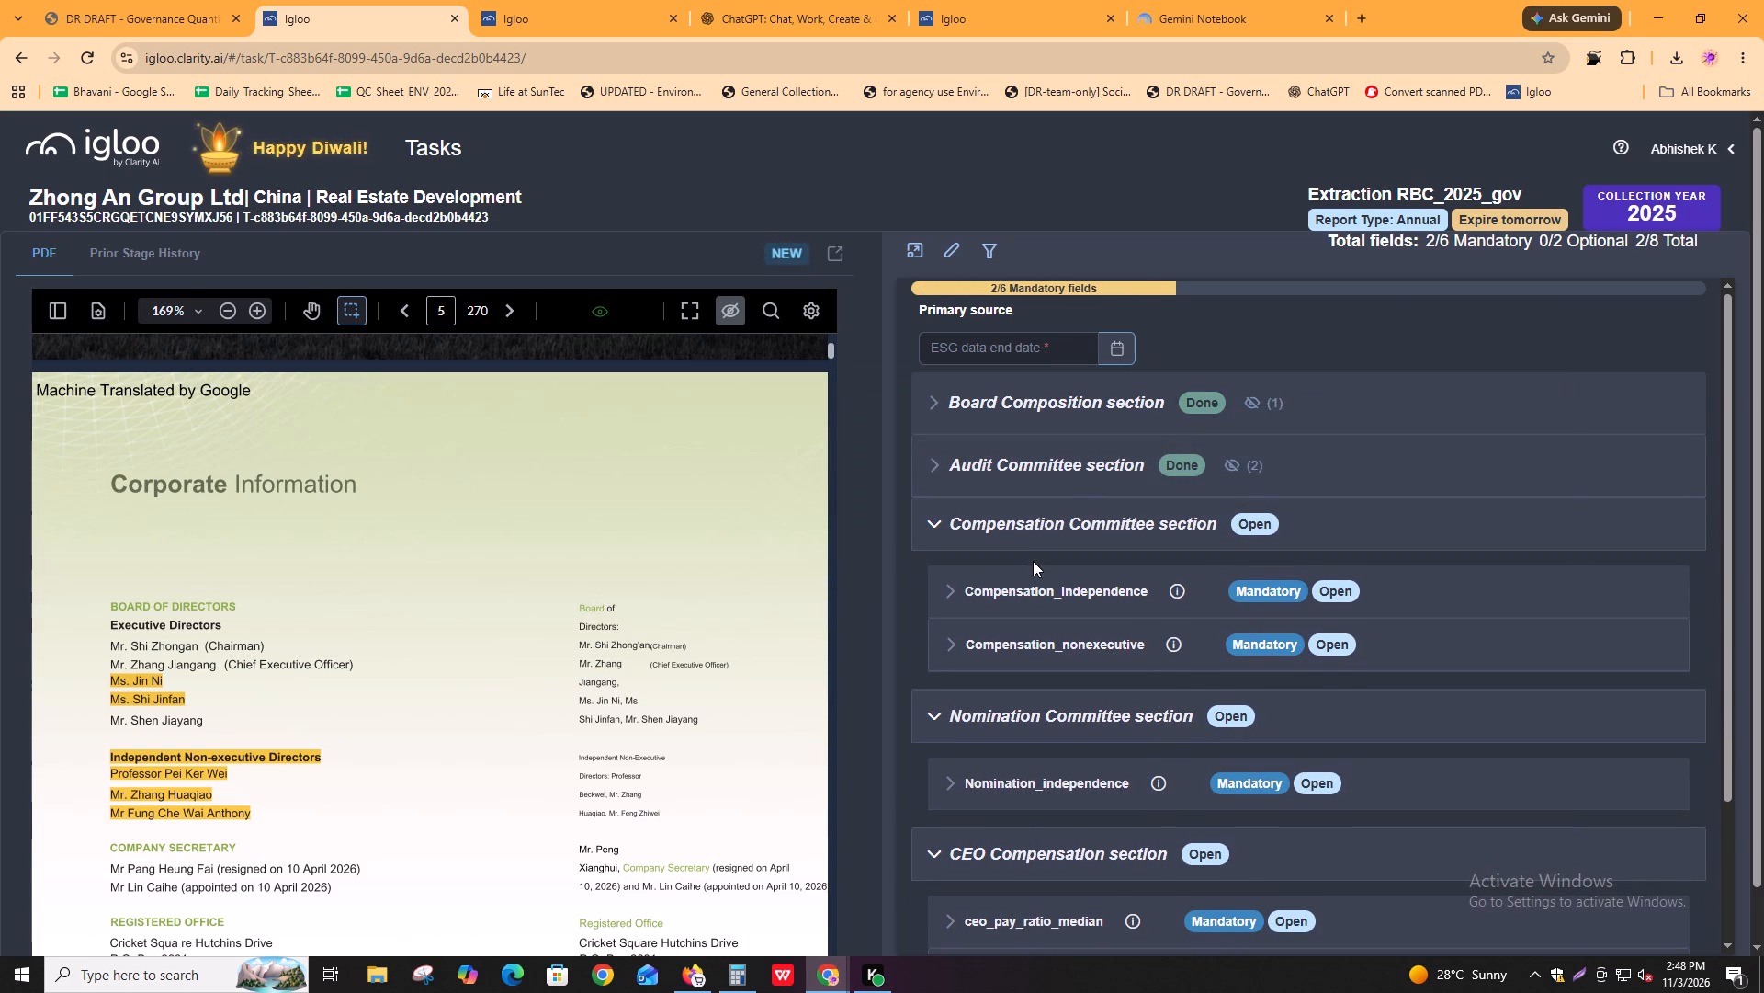
Switch to the downloaded report RBC_v4_2025_gov.pdf.
key("alt+Tab")
key("alt+Tab")
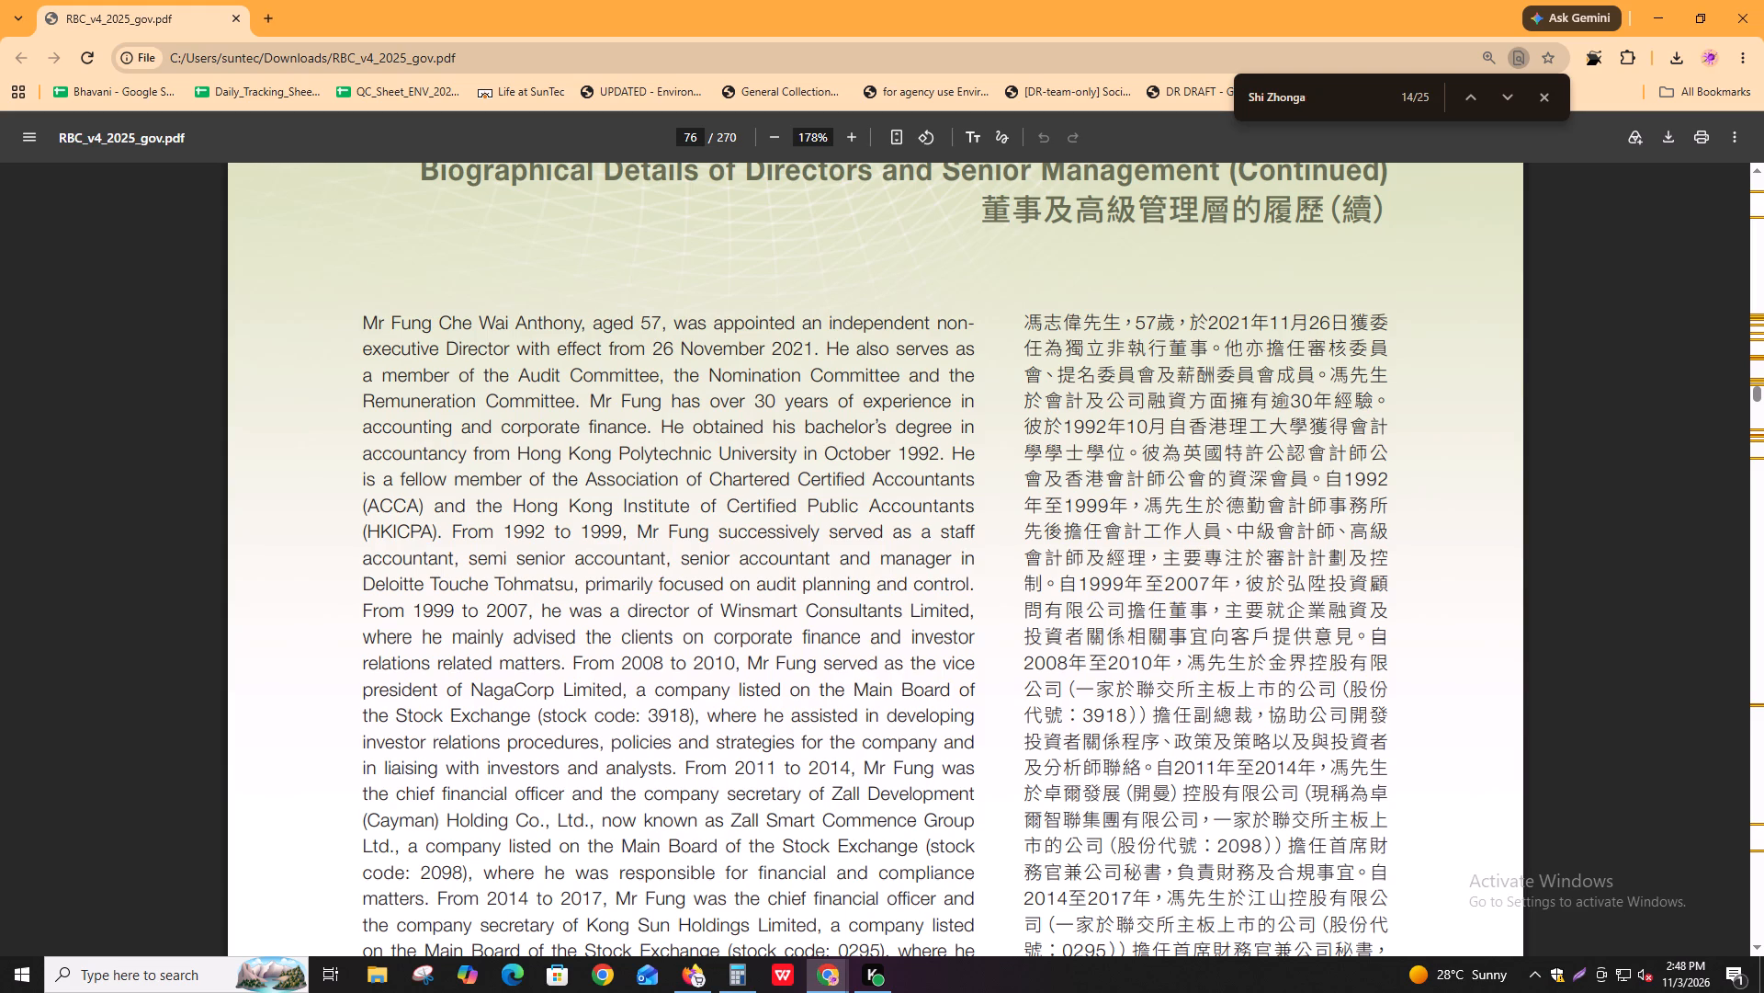
Search the report PDF for "compensation" and go through the mentions on pages 53 and 90.
key("ctrl+f")
type("compensation")
key("Return")
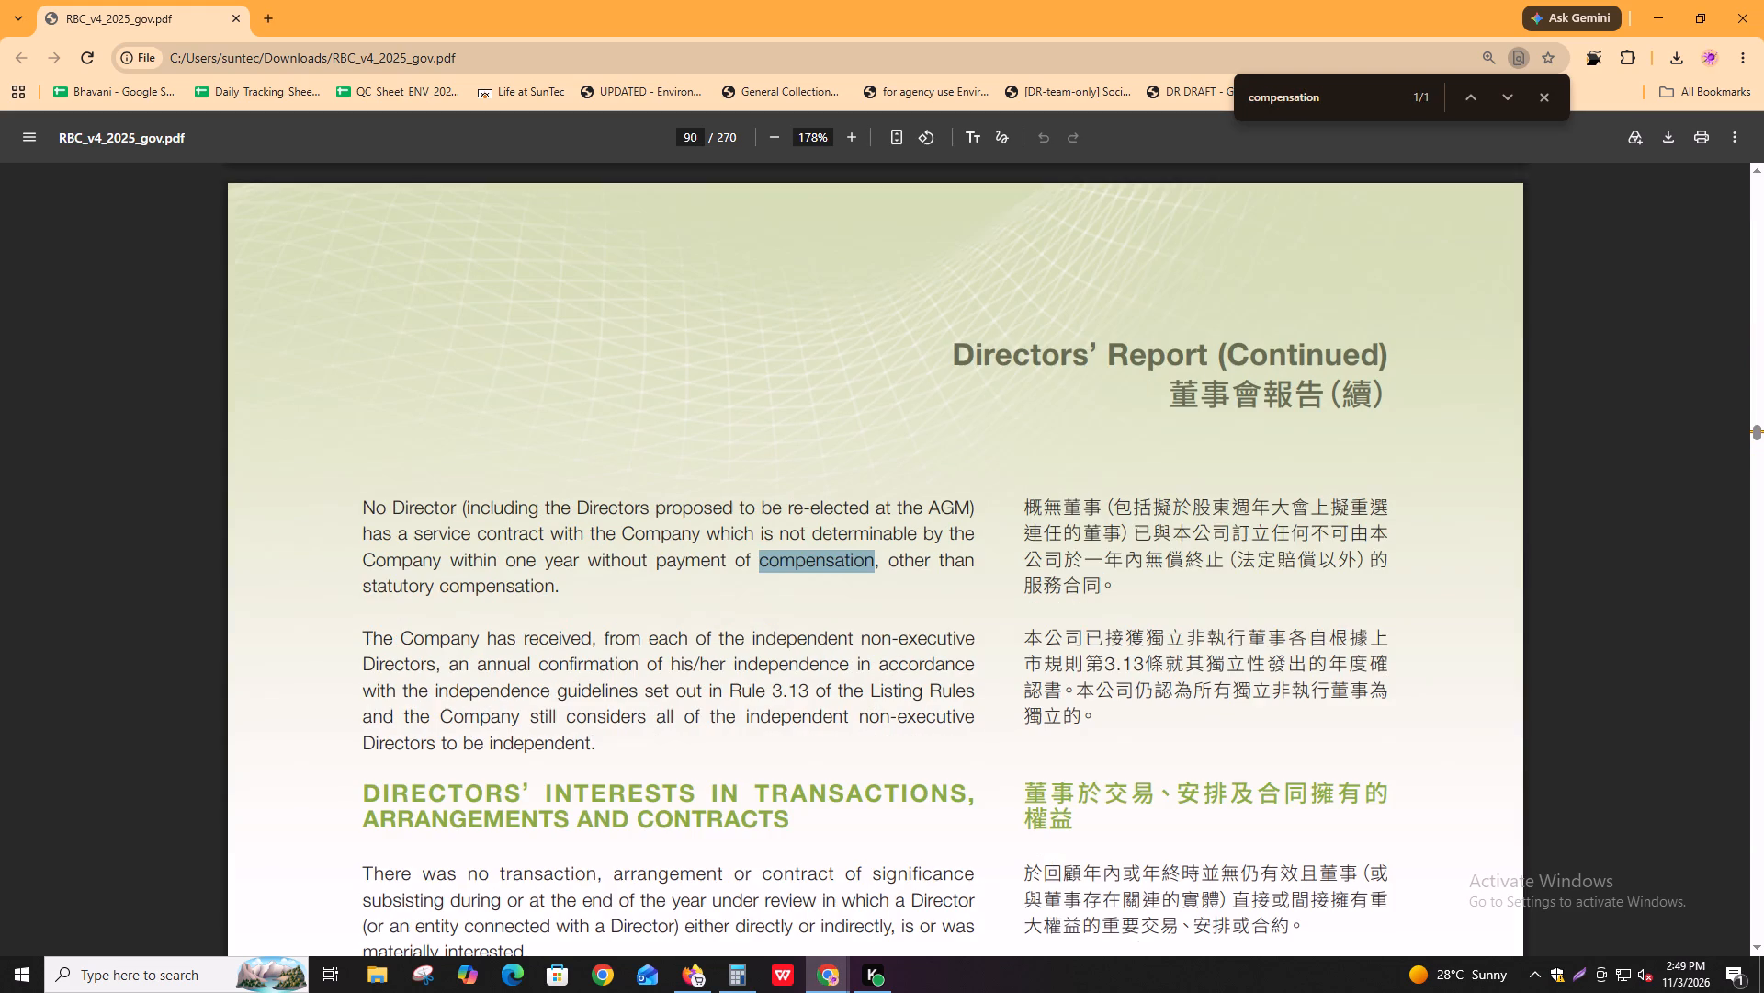
key("Return")
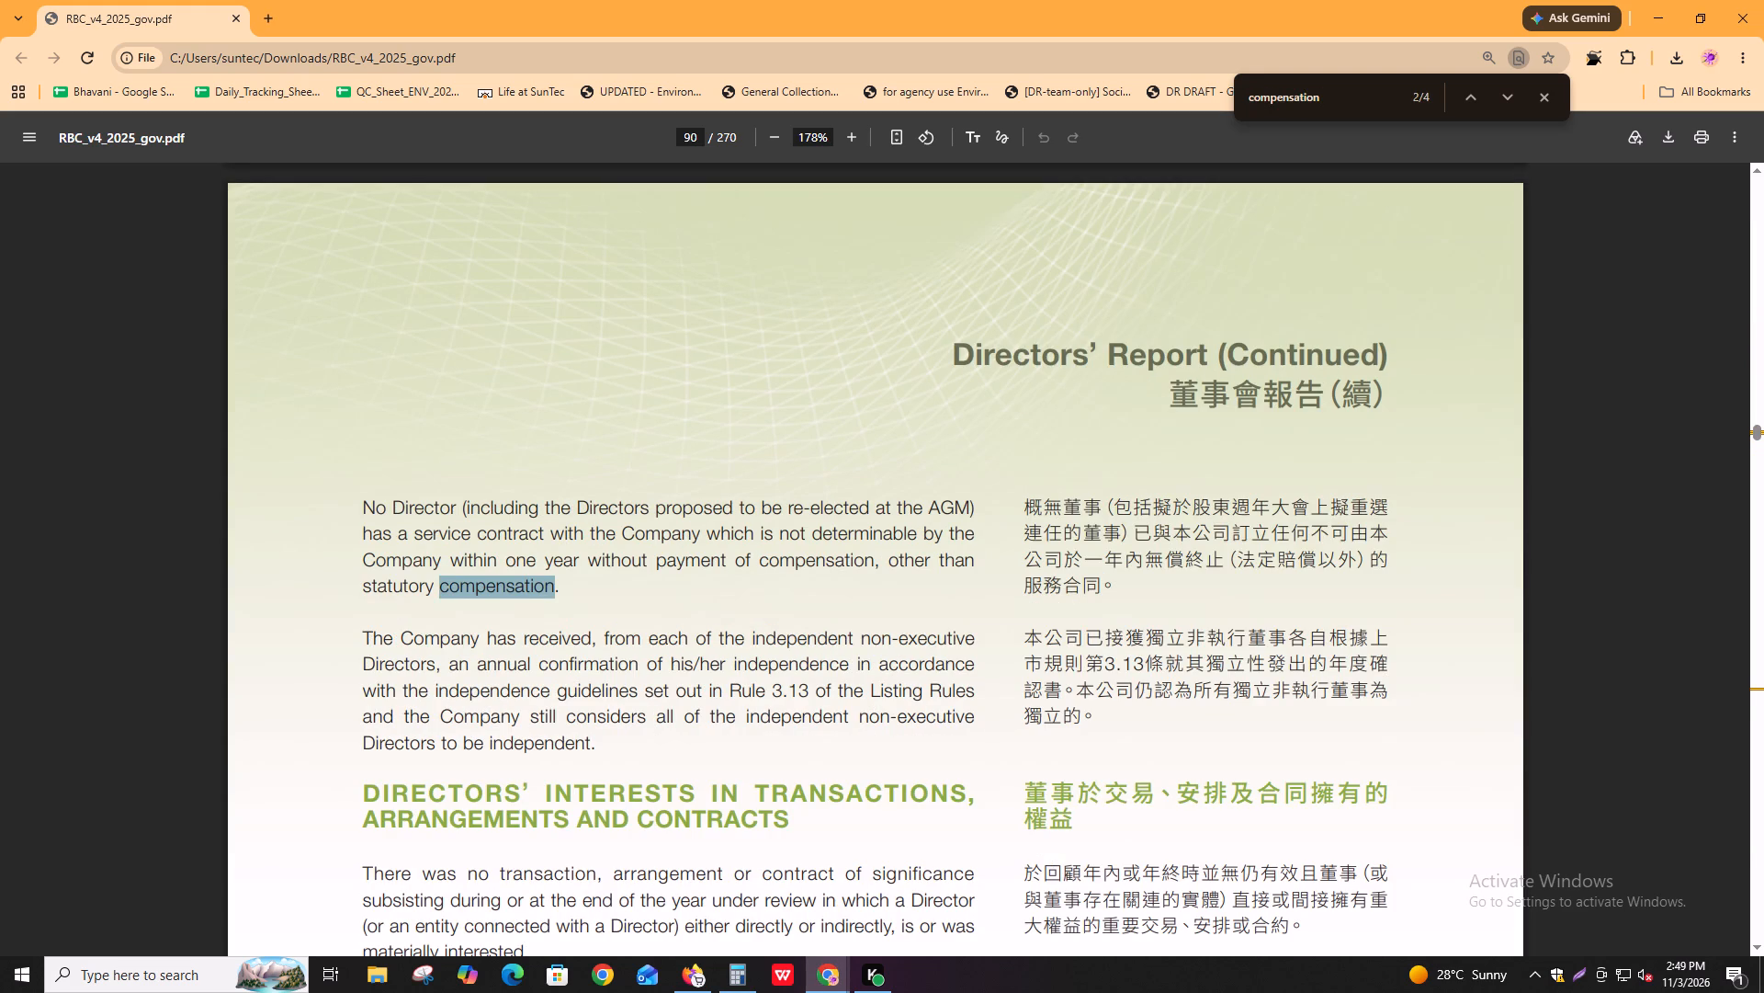
key("Return")
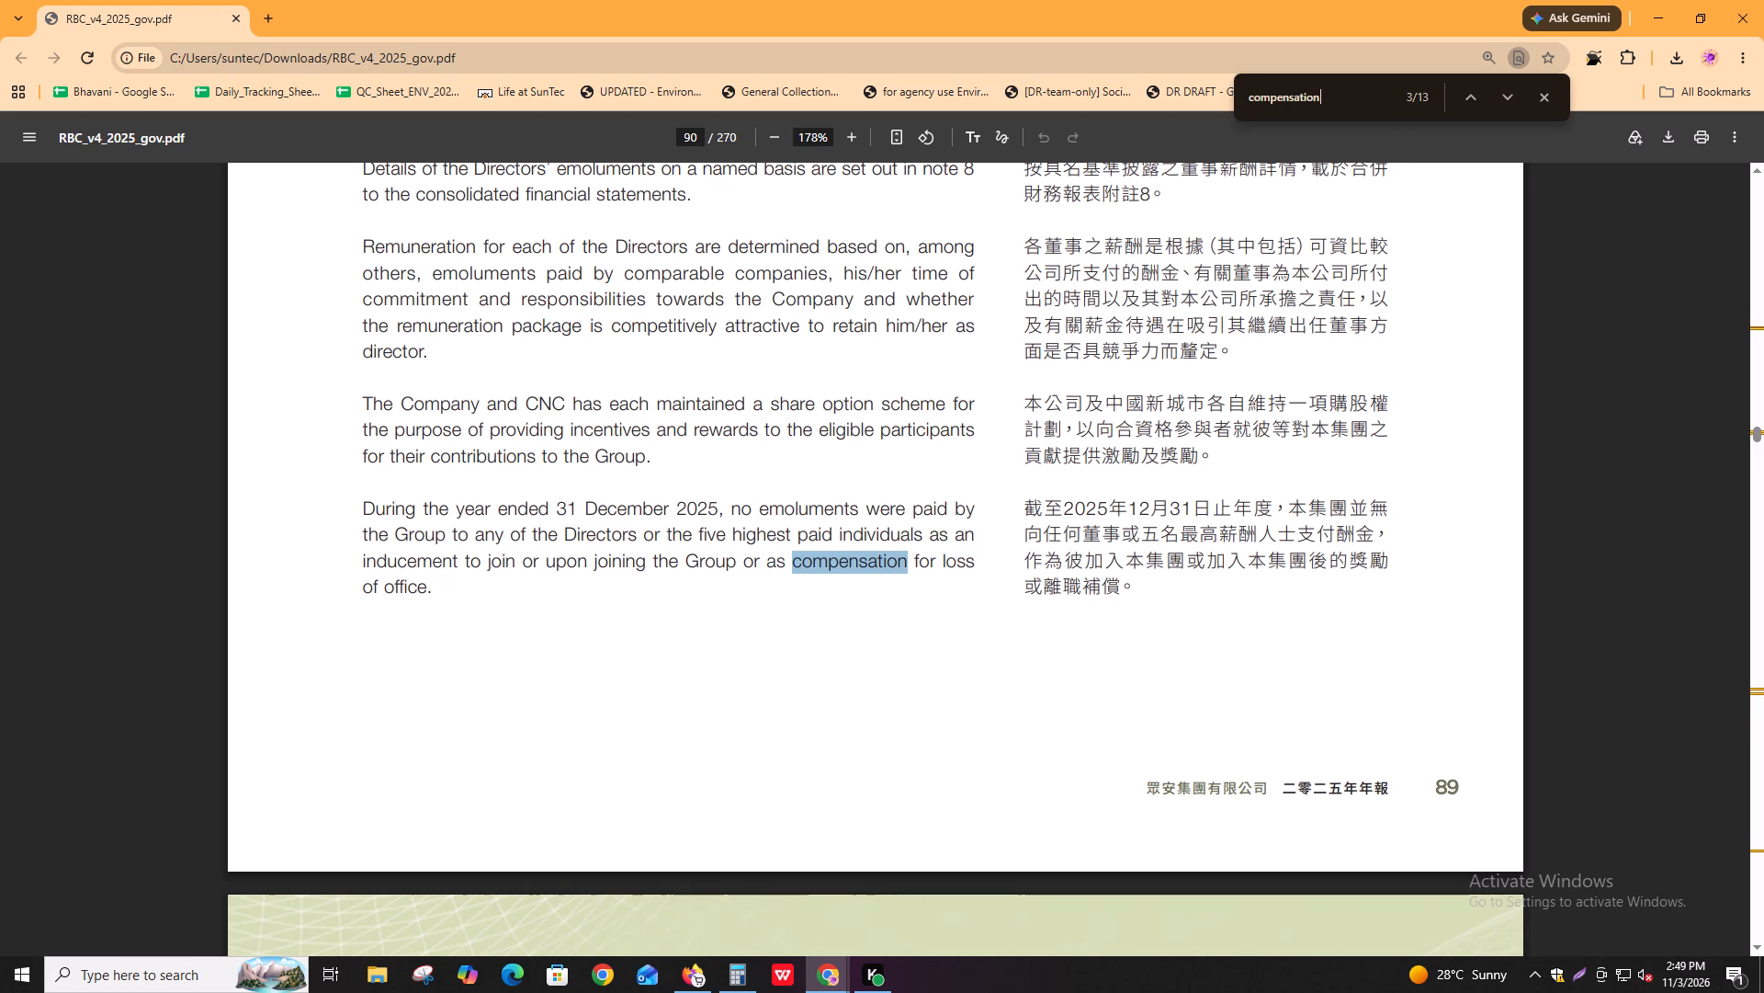
key("Return")
key("Return")
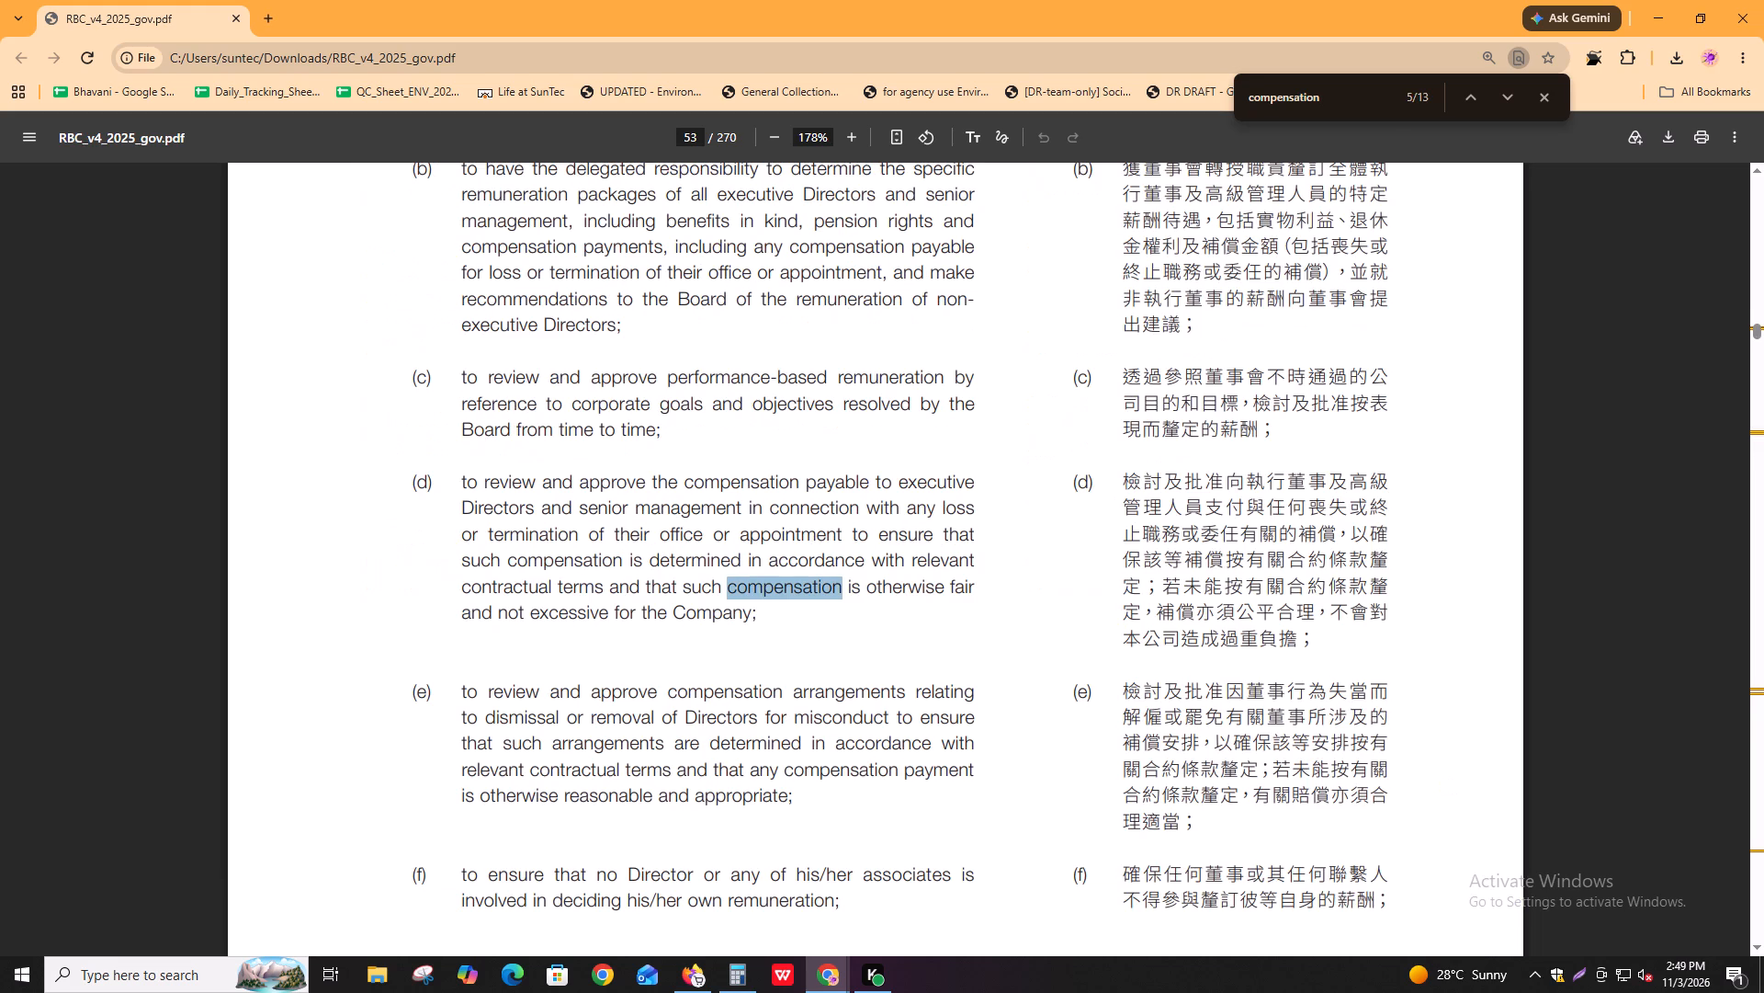
key("Return")
key("Return")
key("Return")
key("Return")
key("shift+Return")
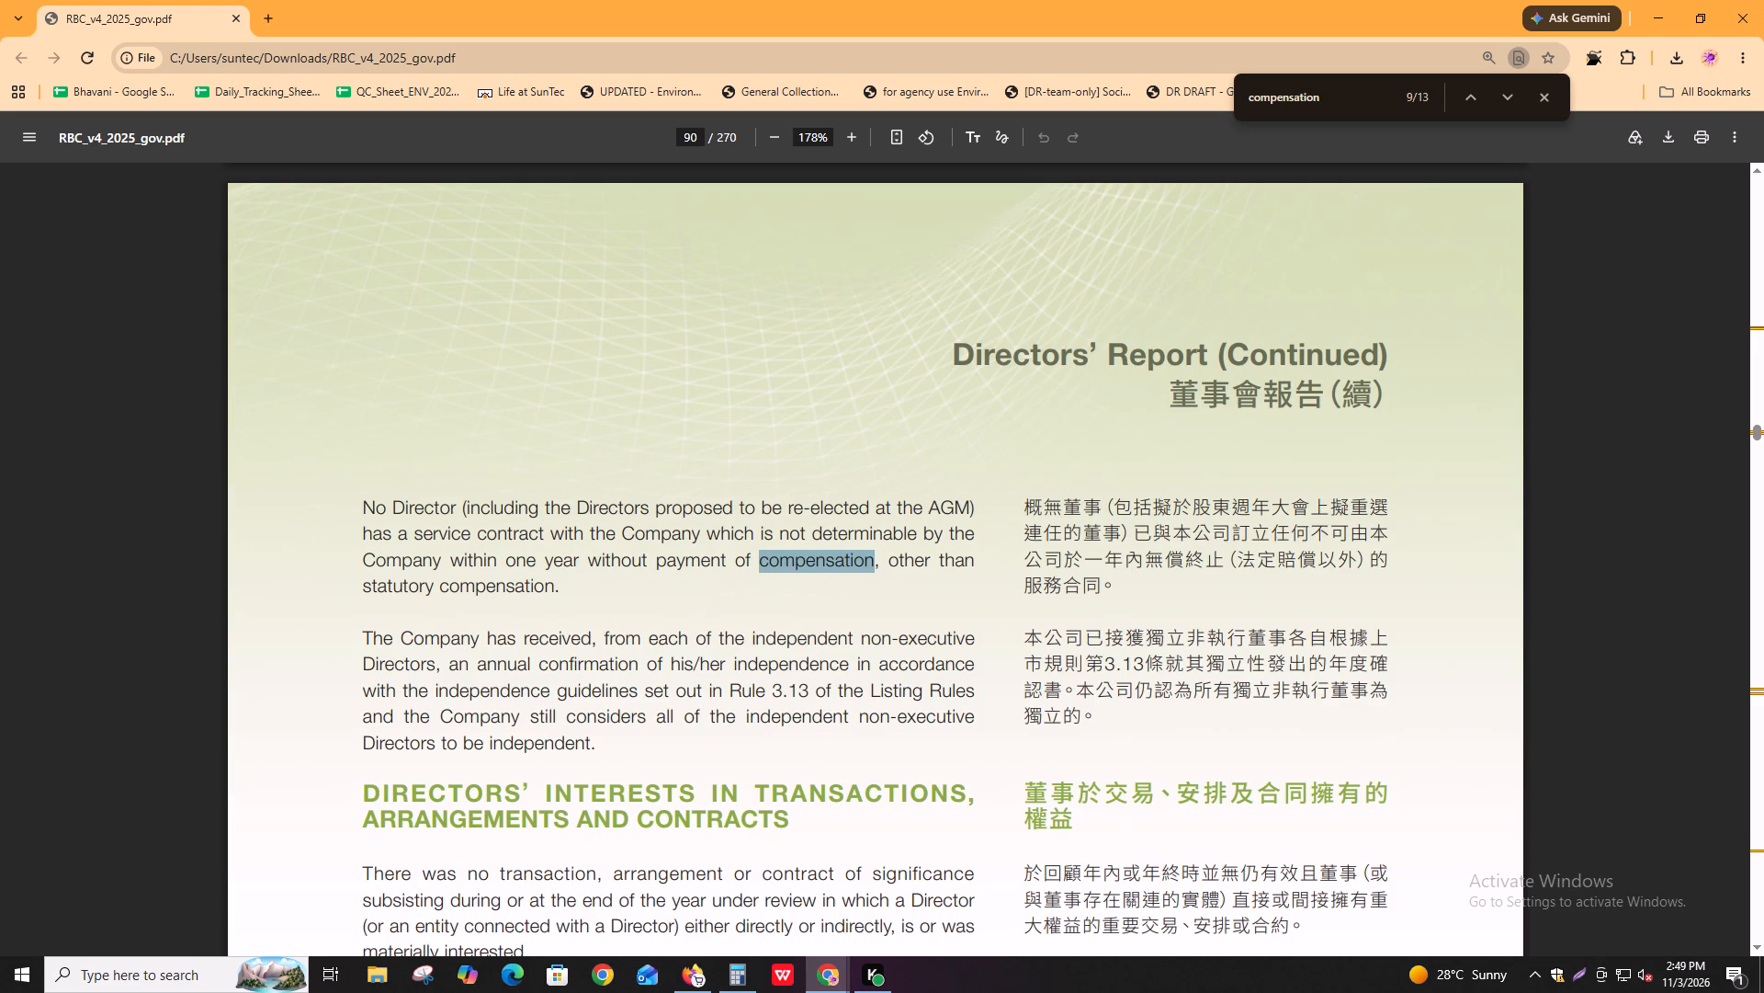
key("Return")
Go through the remaining "compensation" mentions up to page 181 and back to the Remuneration Committee duties on page 53.
key("ctrl+f")
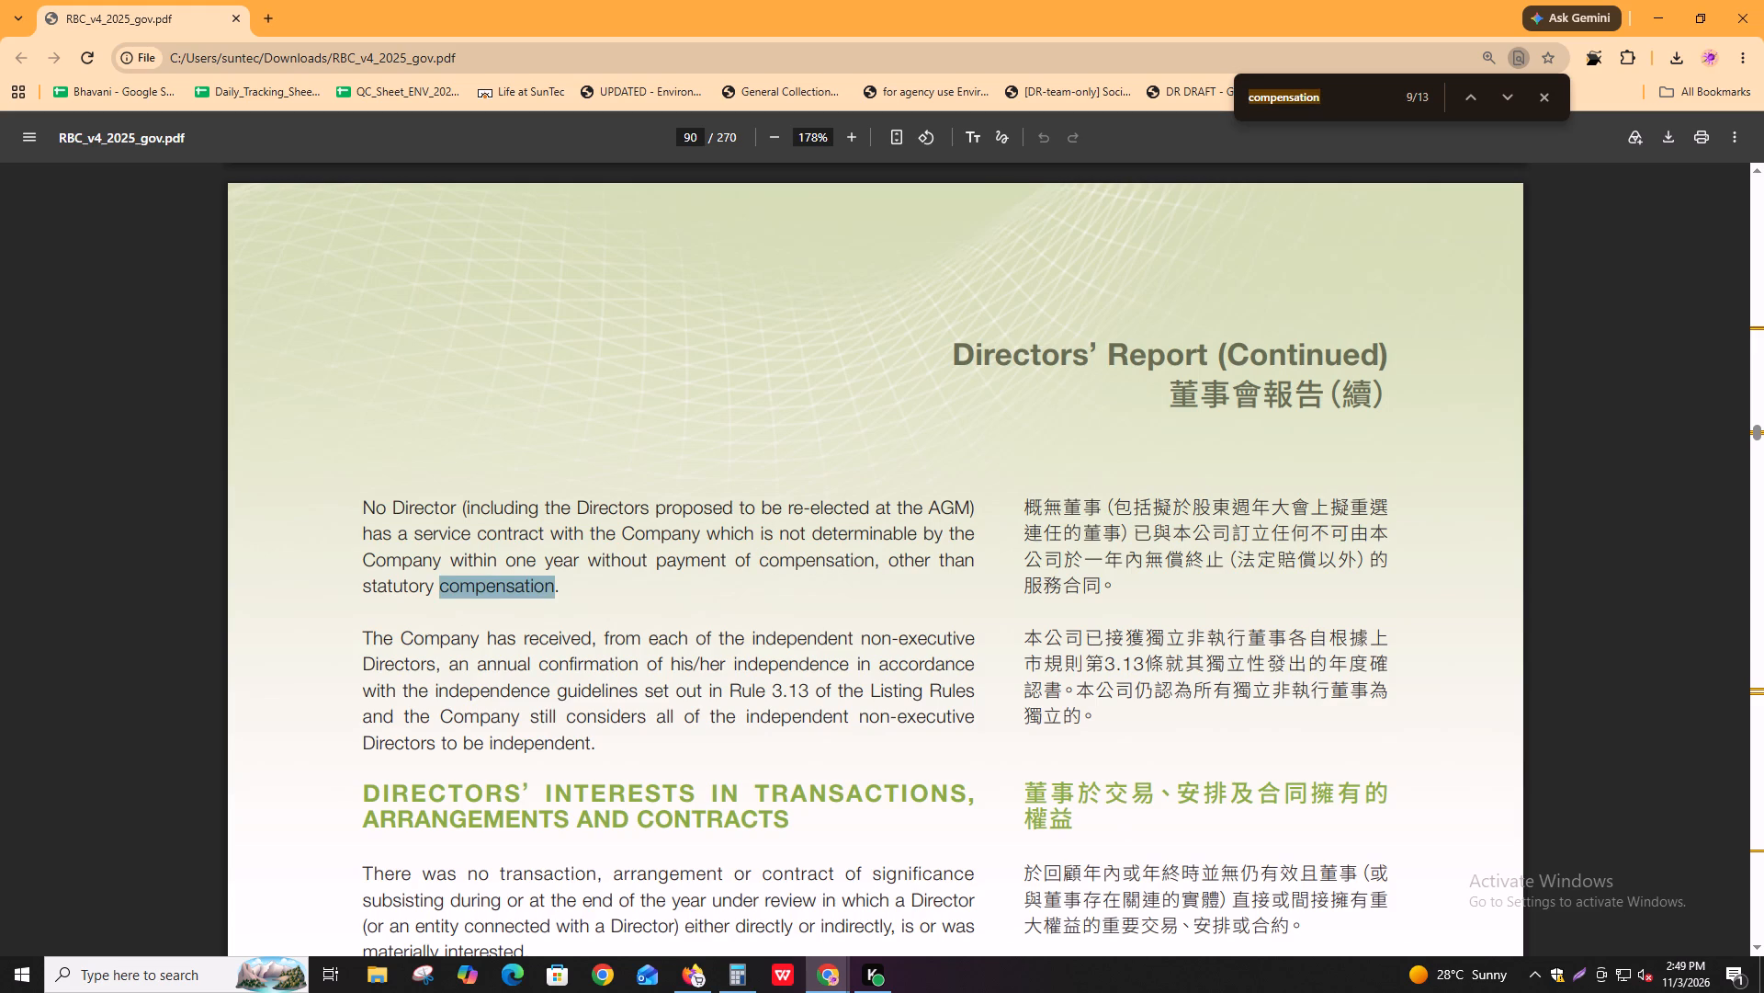
key("Return")
key("Return")
key("Return")
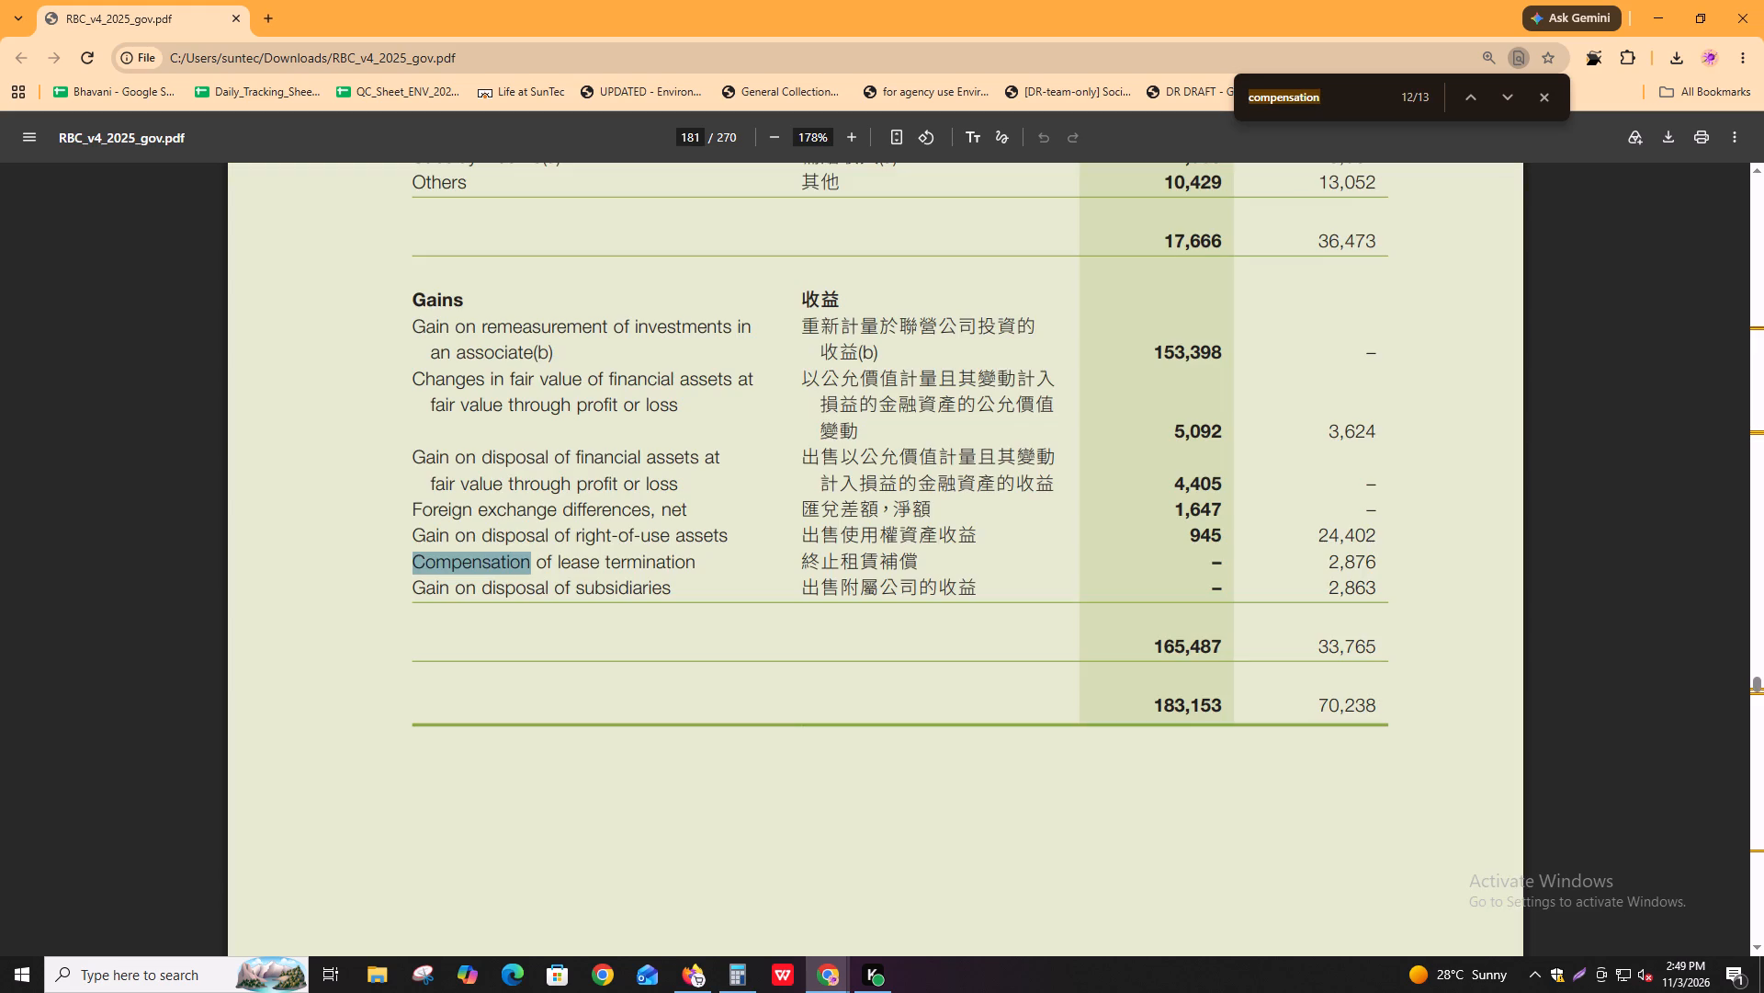
key("Return")
key("Return")
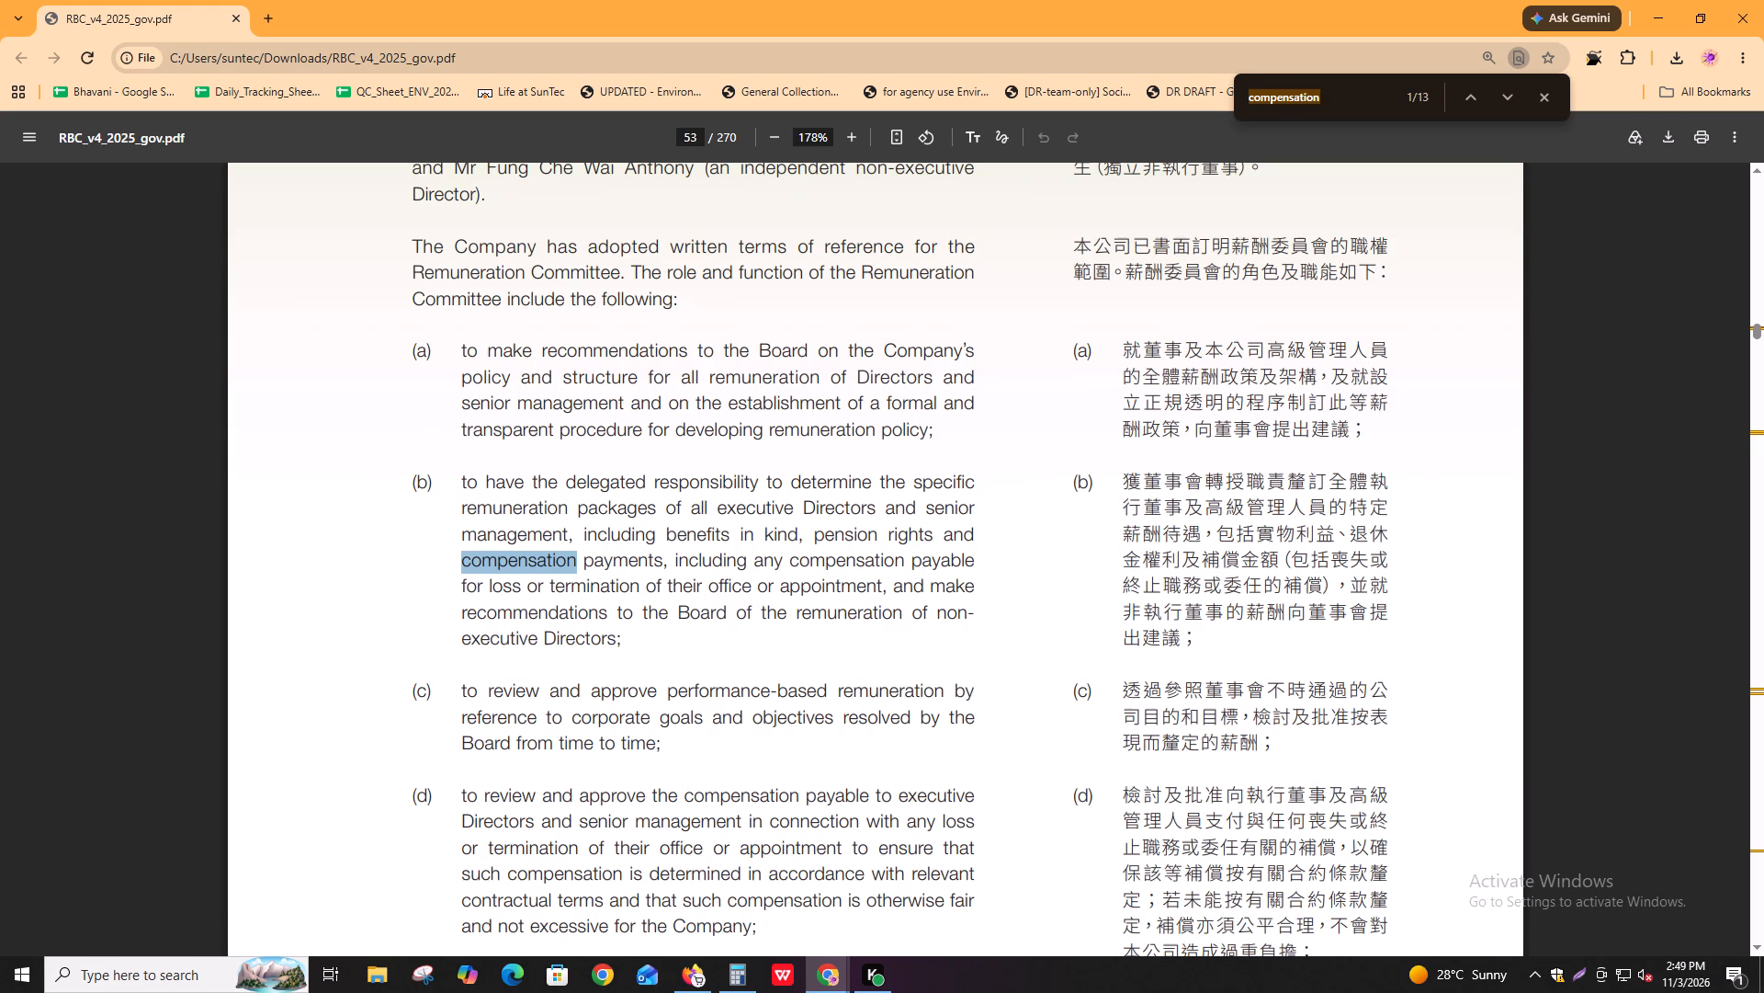
key("Return")
key("Return")
key("Return")
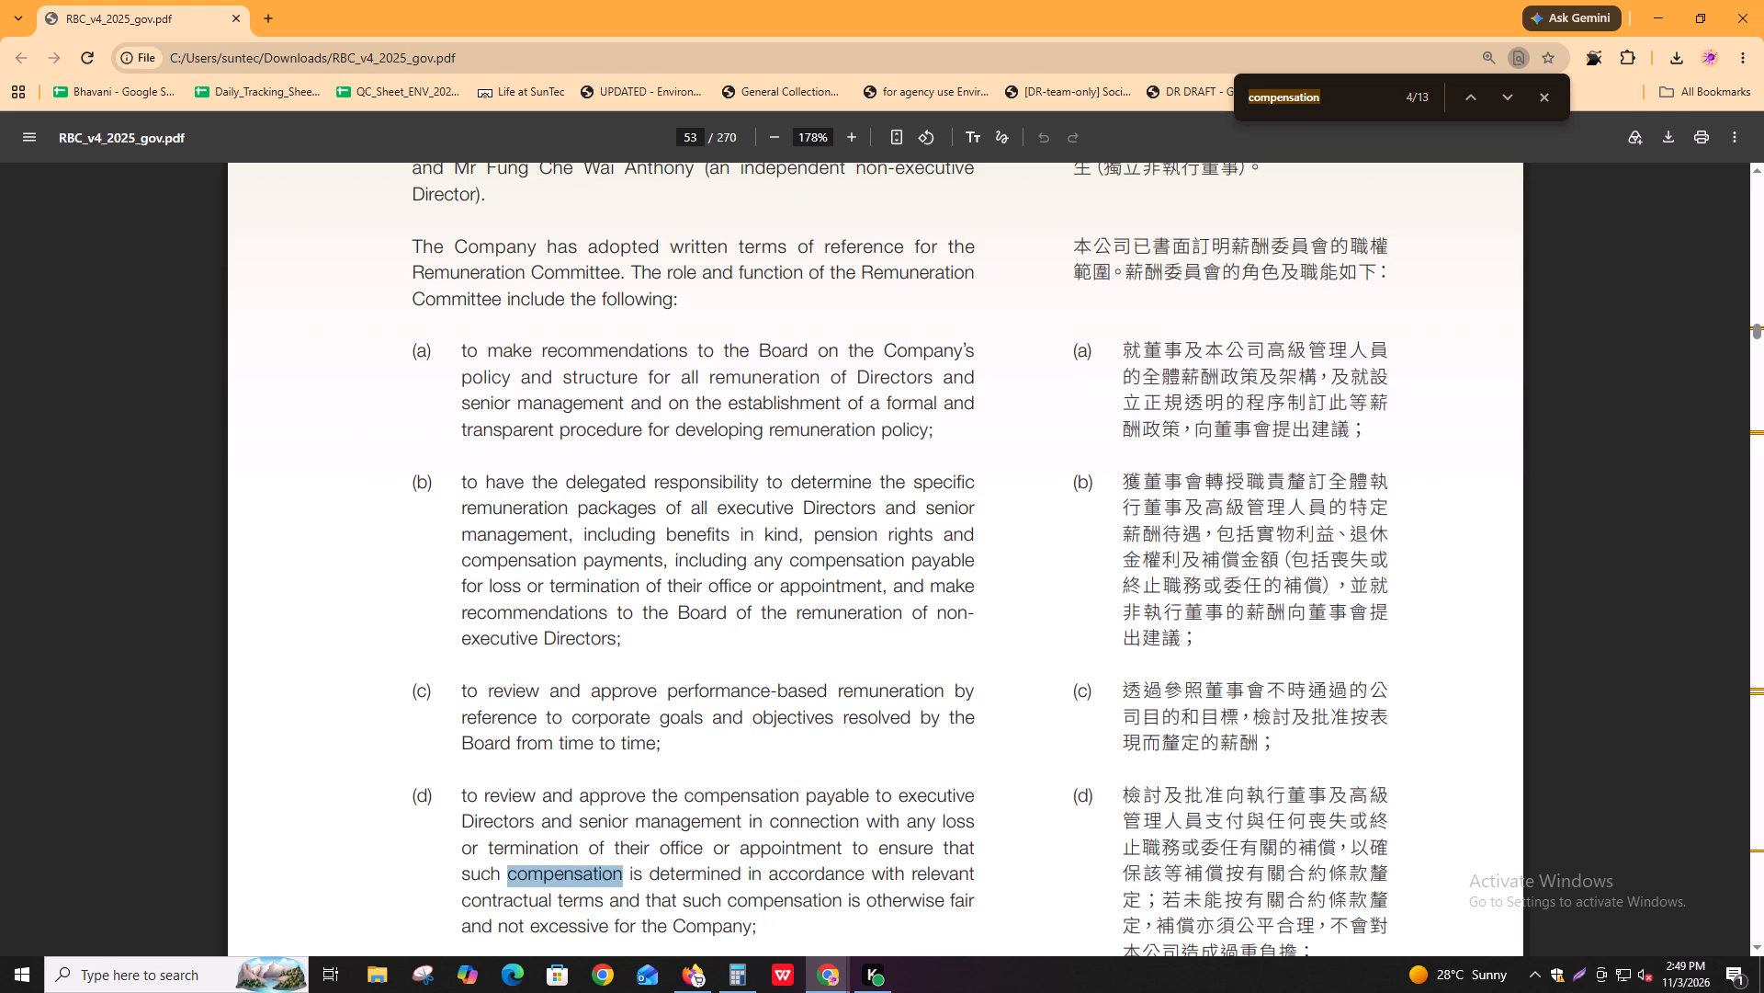
Search the report PDF for "remuneration" and go through the mentions up to the Remuneration Committee section on page 53.
type("remuneration")
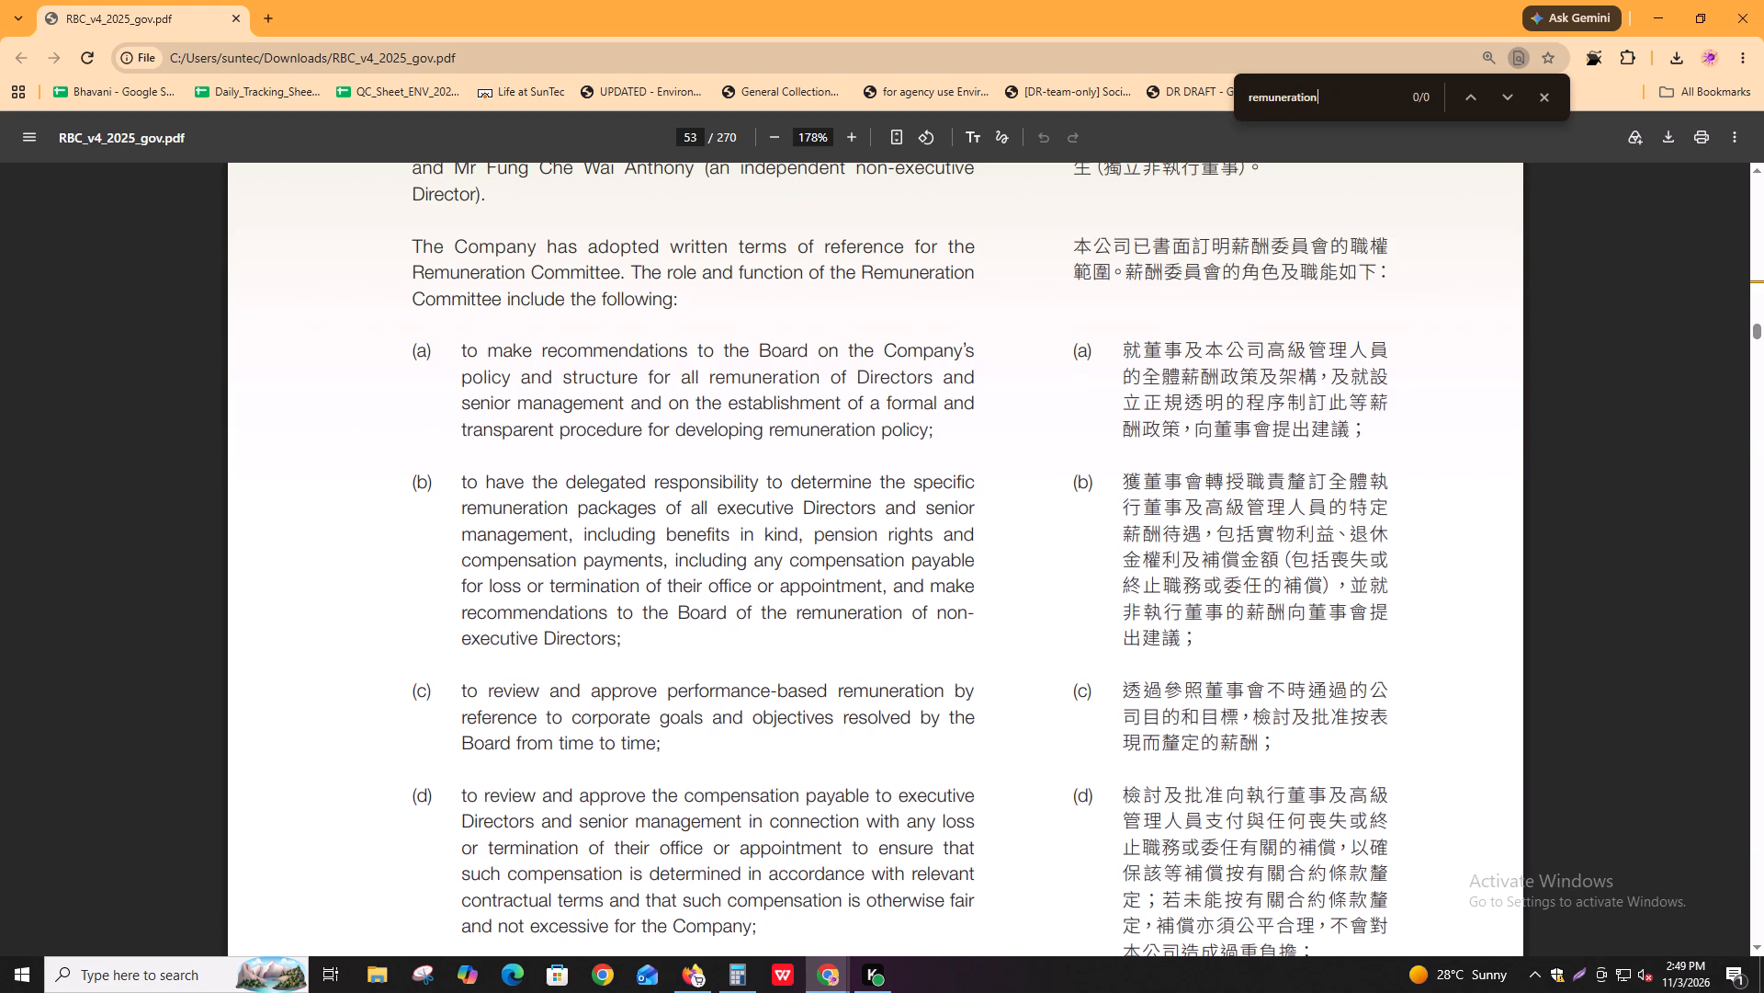
key("Return")
key("Return")
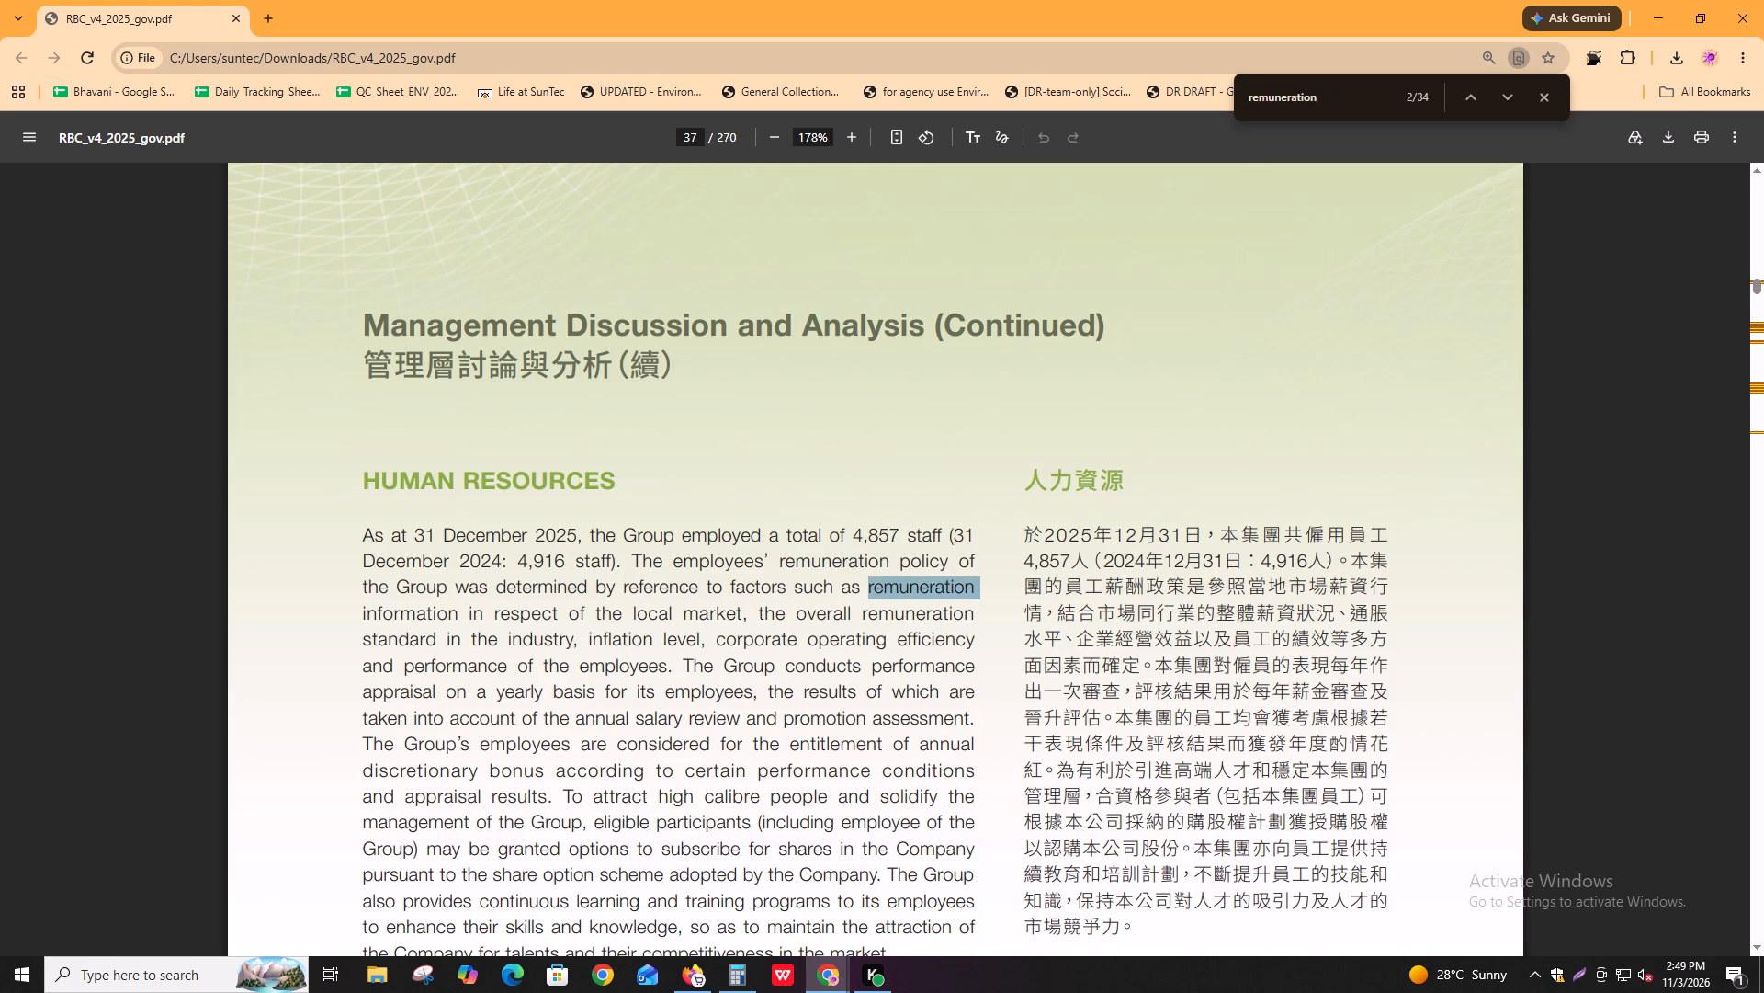
key("shift+Return")
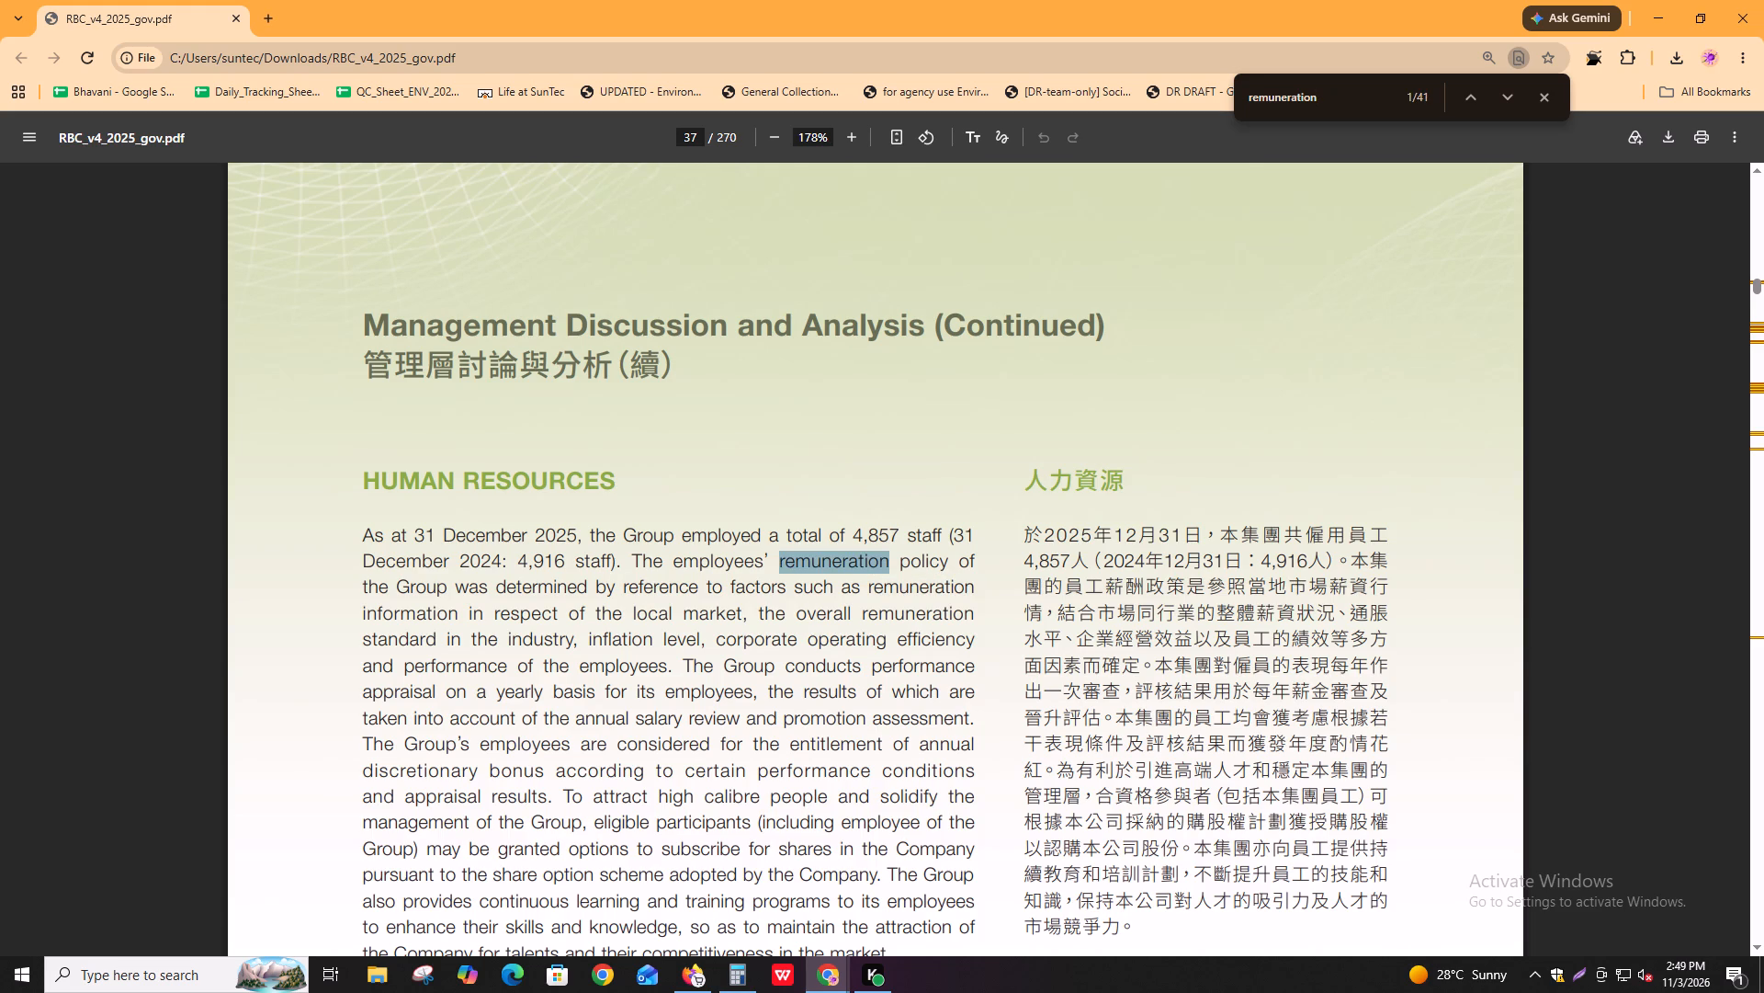
key("Return")
key("Return")
key("Return")
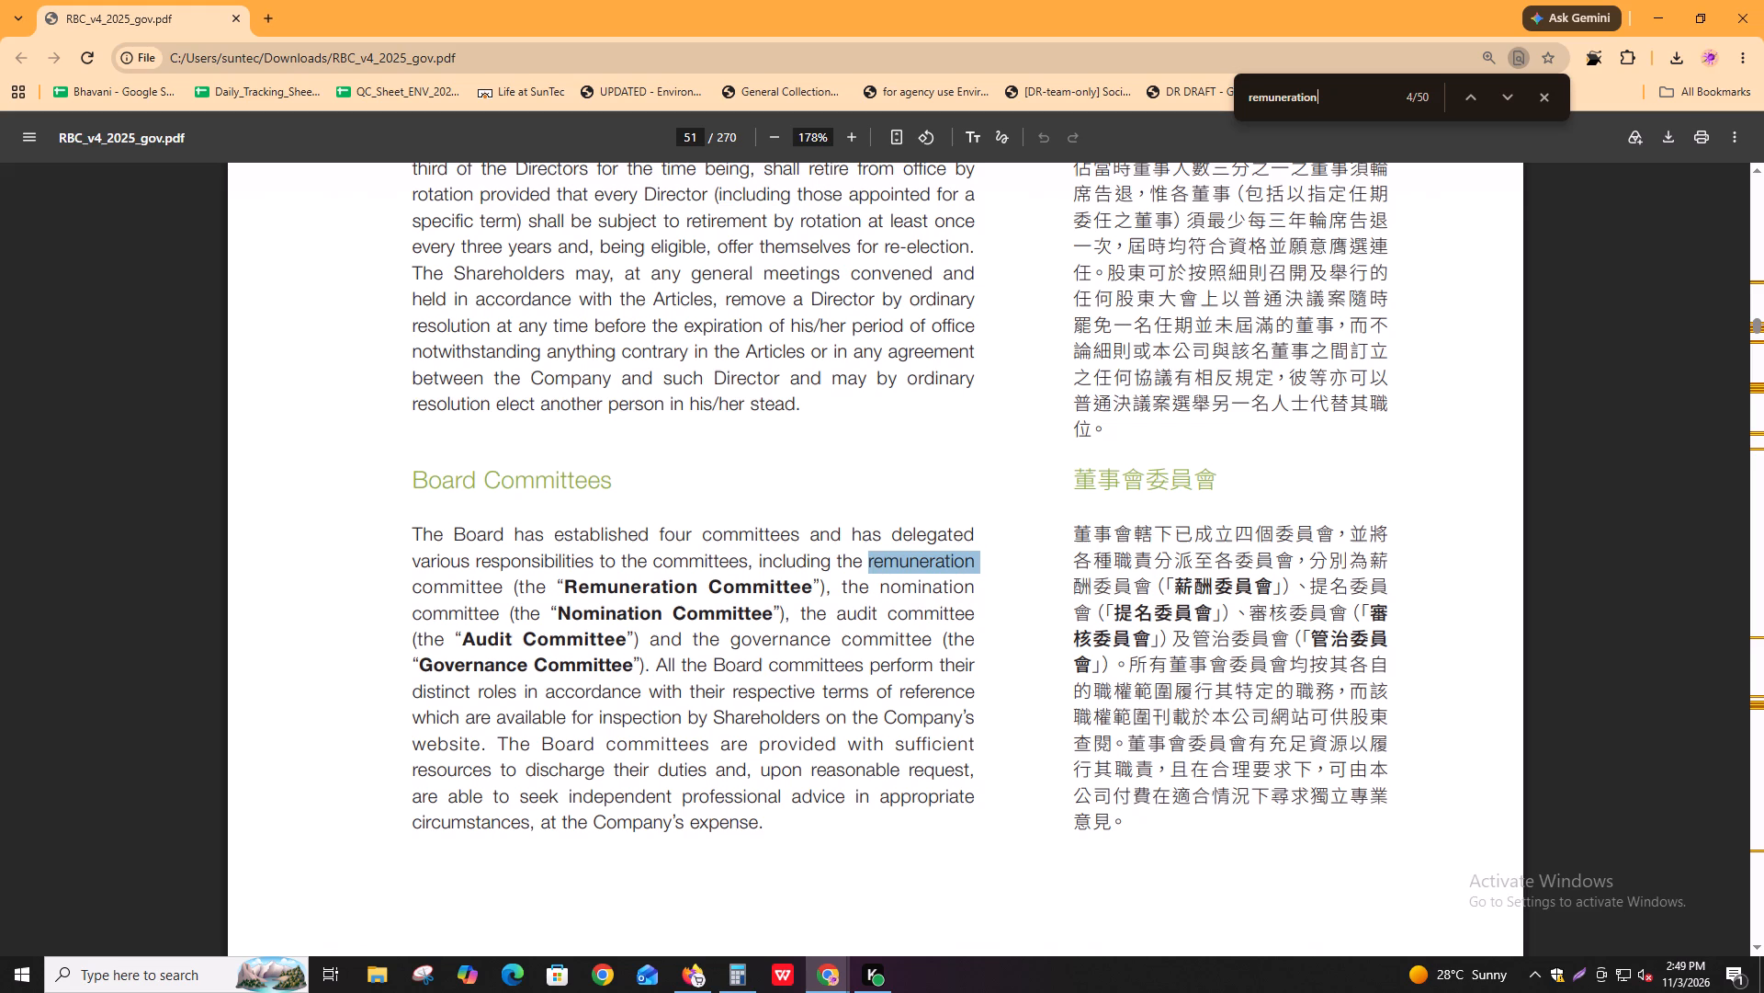
key("Return")
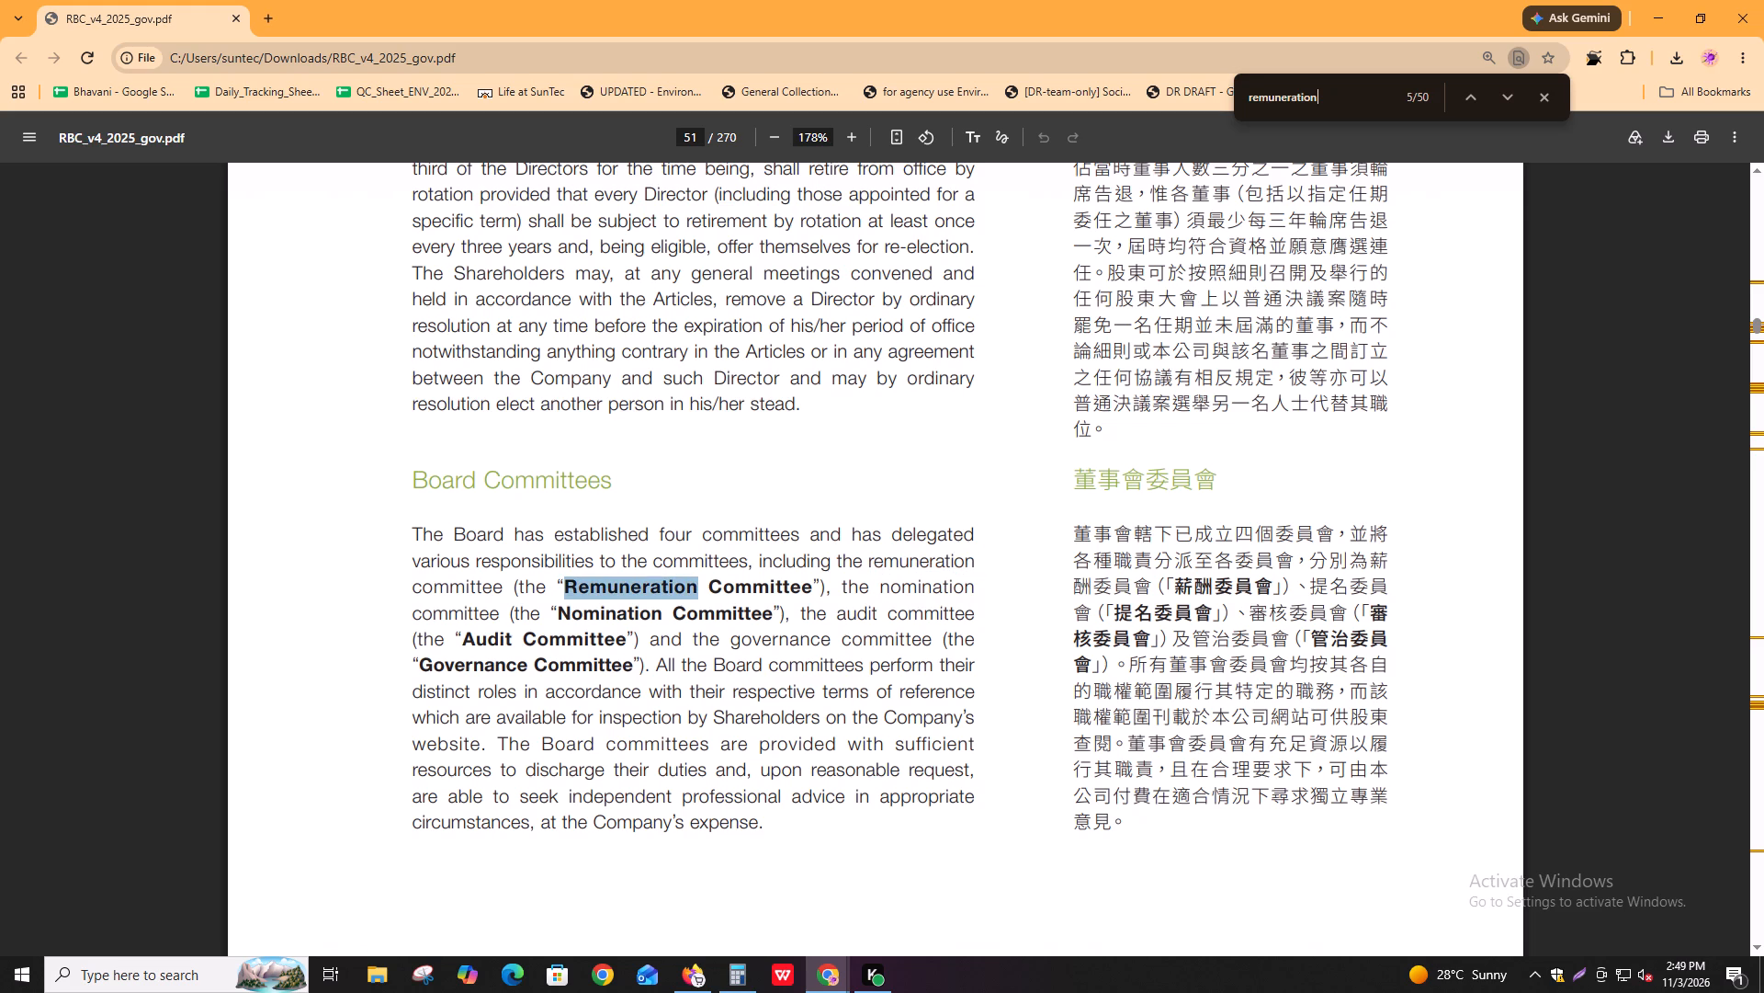
key("Return")
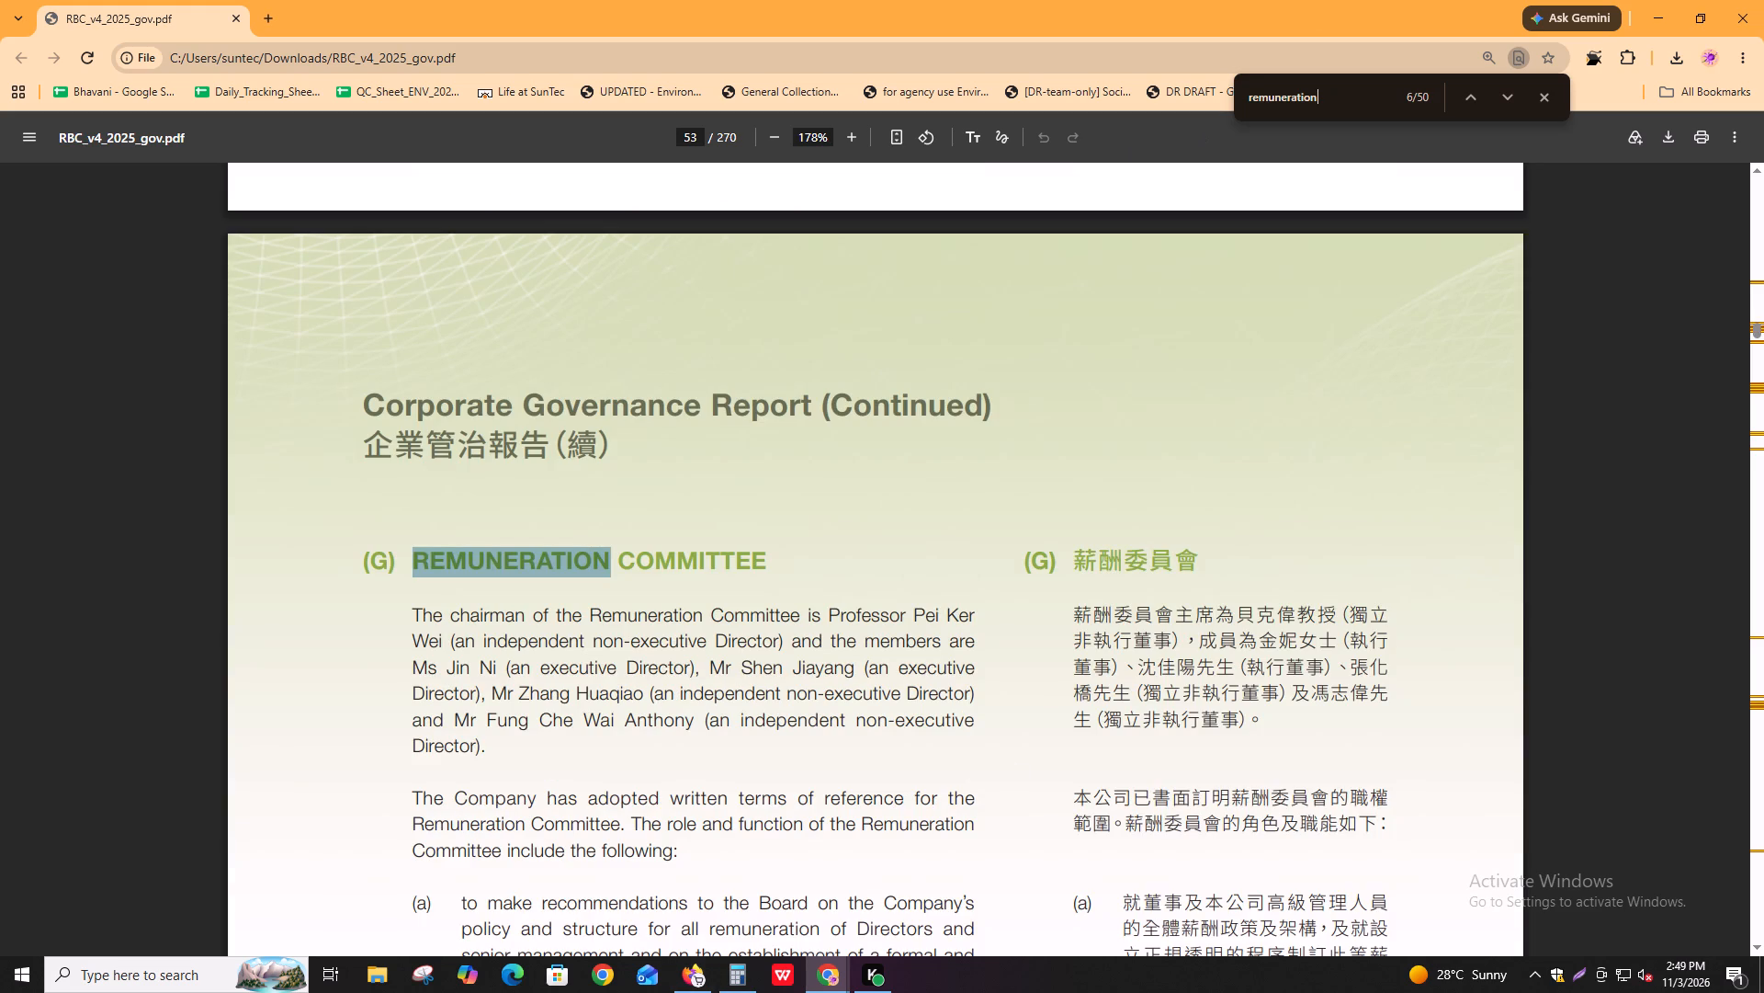
Switch to Igloo and look through the Corporate Information pages in its copy of the report.
key("alt+Tab")
scroll(431, 653, "down", 4)
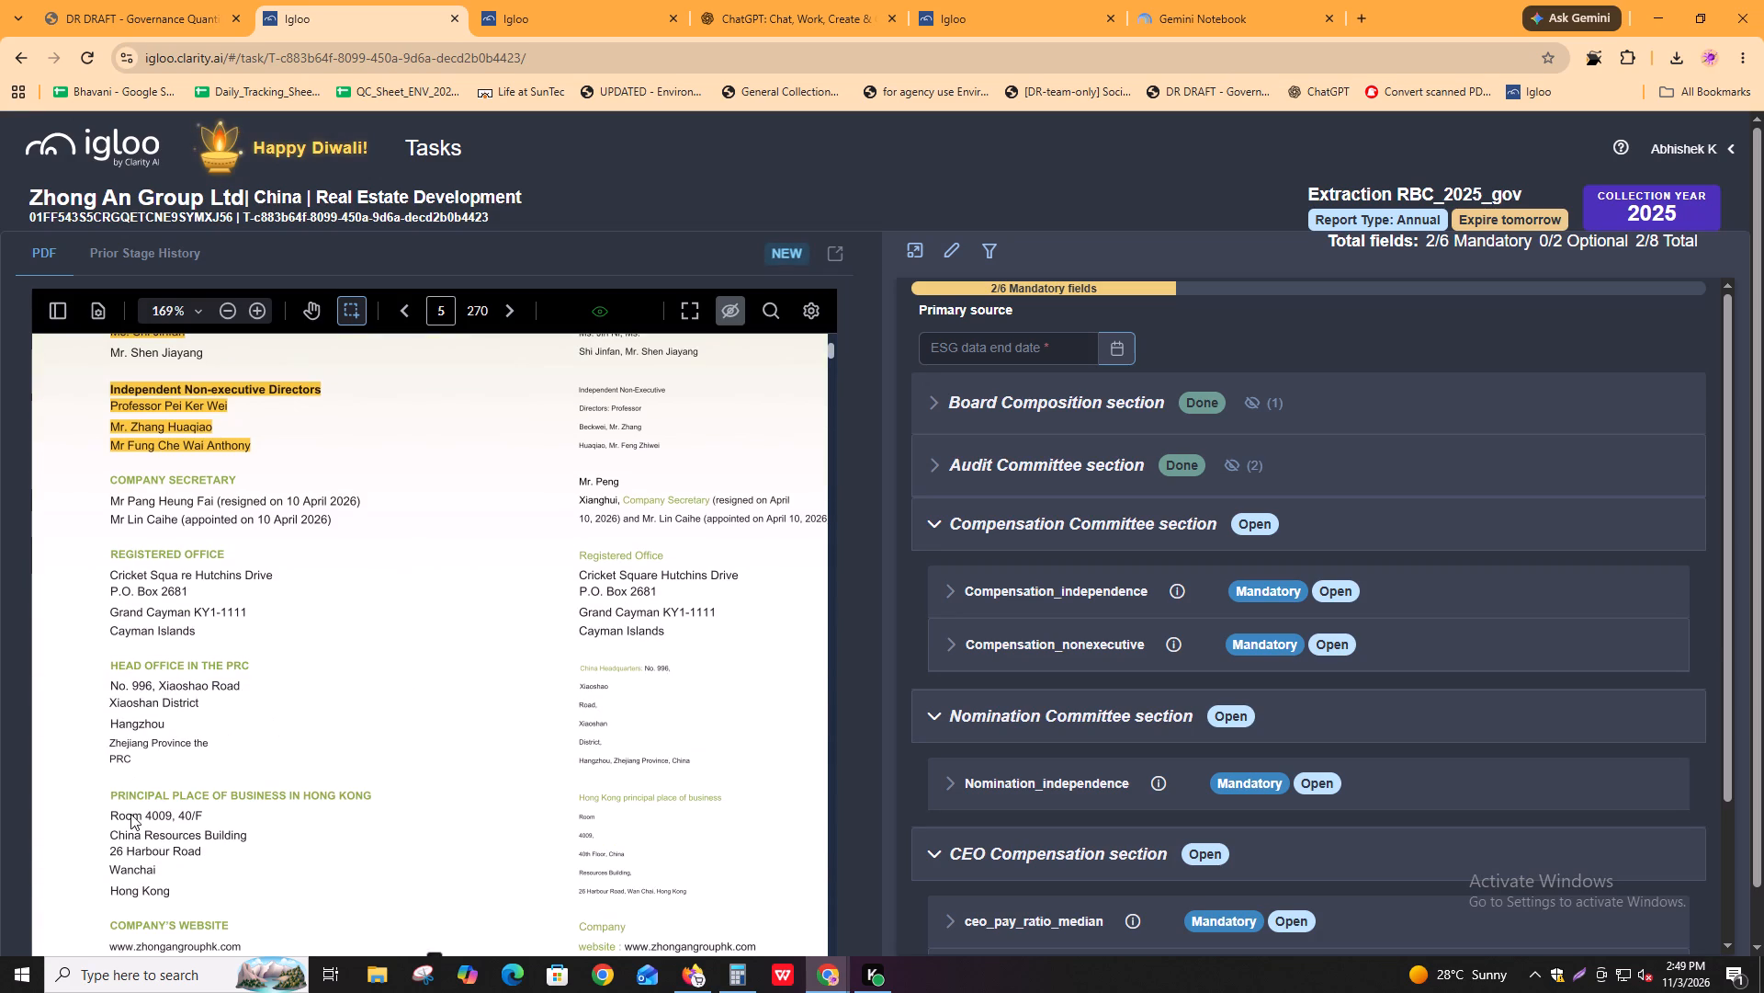
scroll(439, 812, "down", 4)
scroll(439, 811, "up", 16)
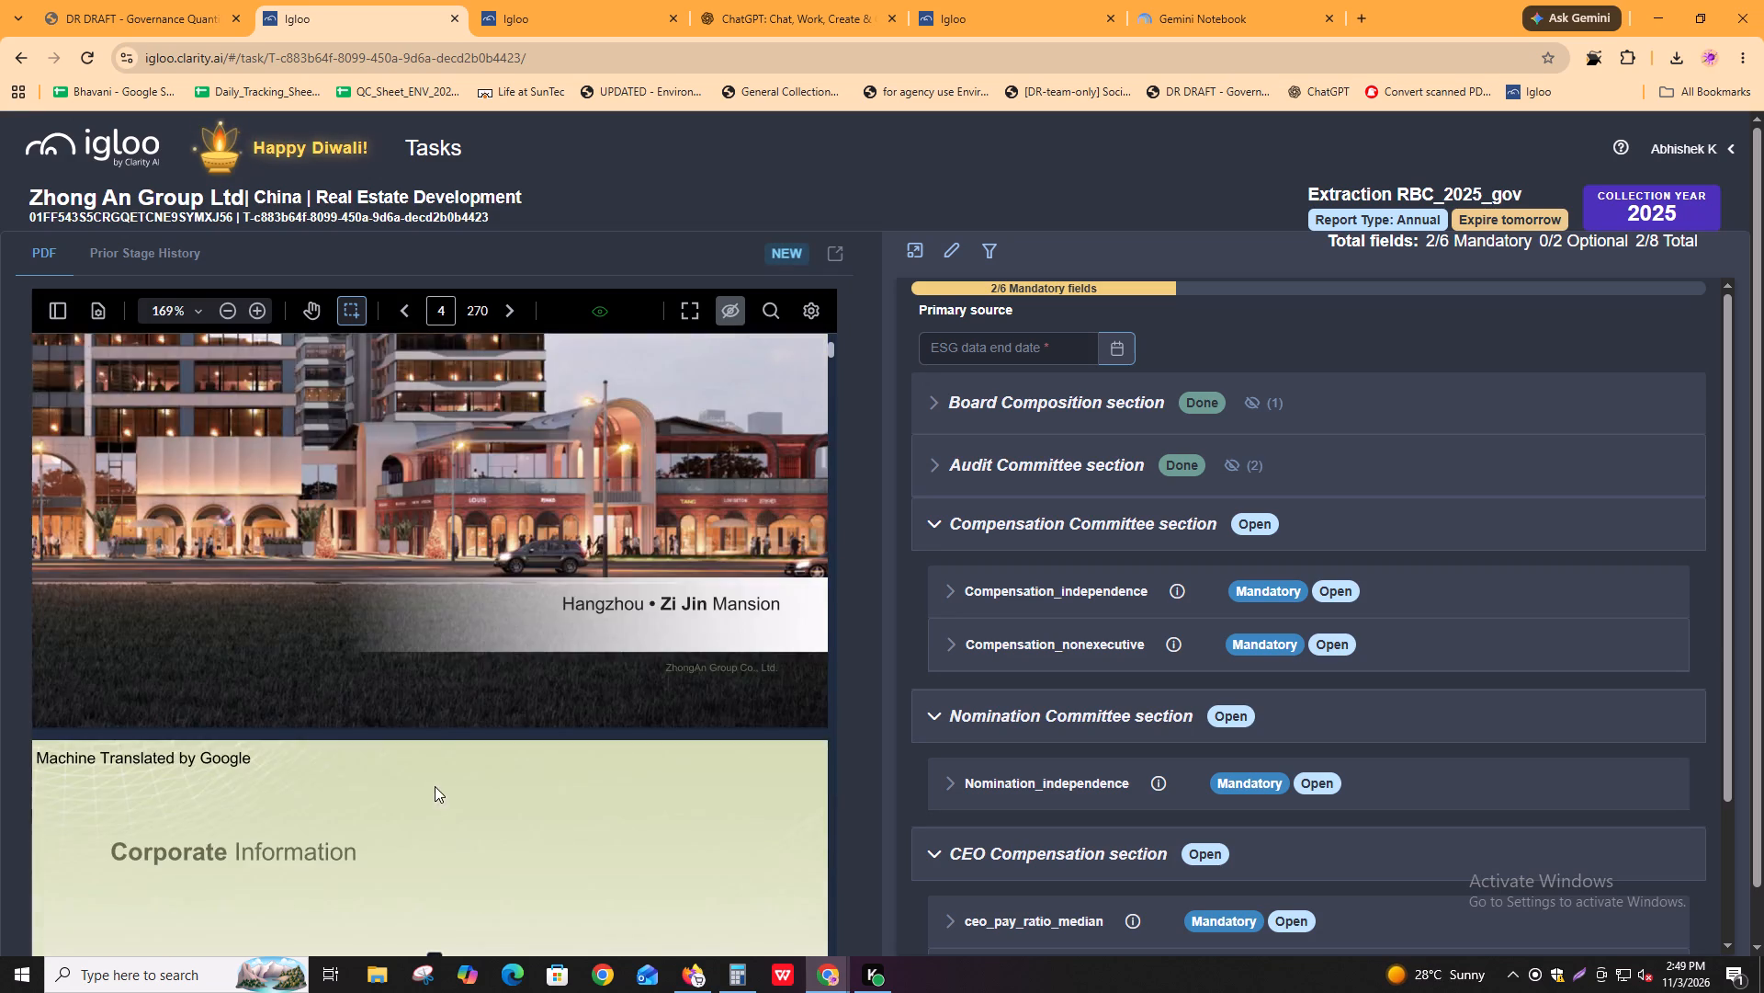
scroll(435, 786, "up", 2)
scroll(435, 784, "down", 20)
scroll(435, 784, "down", 10)
right_click_drag(439, 794, 440, 784)
scroll(446, 789, "up", 5)
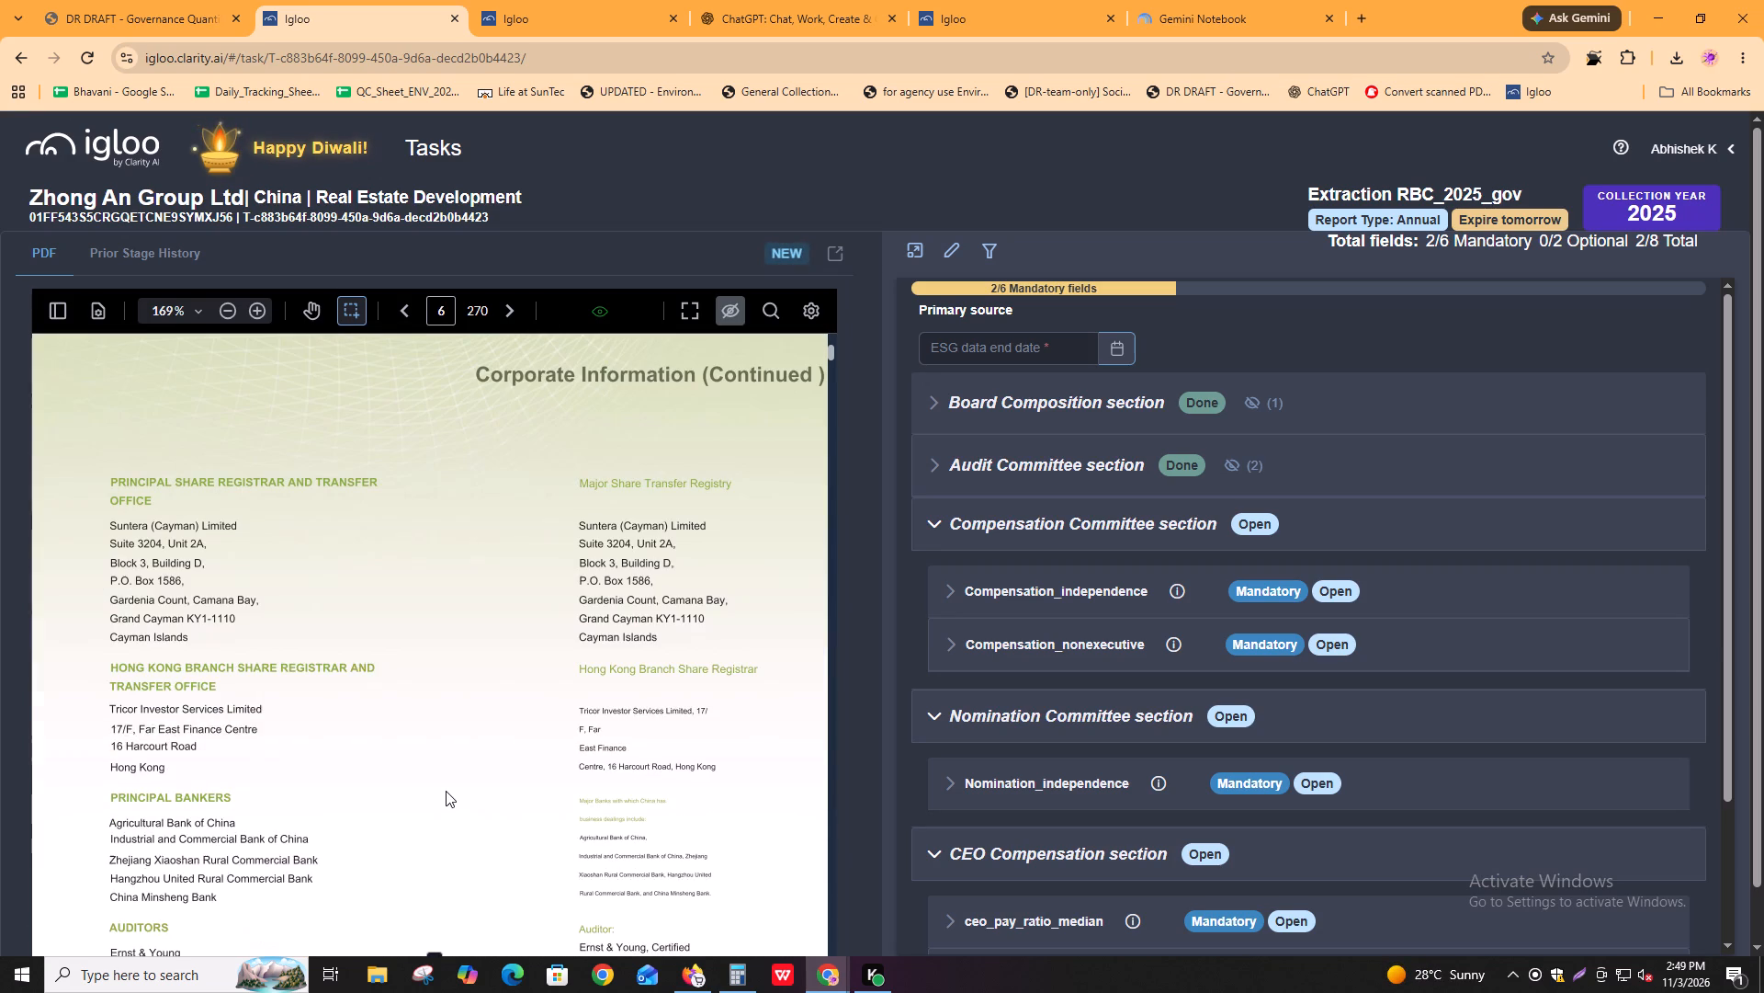
scroll(436, 795, "down", 9)
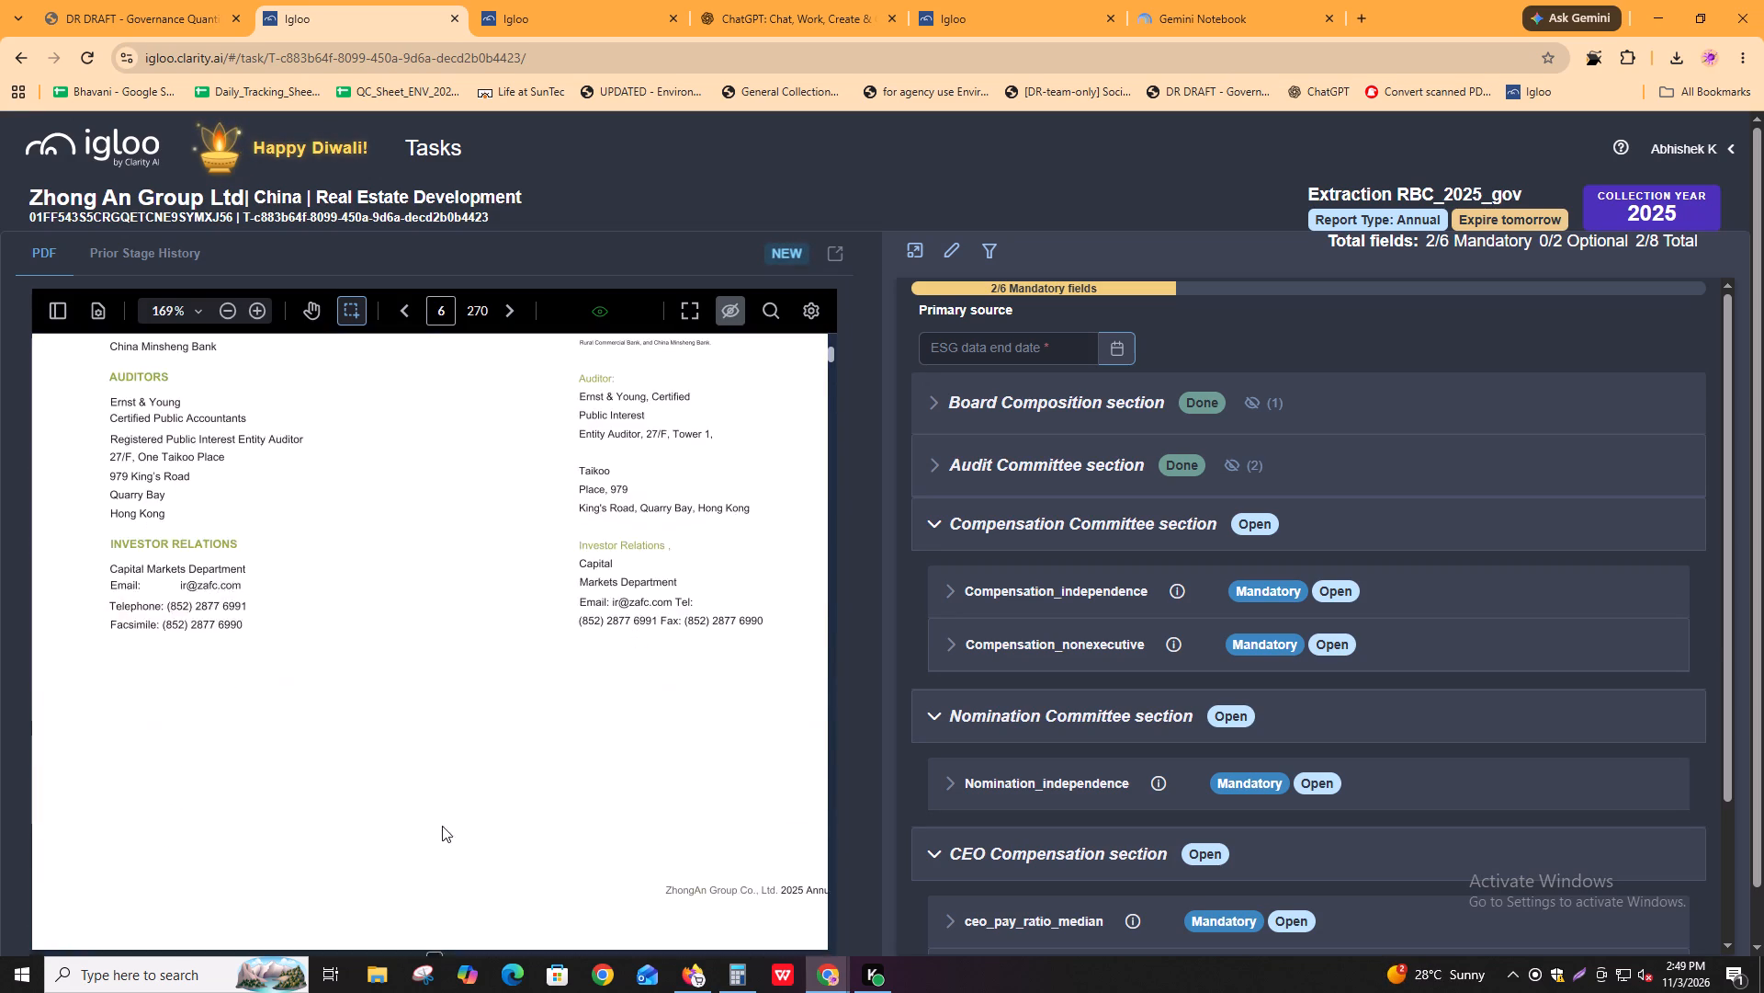
scroll(442, 826, "down", 13)
scroll(442, 812, "up", 10)
Check the page number in the report PDF, and go to the Remuneration Committee section on page 53 in Igloo's copy.
key("alt+Tab")
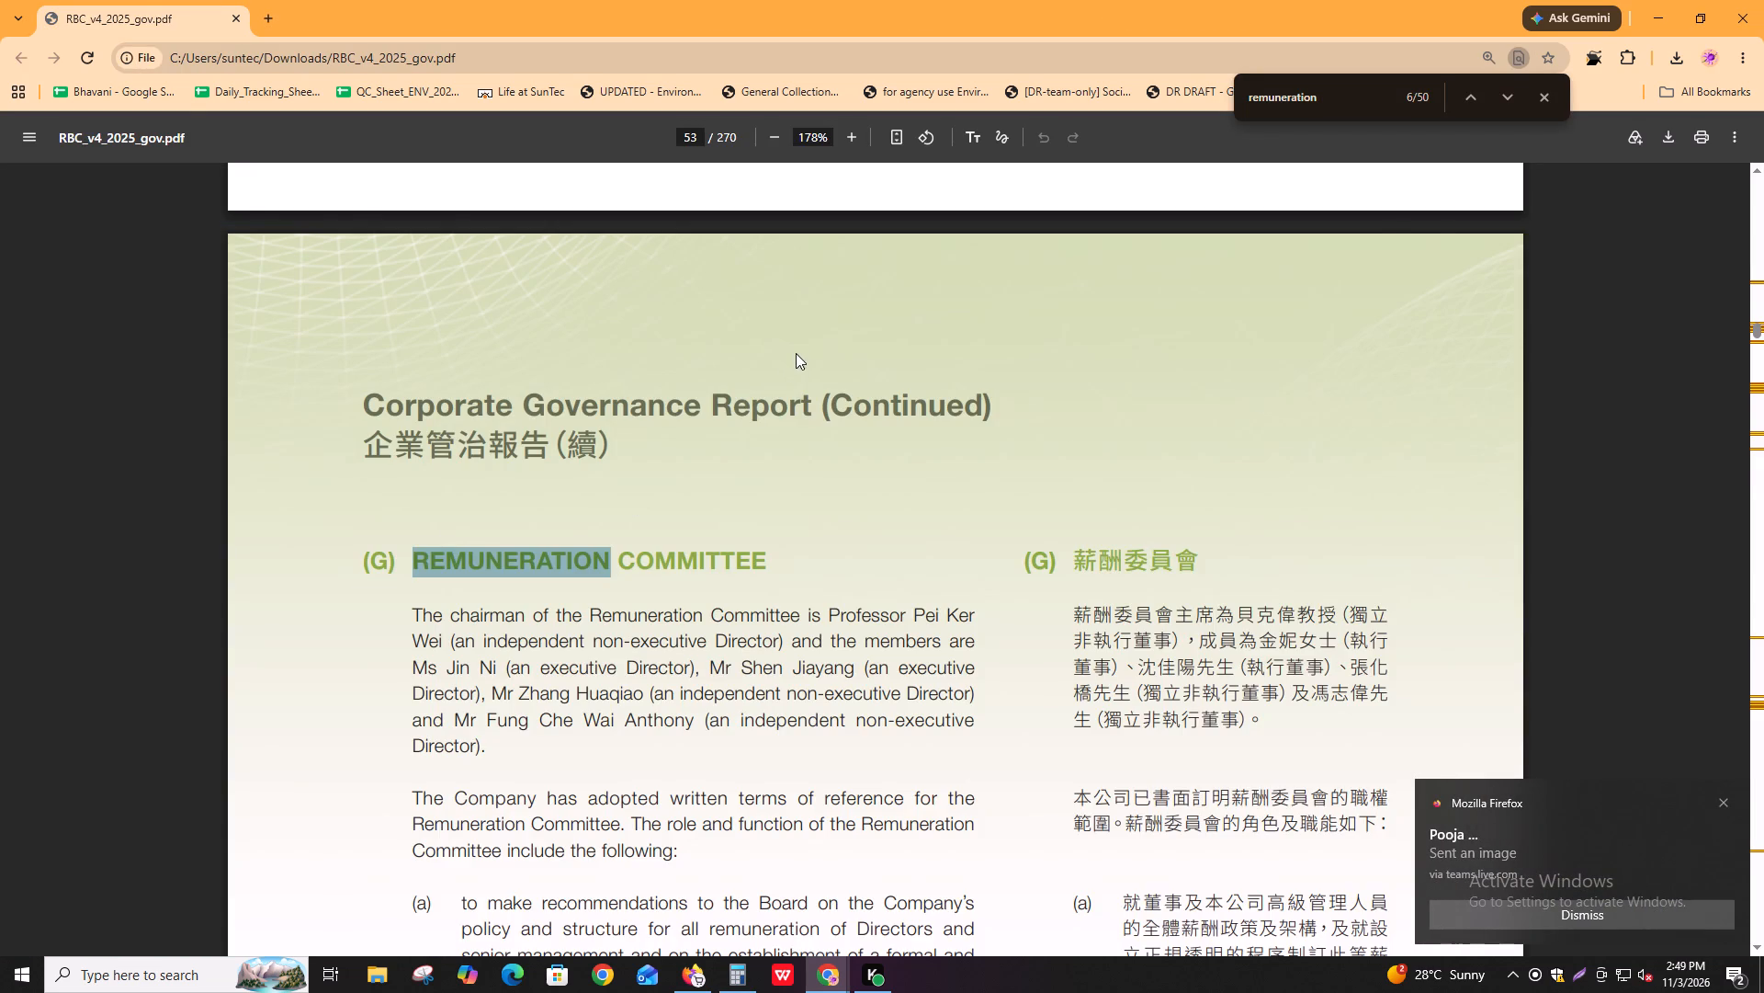
key("alt+Tab")
left_click(444, 304)
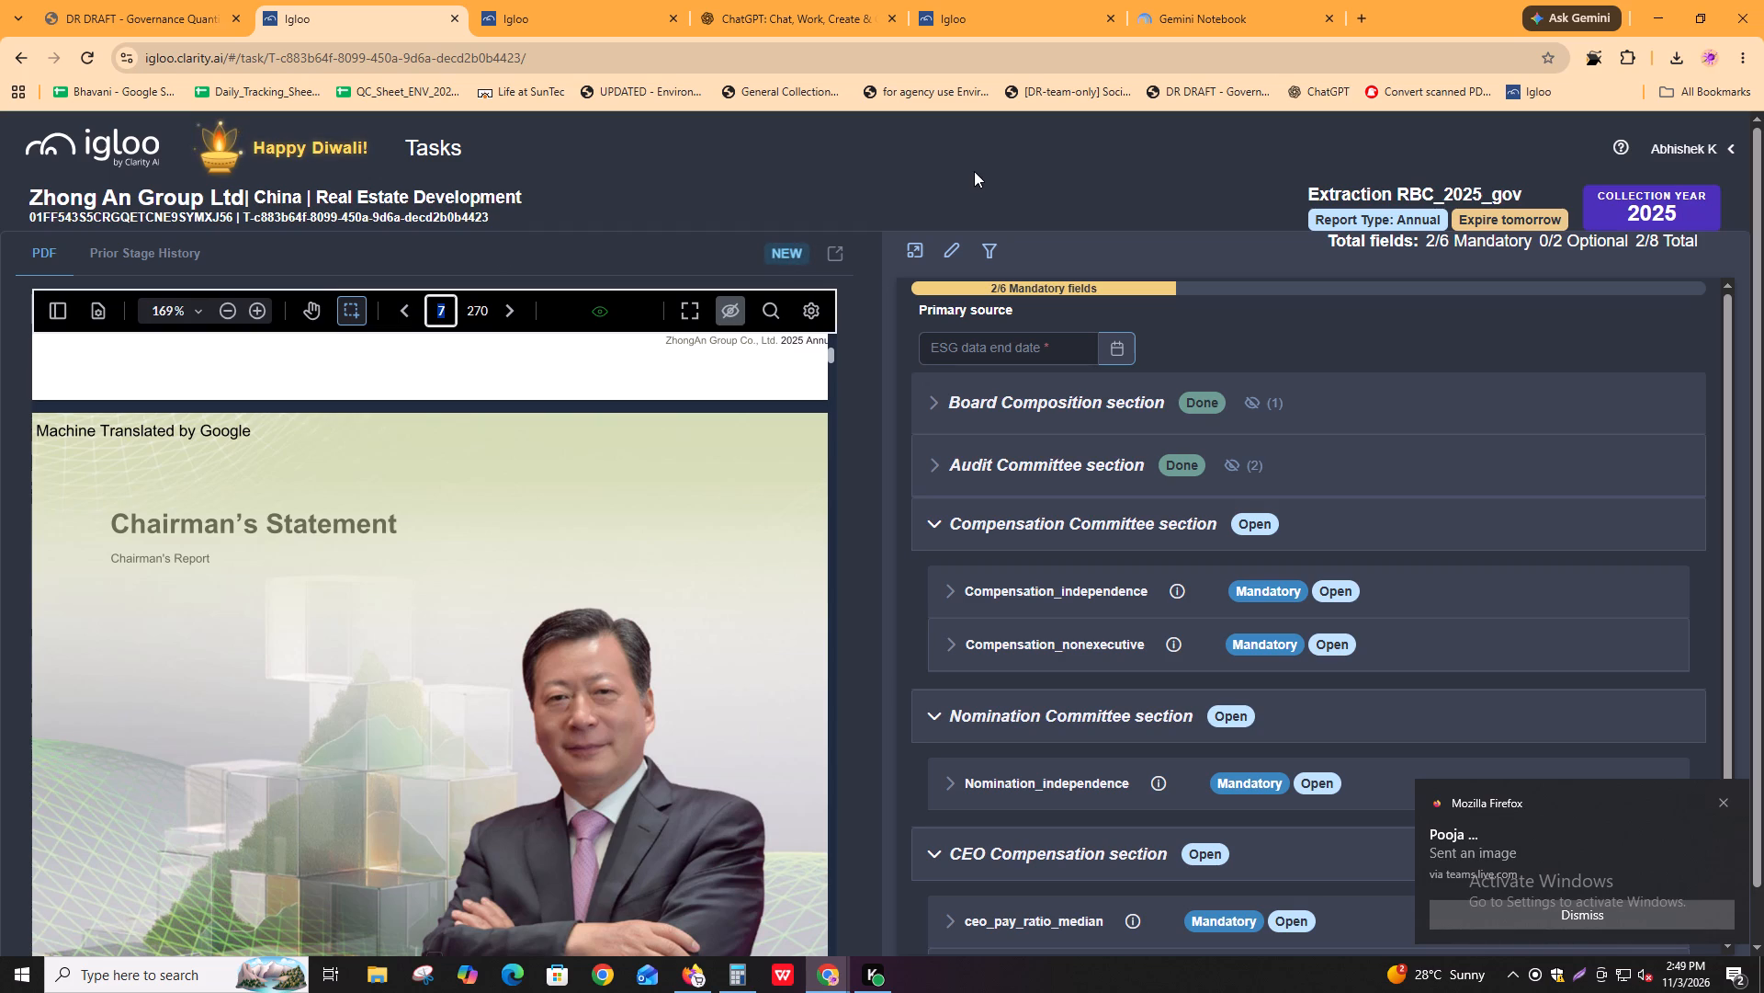
type("53")
key("Return")
scroll(310, 550, "down", 1)
scroll(310, 626, "down", 1)
key("alt+Tab")
key("alt+Tab")
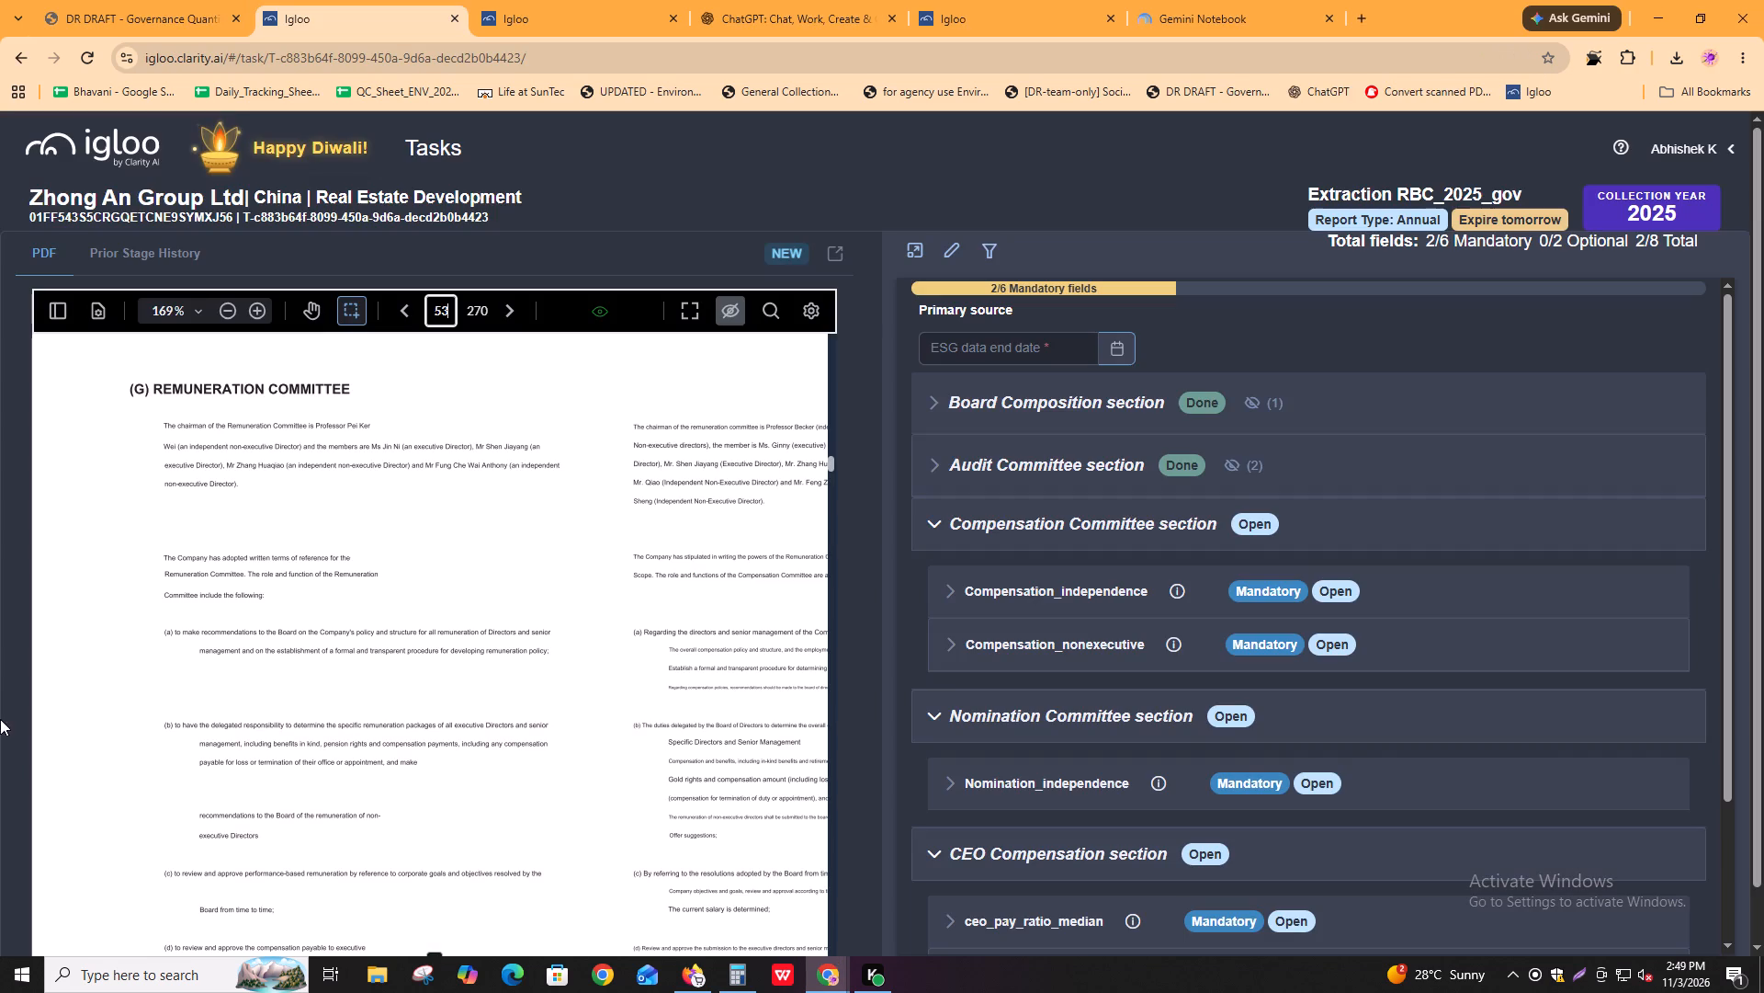
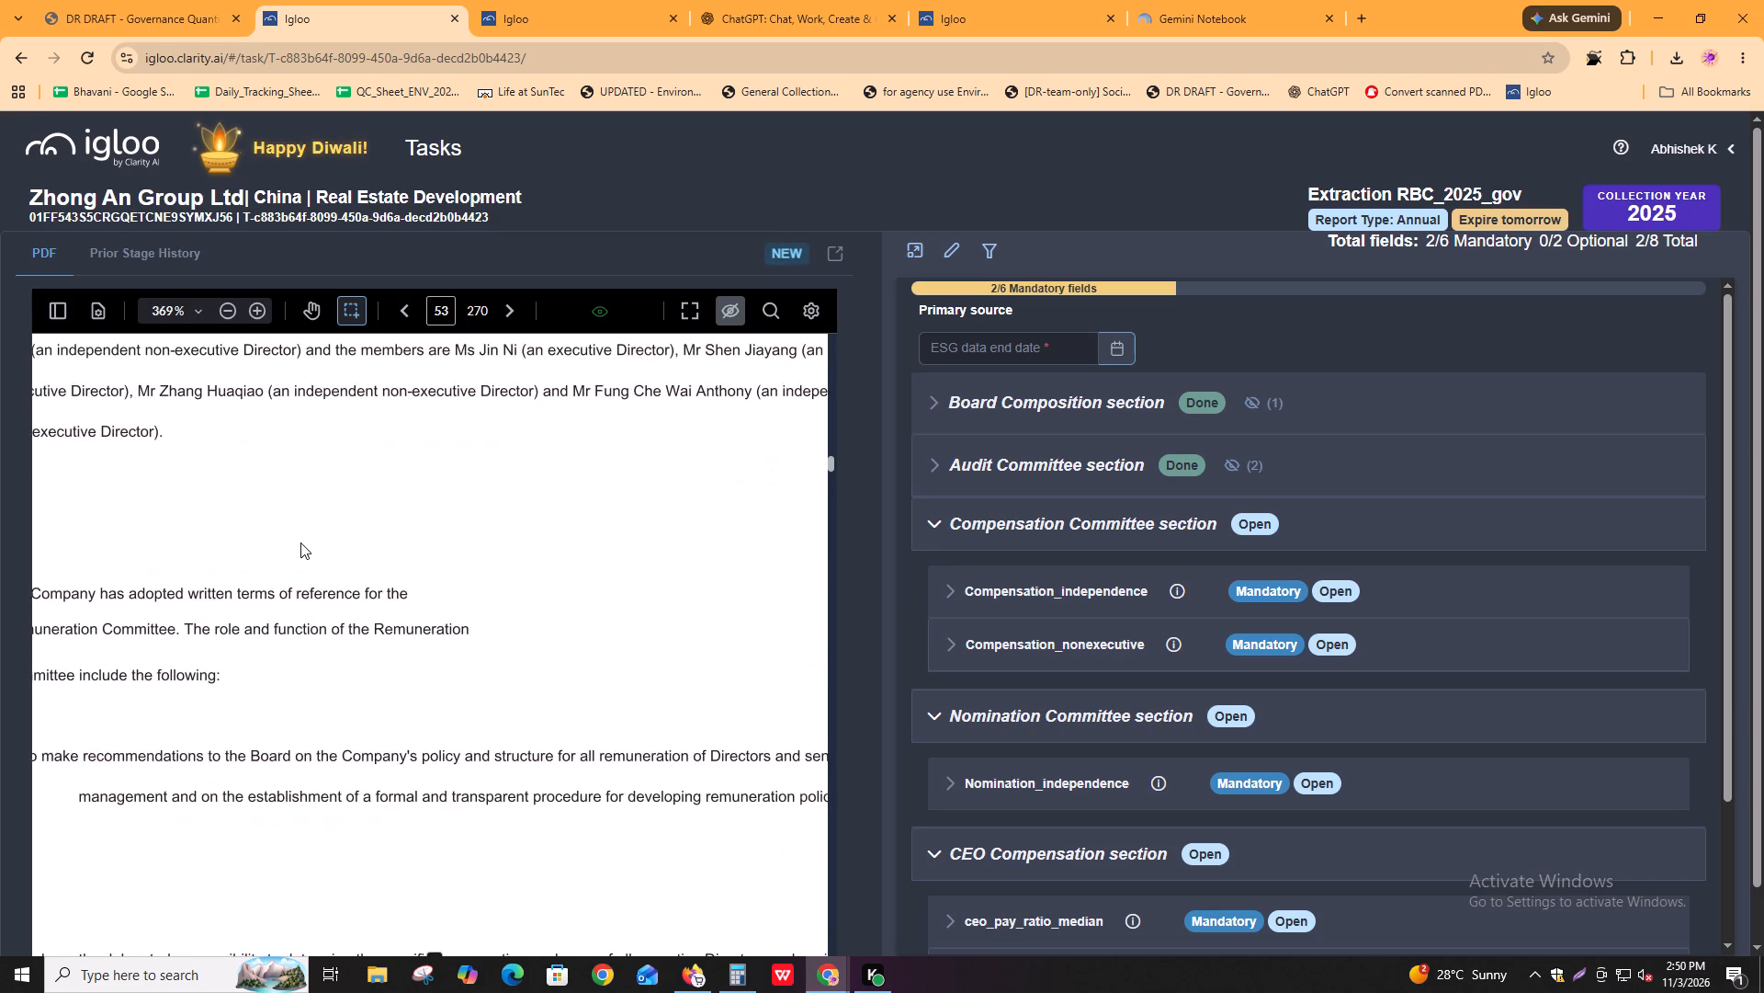
Compare the Remuneration Committee section on page 53 in Igloo's copy with the report PDF, reading each member's director type.
scroll(300, 542, "up", 2)
scroll(300, 604, "down", 1, "ctrl")
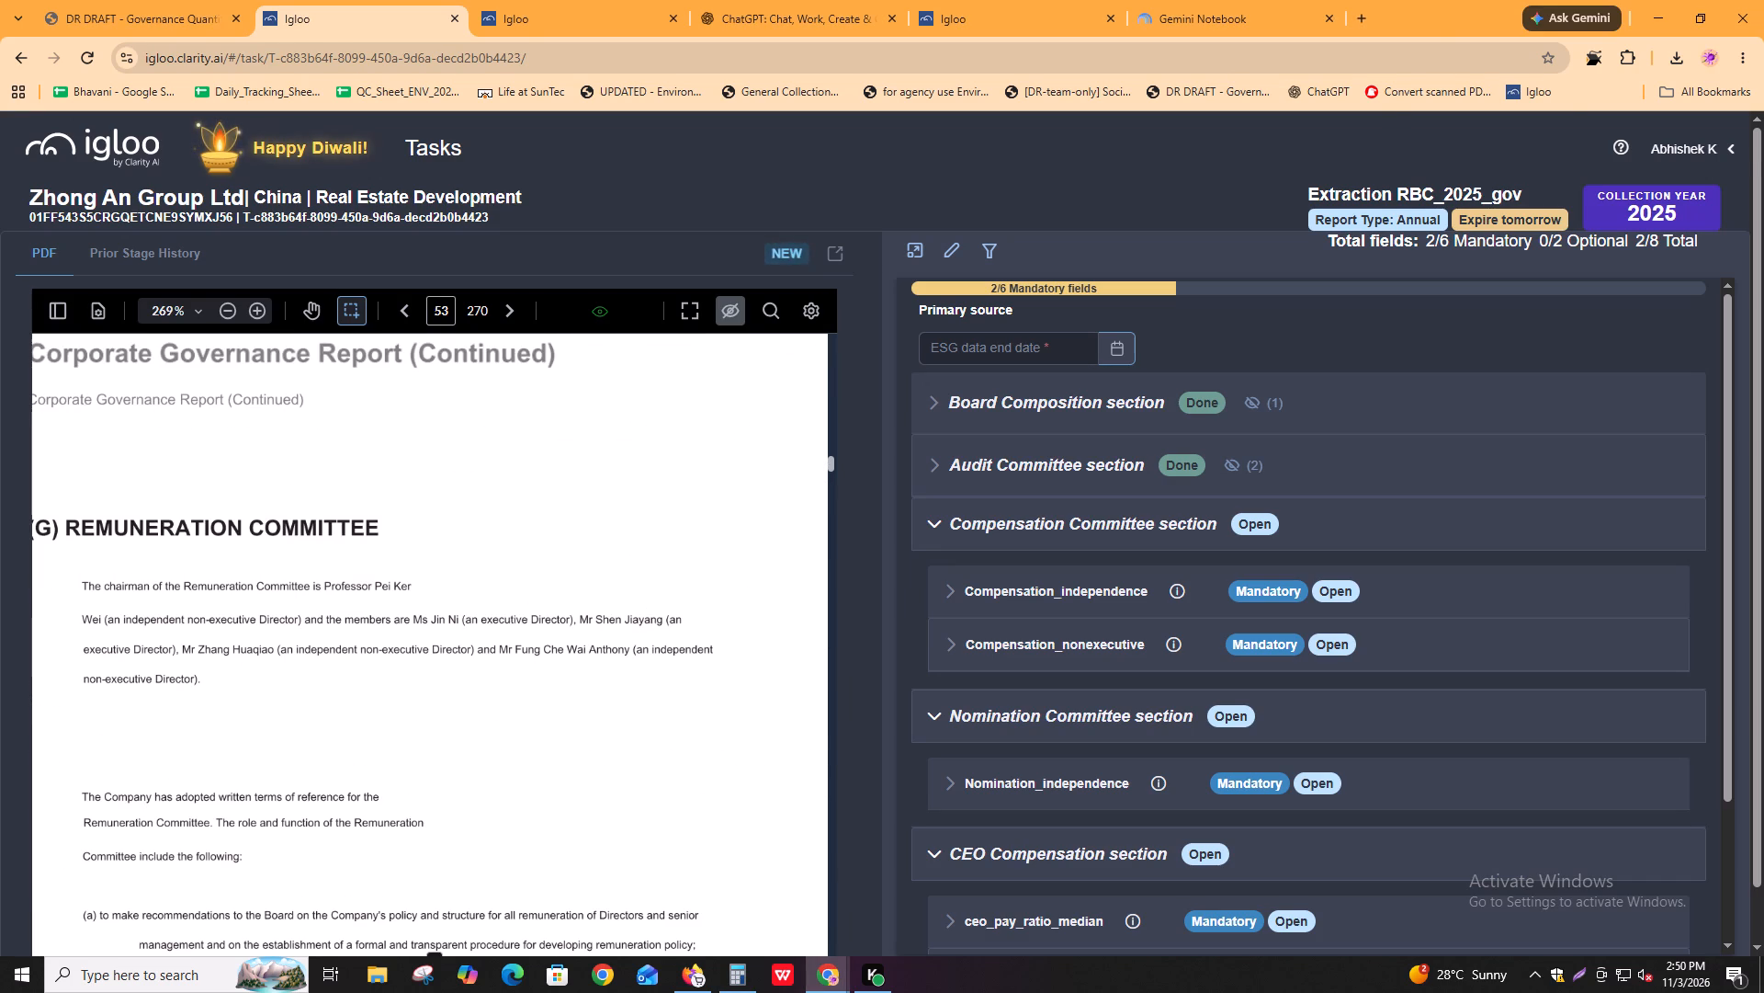
key("alt+Tab")
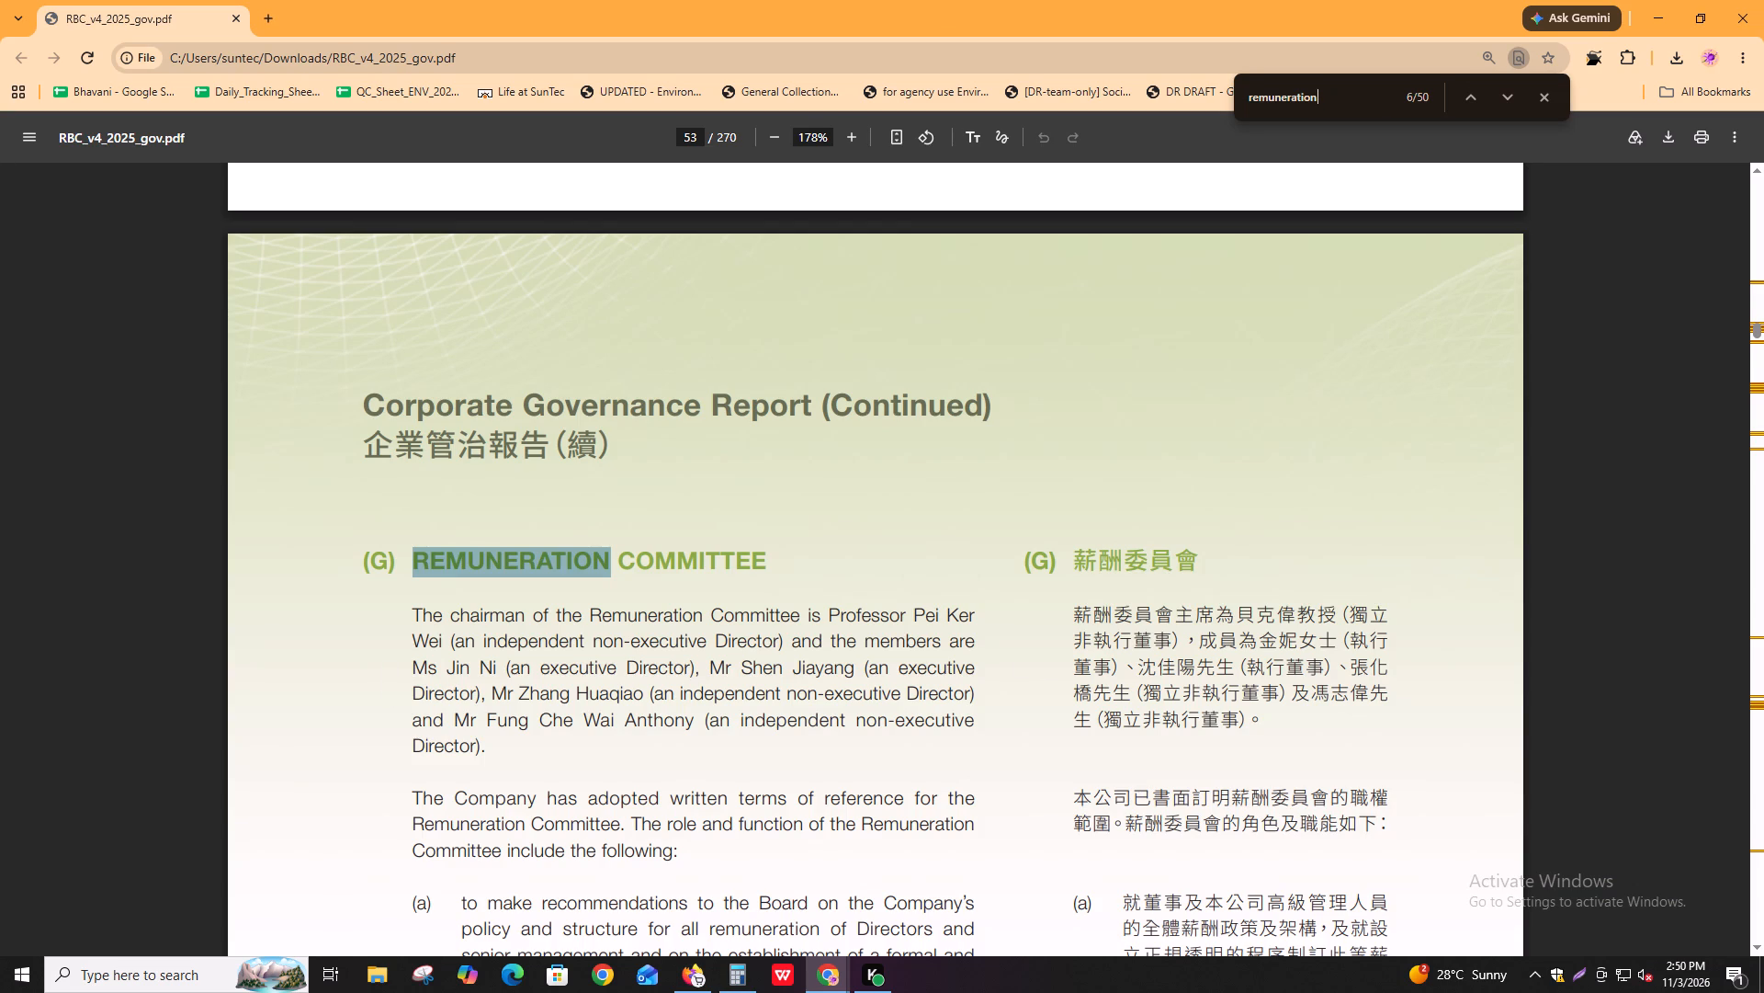
left_click_drag(406, 669, 503, 674)
left_click(503, 674)
left_click_drag(735, 664, 744, 663)
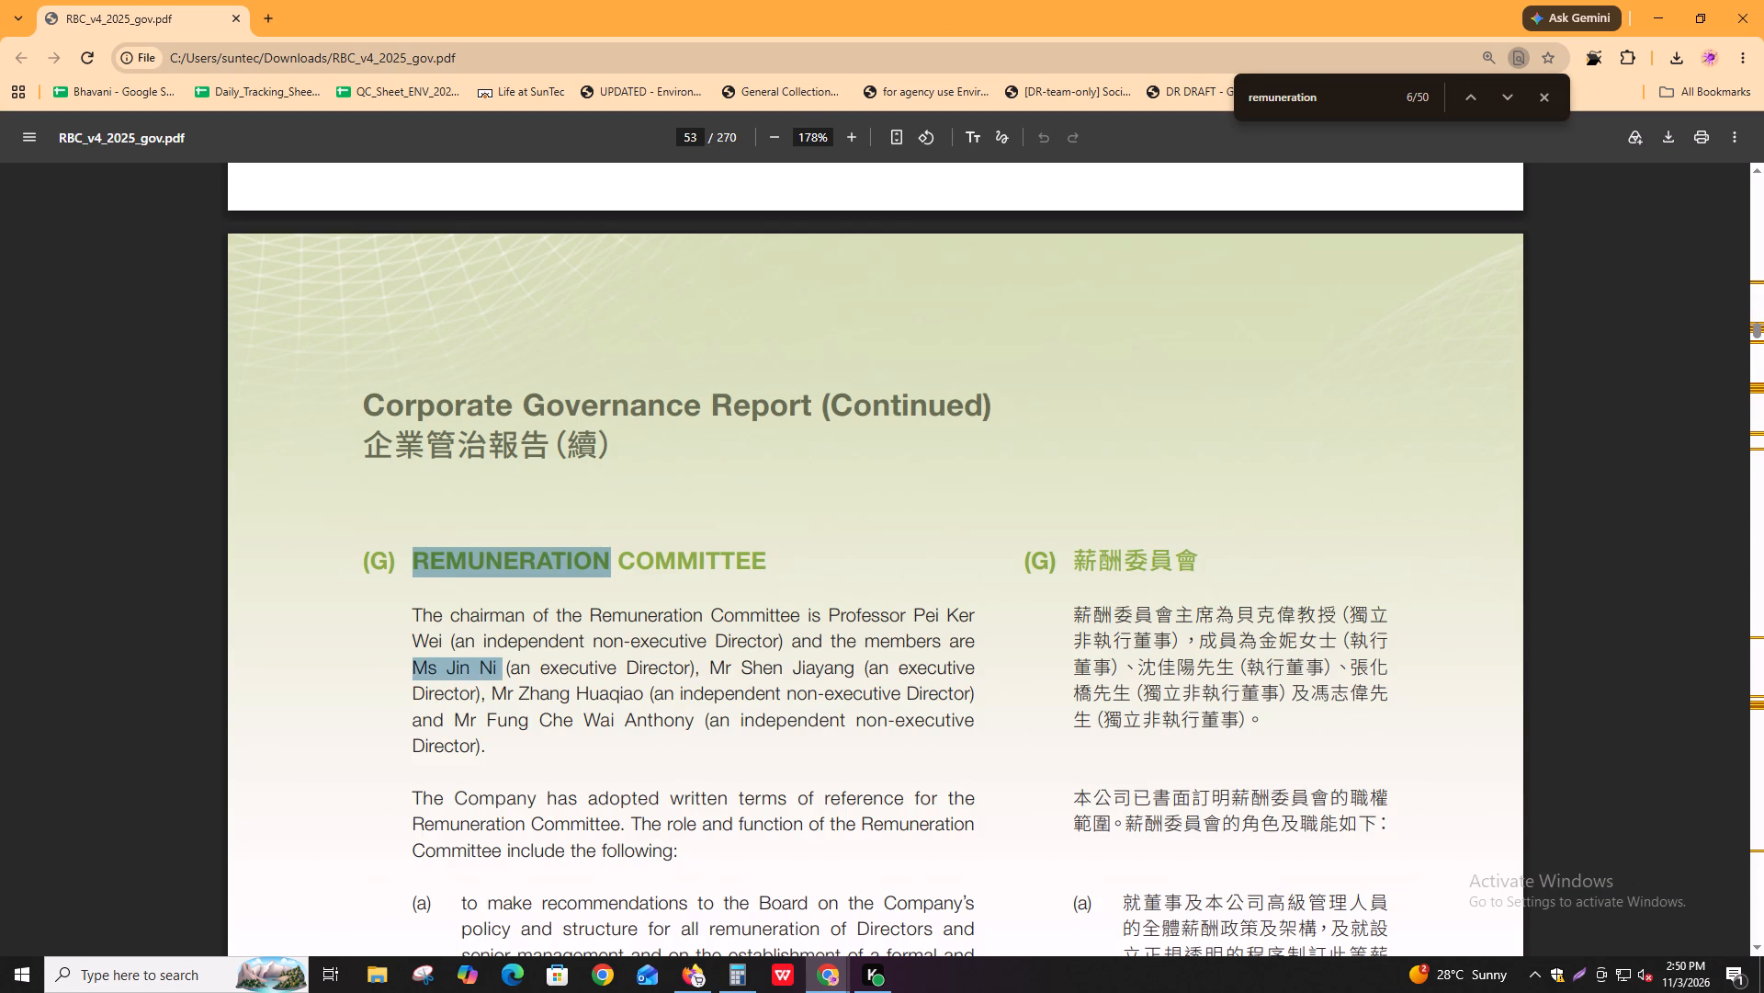
left_click_drag(744, 663, 841, 655)
left_click(841, 655)
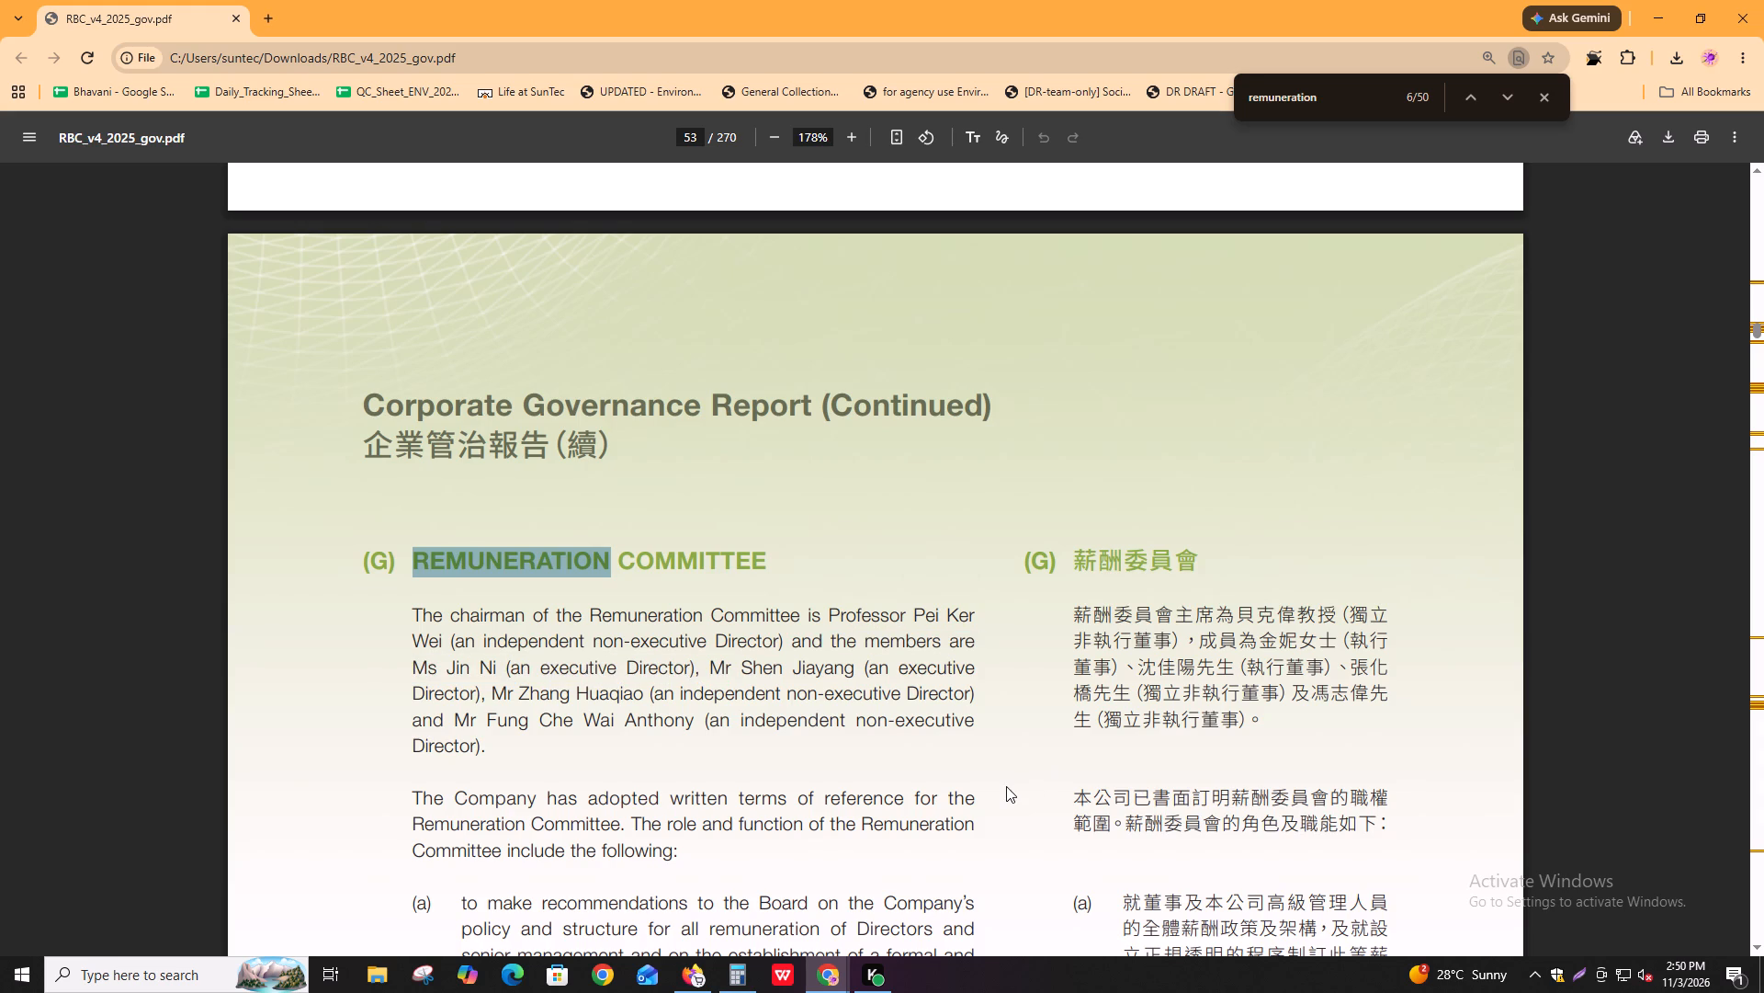
scroll(1005, 787, "down", 4)
scroll(698, 633, "up", 3)
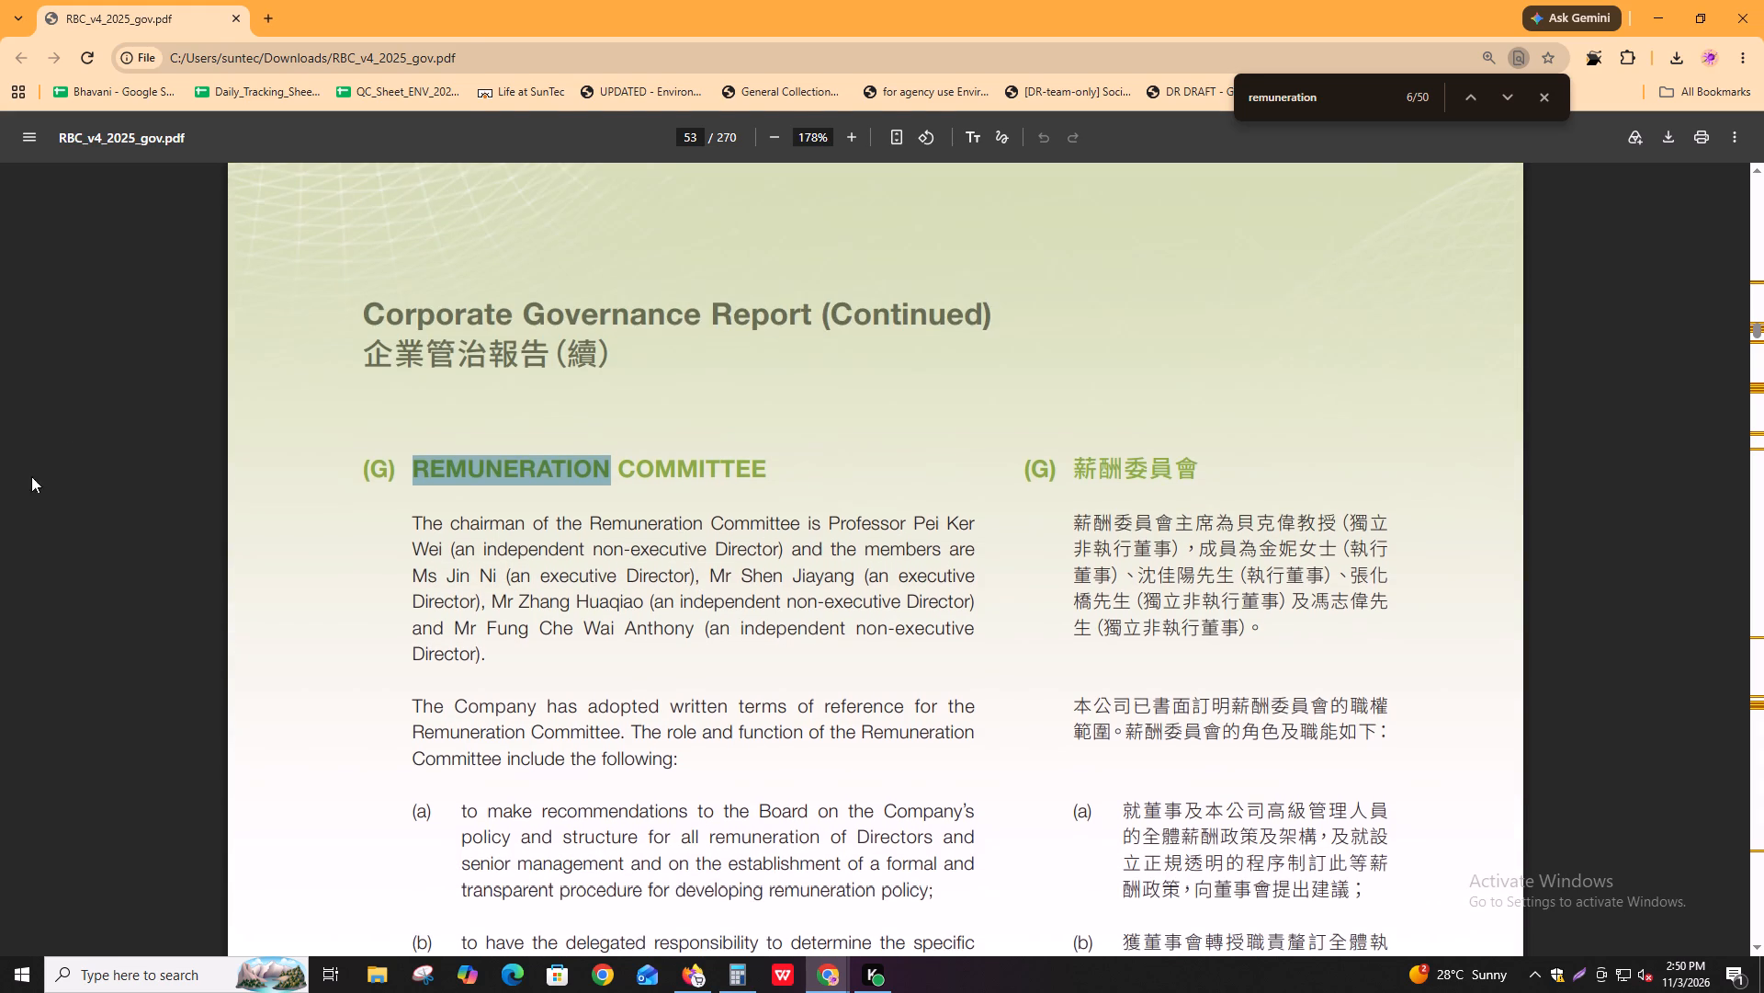
key("alt+Tab")
key("alt+Tab")
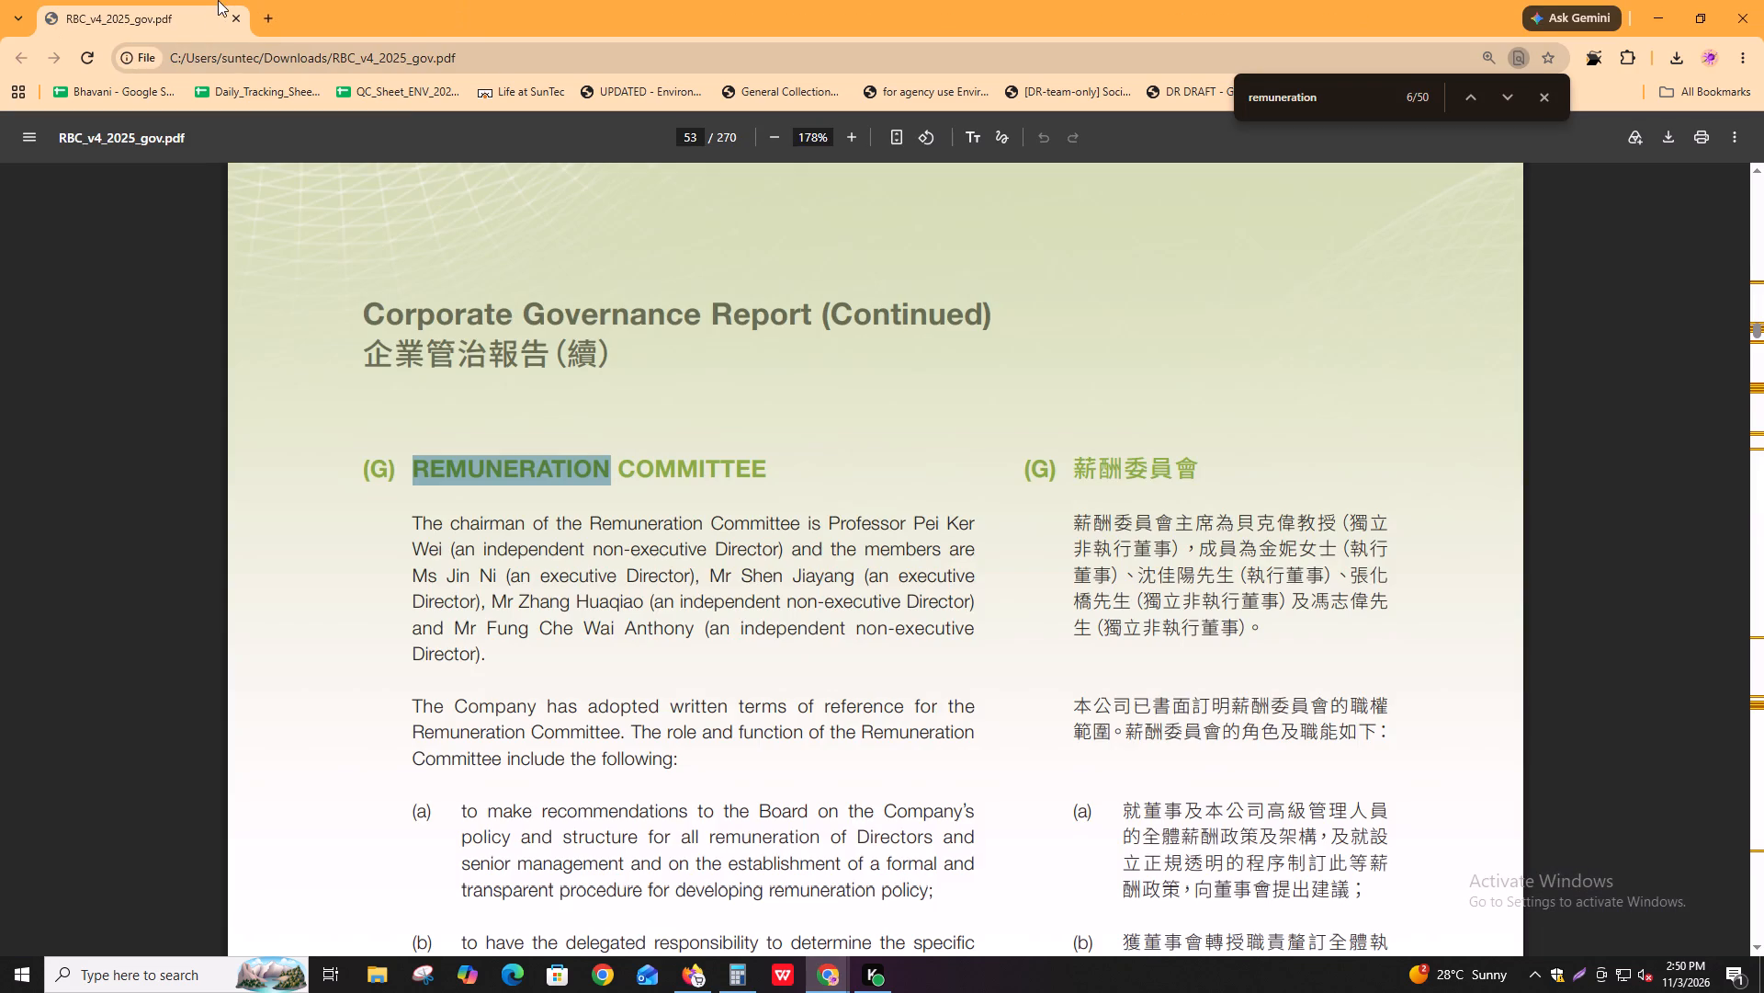
Open a duplicate of the report PDF in its own tab and find the Board of Directors list on page 5.
right_click(161, 23)
left_click(248, 183)
left_click_drag(317, 25, 83, 21)
right_click_drag(219, 21, 83, 21)
left_click(250, 338)
scroll(673, 582, "down", 6)
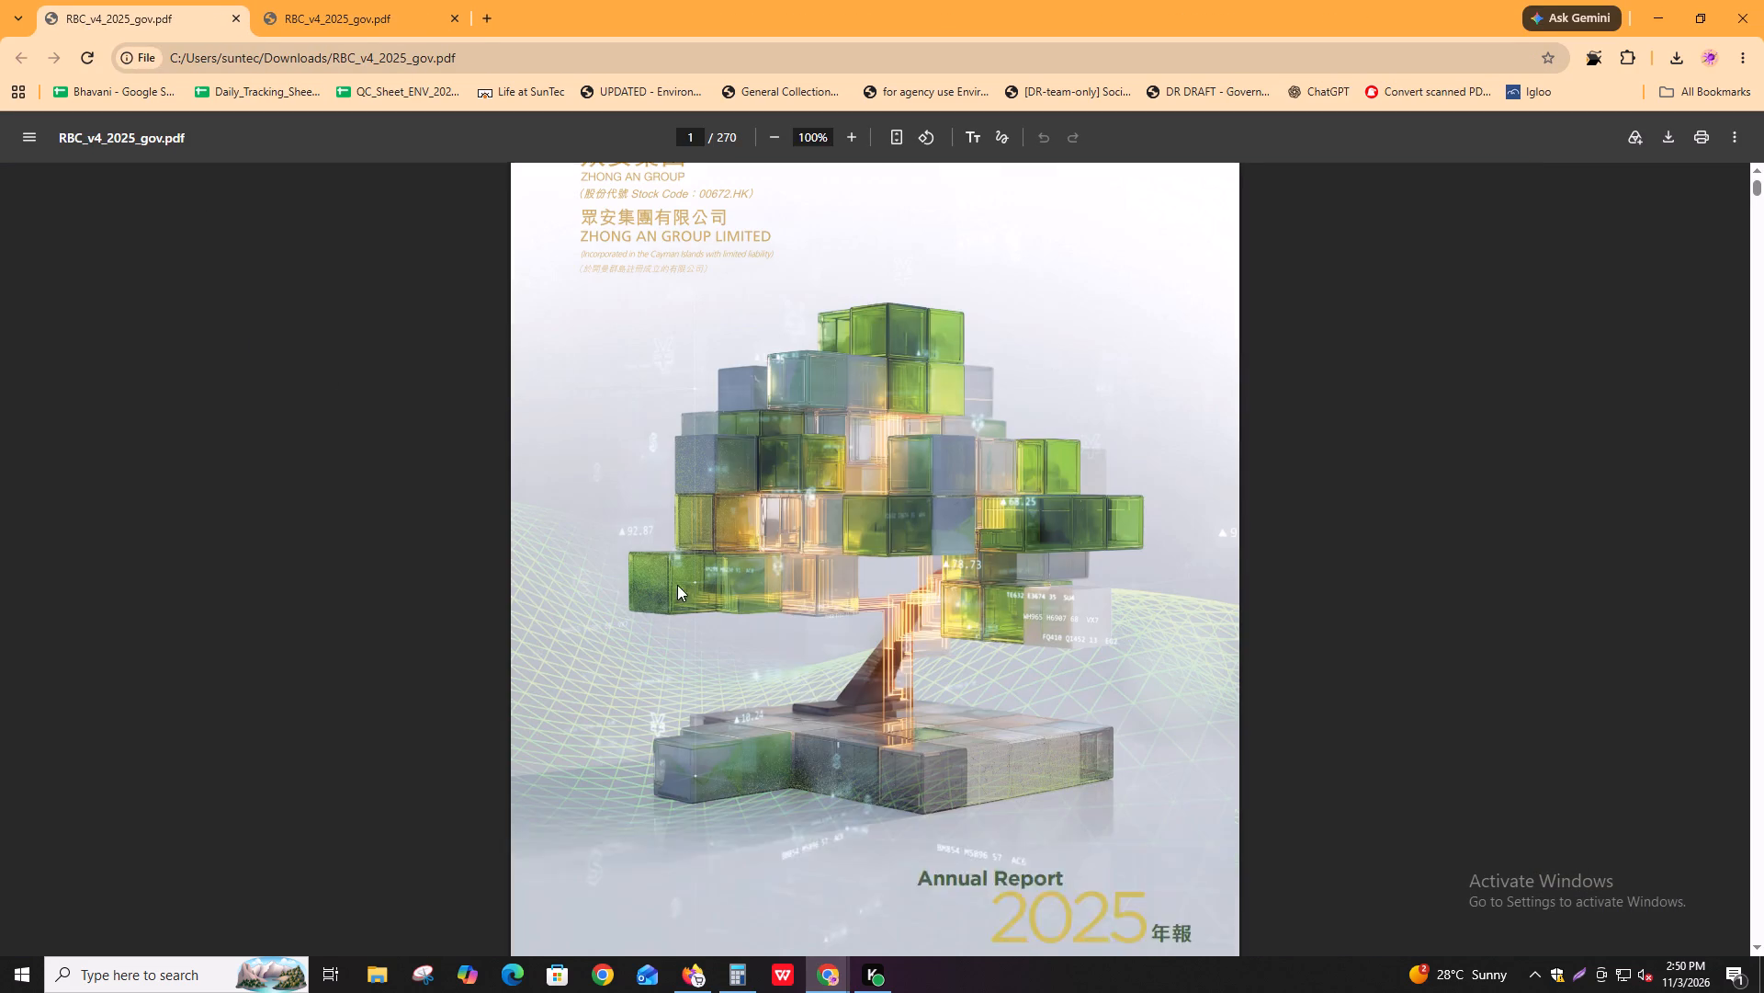
scroll(677, 585, "down", 9)
scroll(698, 602, "down", 20)
scroll(698, 602, "down", 2)
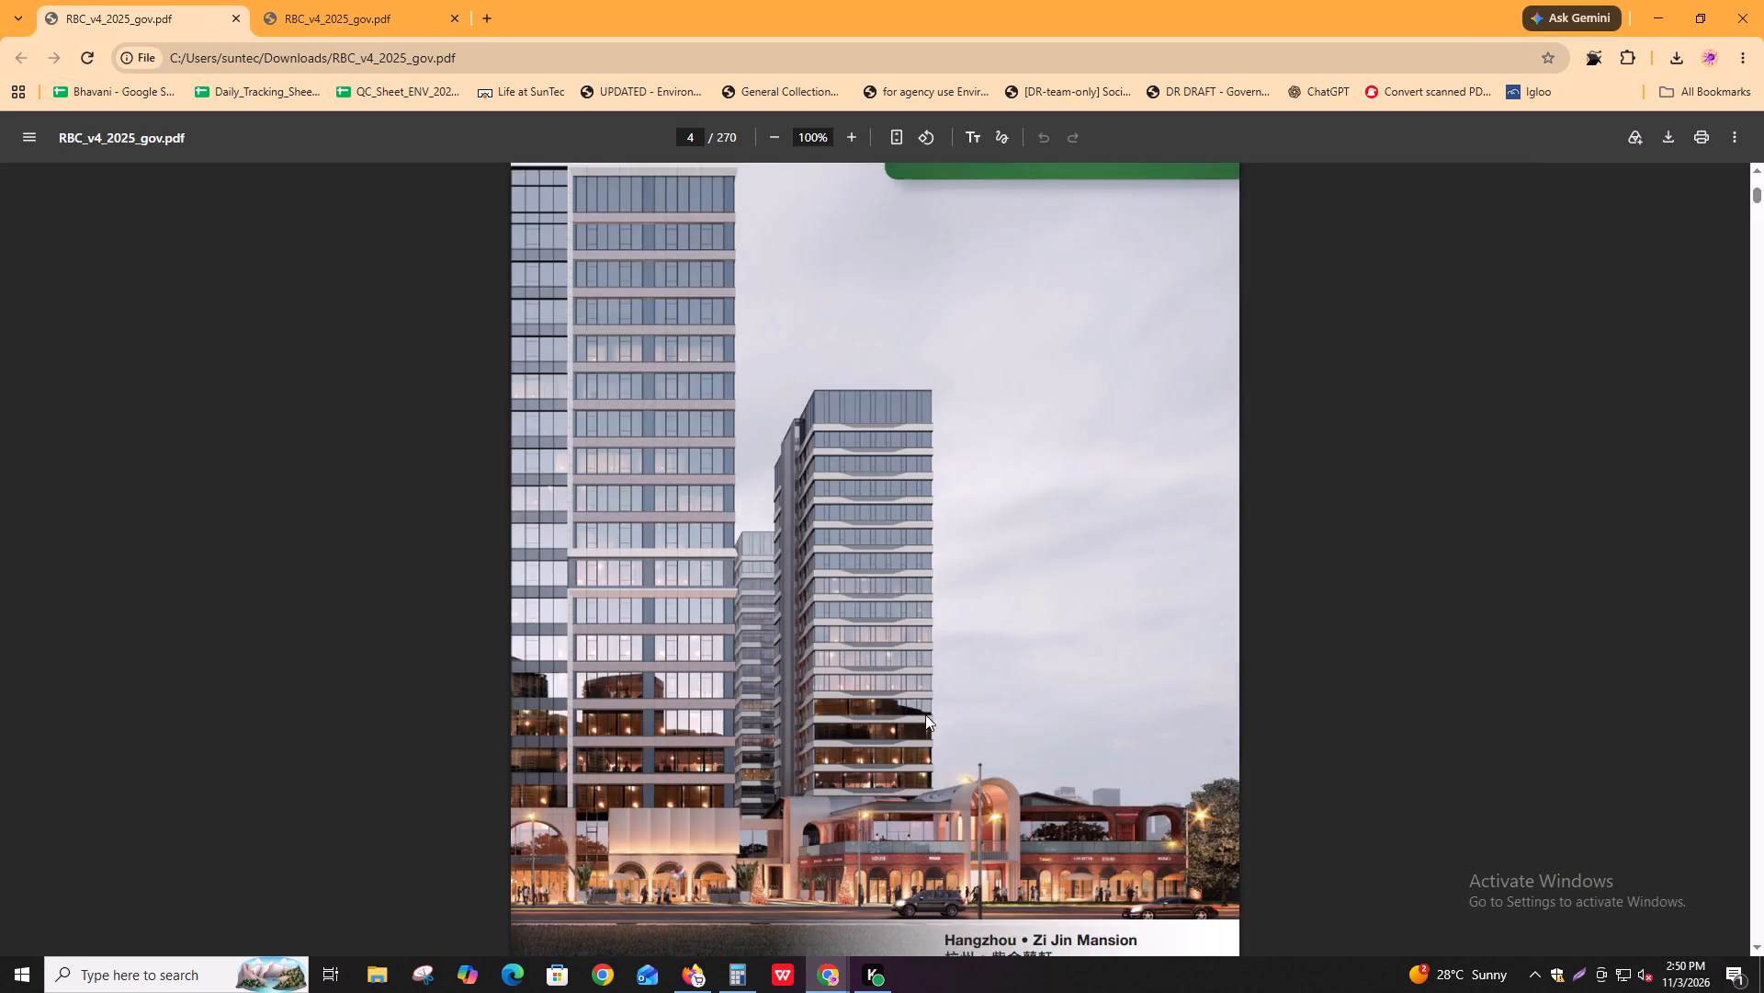
scroll(925, 714, "down", 12)
scroll(933, 725, "up", 6)
scroll(820, 667, "up", 4, "ctrl")
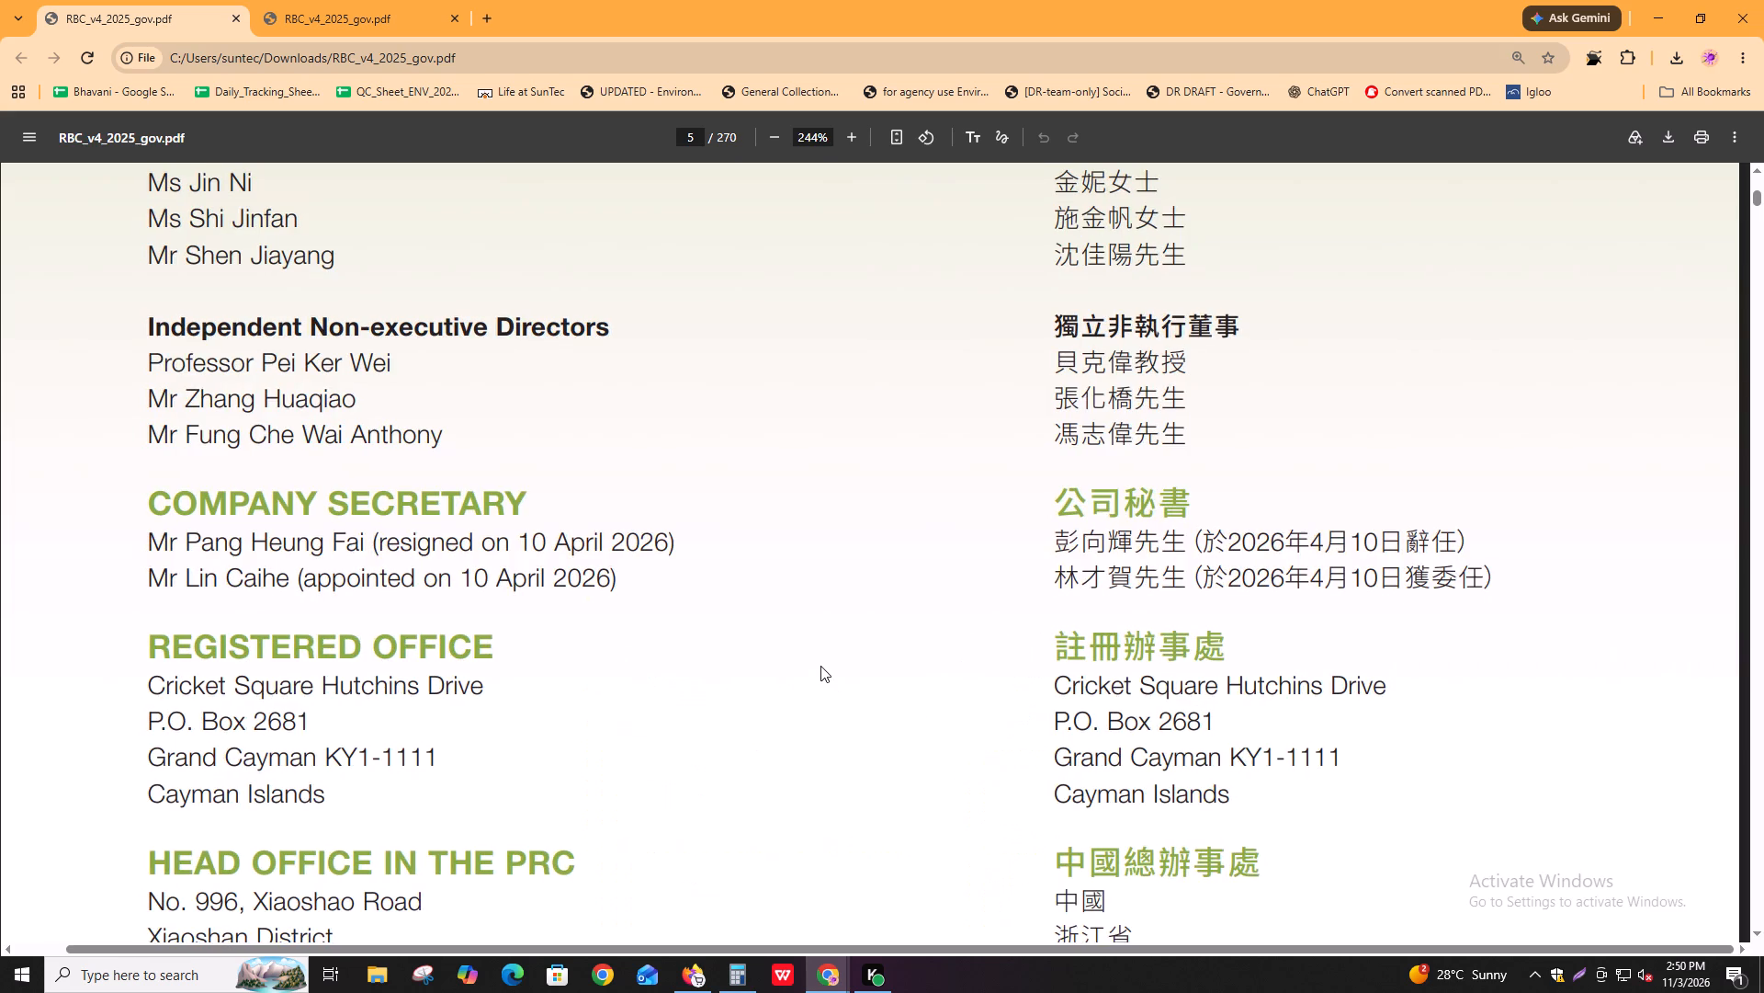
scroll(784, 666, "down", 1, "ctrl")
Cross-check the Remuneration Committee members on page 53 against the executive and independent non-executive directors listed on page 5.
left_click(334, 0)
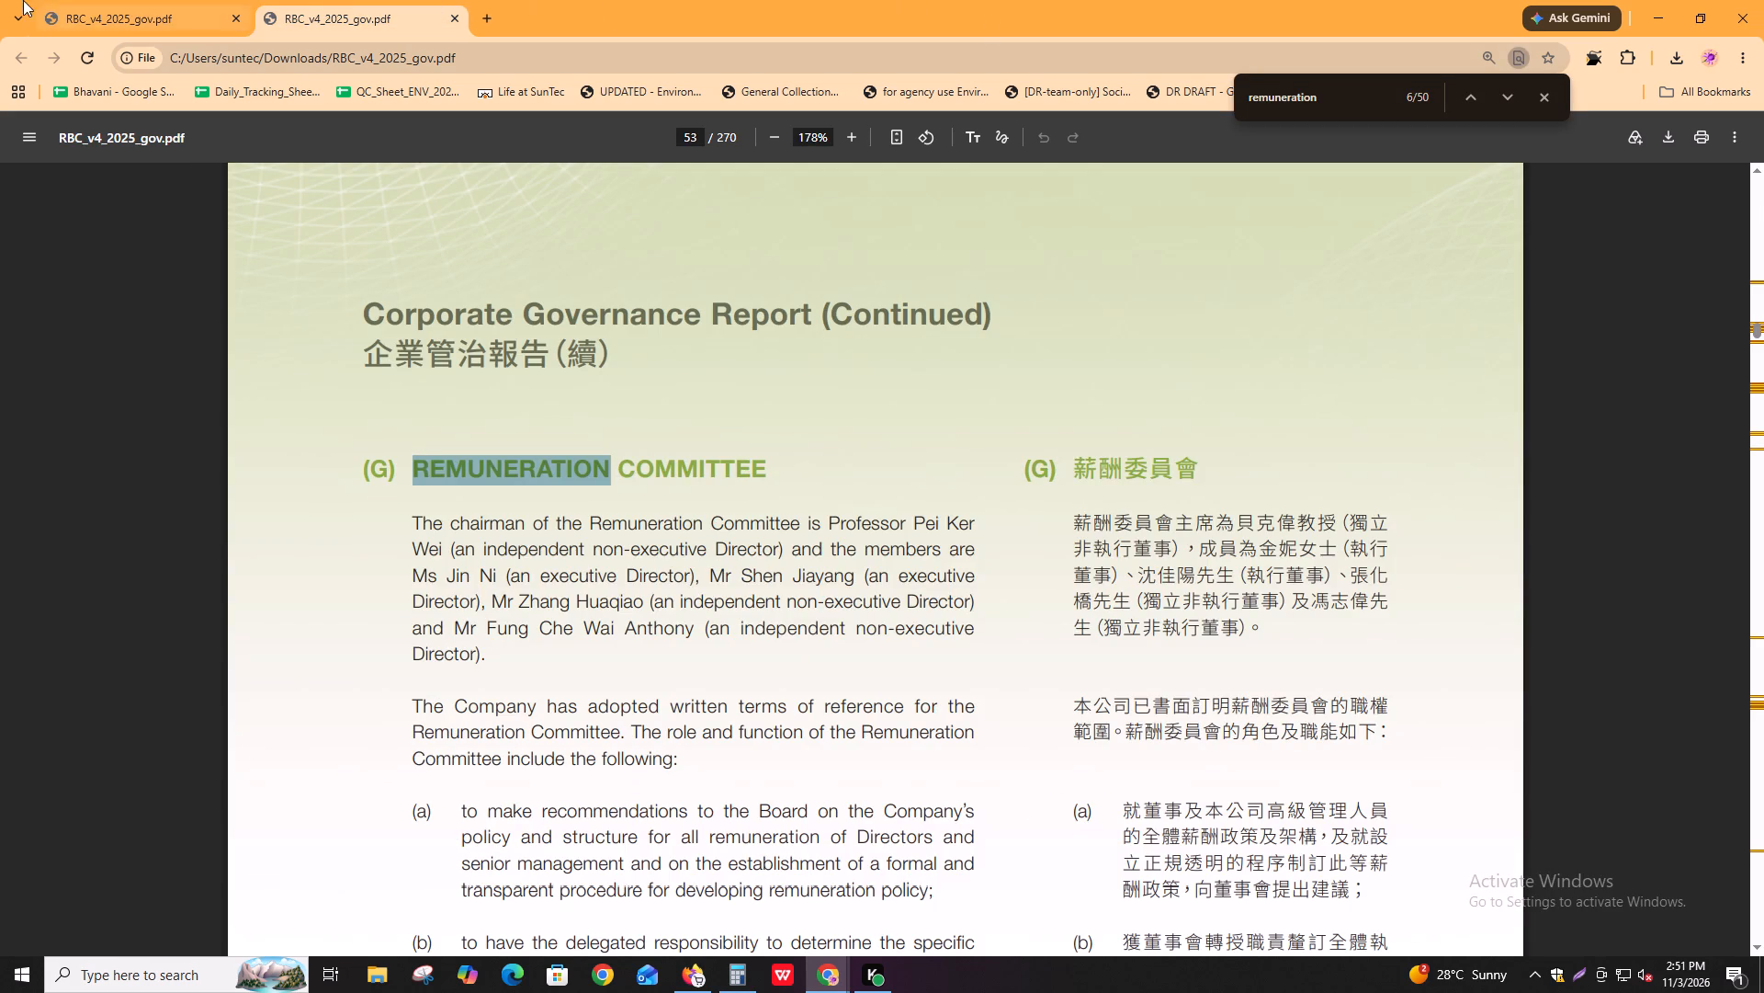
left_click(118, 0)
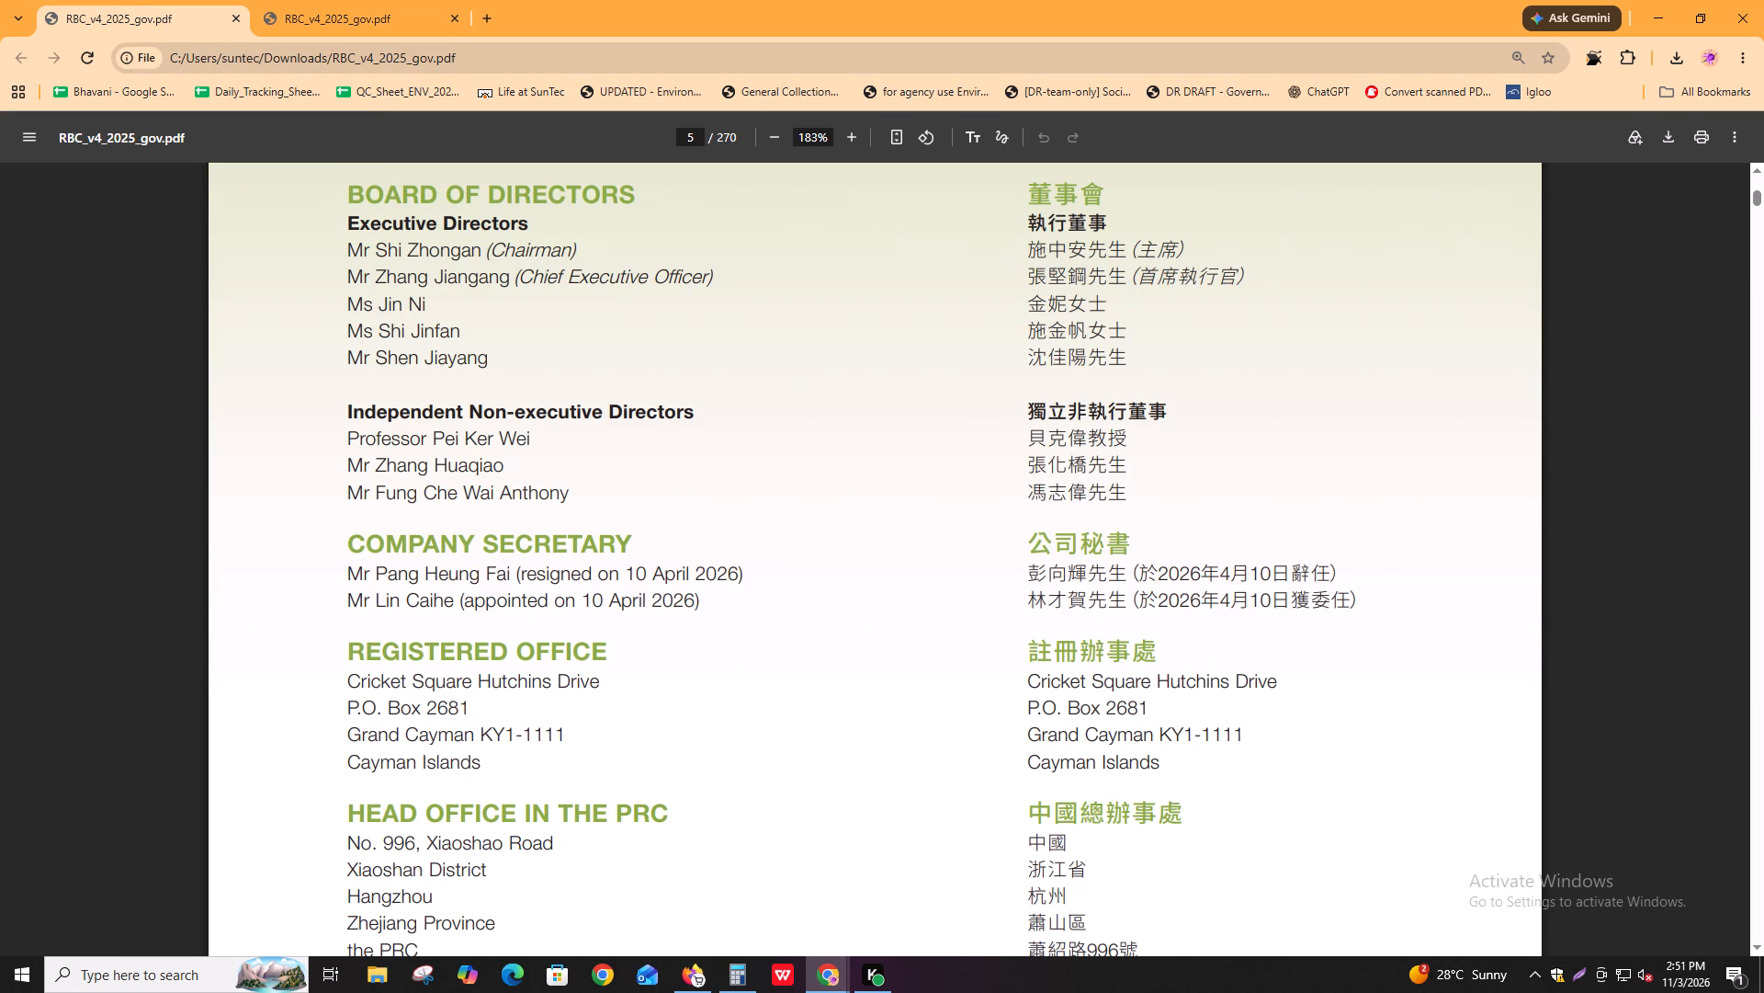
left_click(369, 0)
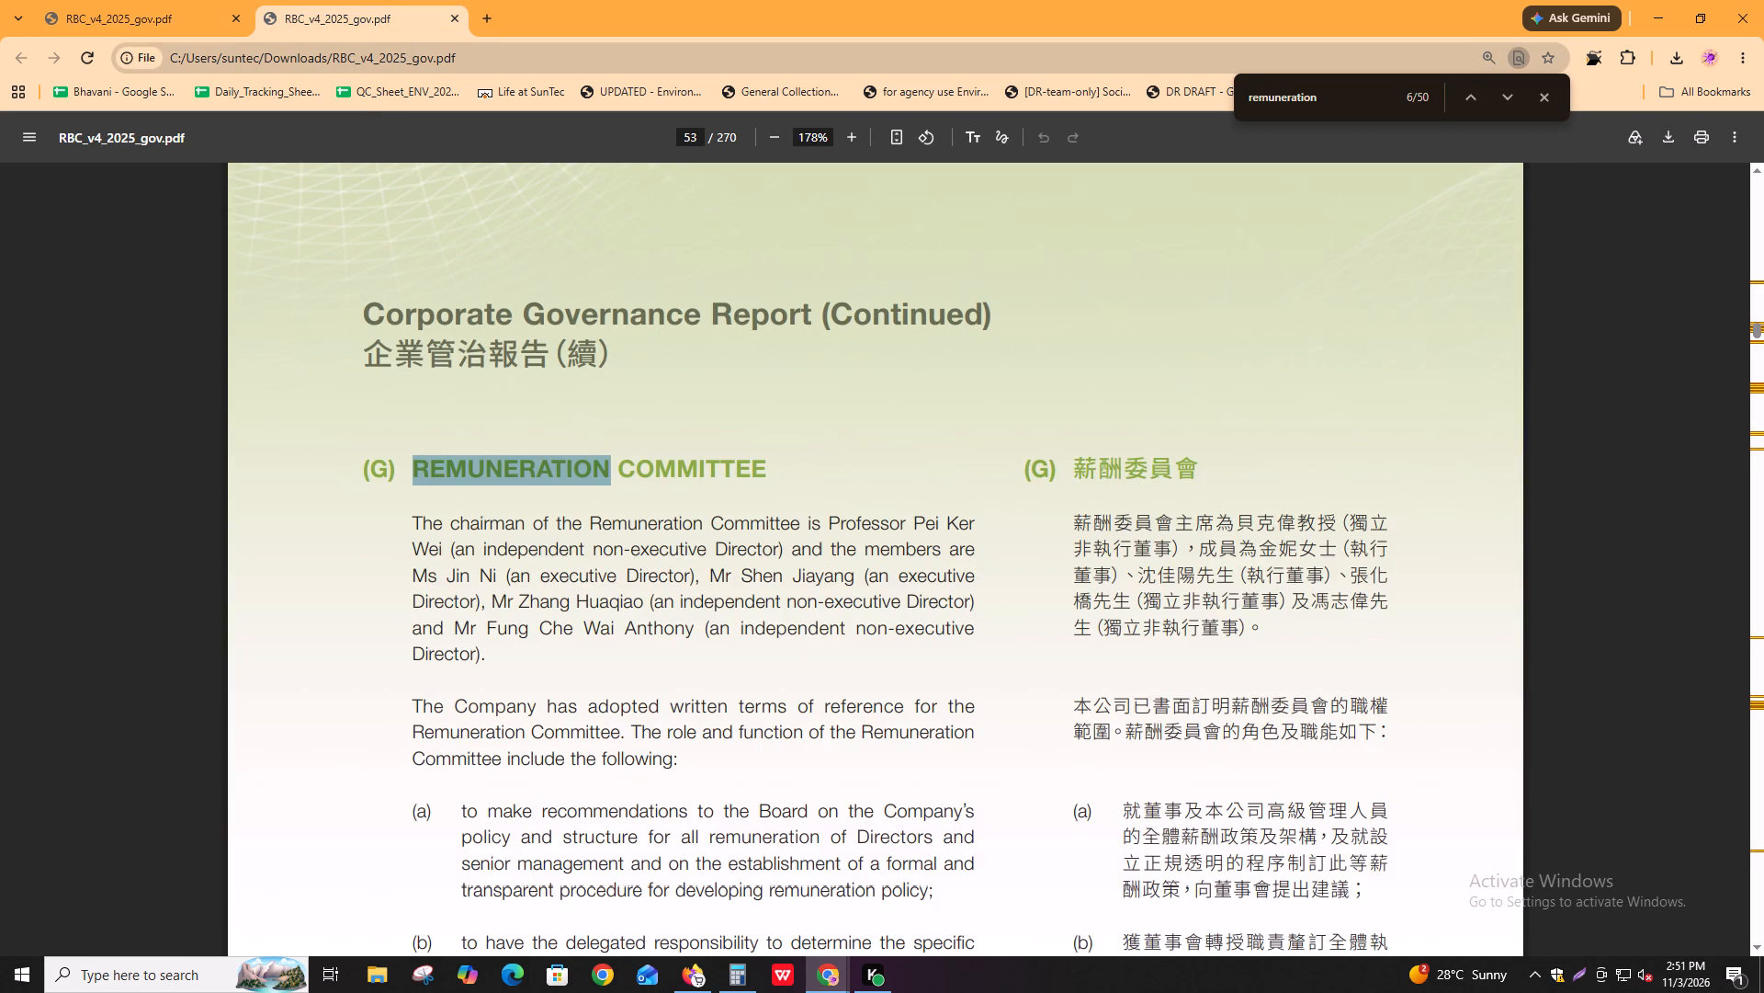
left_click(147, 0)
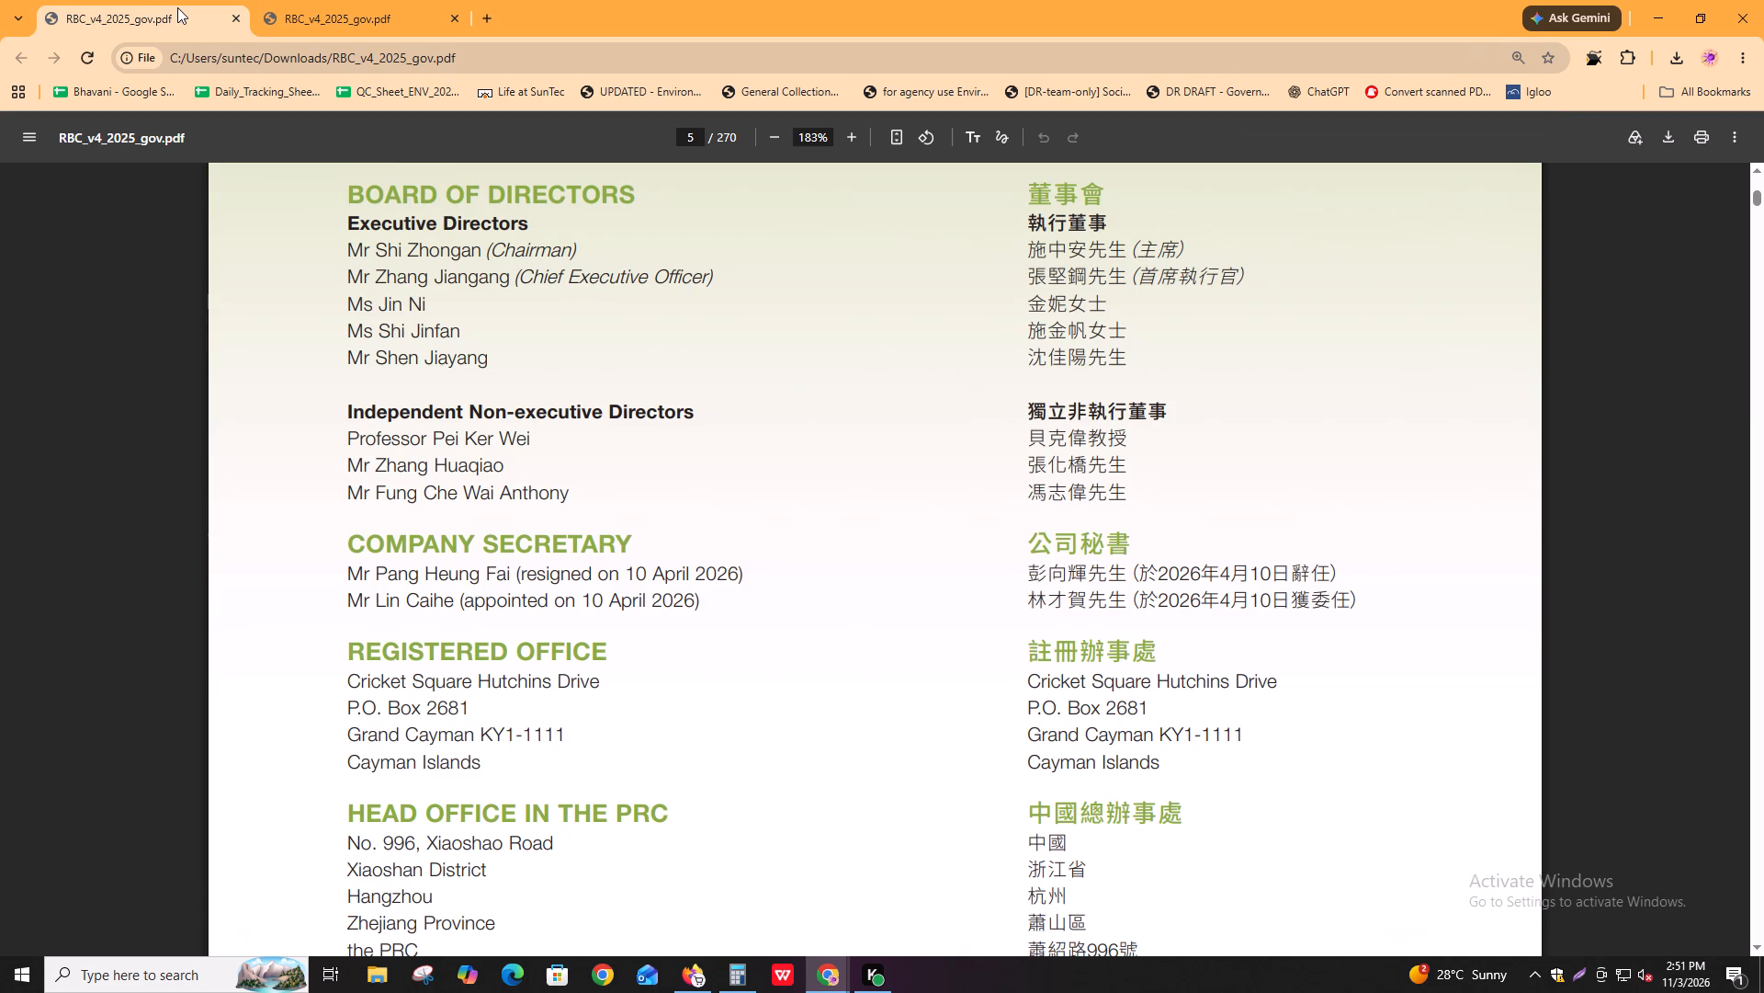
left_click(311, 6)
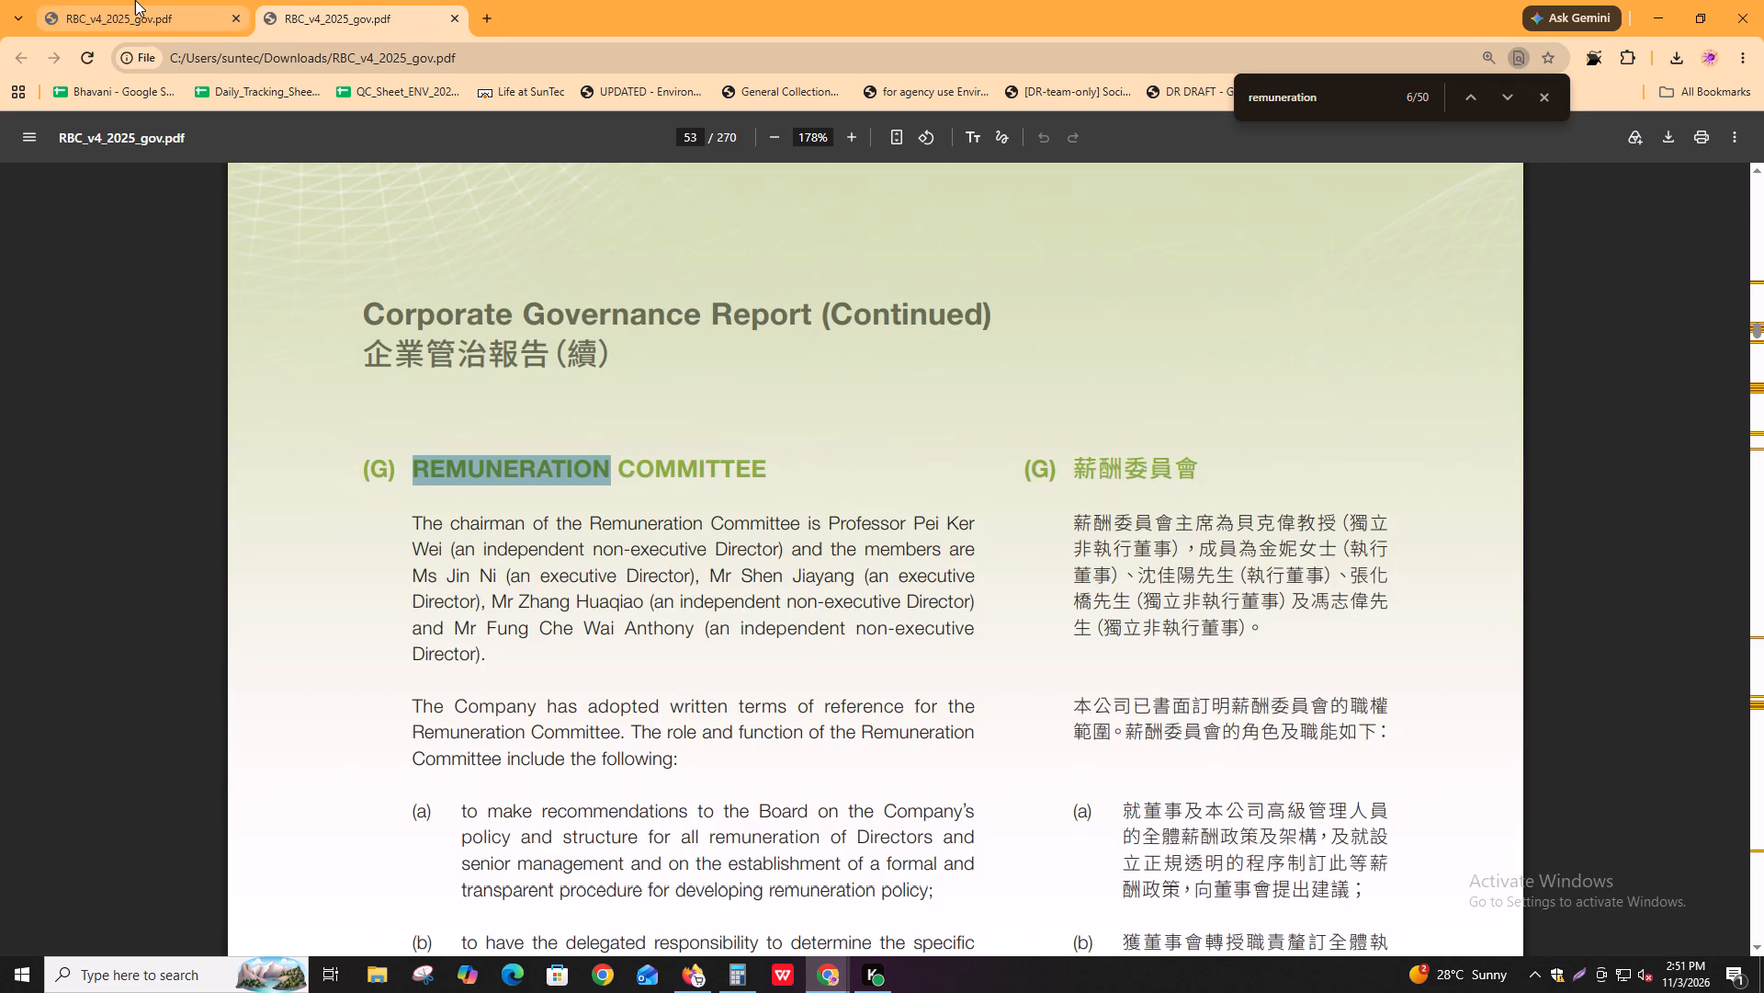
left_click(135, 0)
left_click_drag(135, 0, 147, 0)
left_click(291, 0)
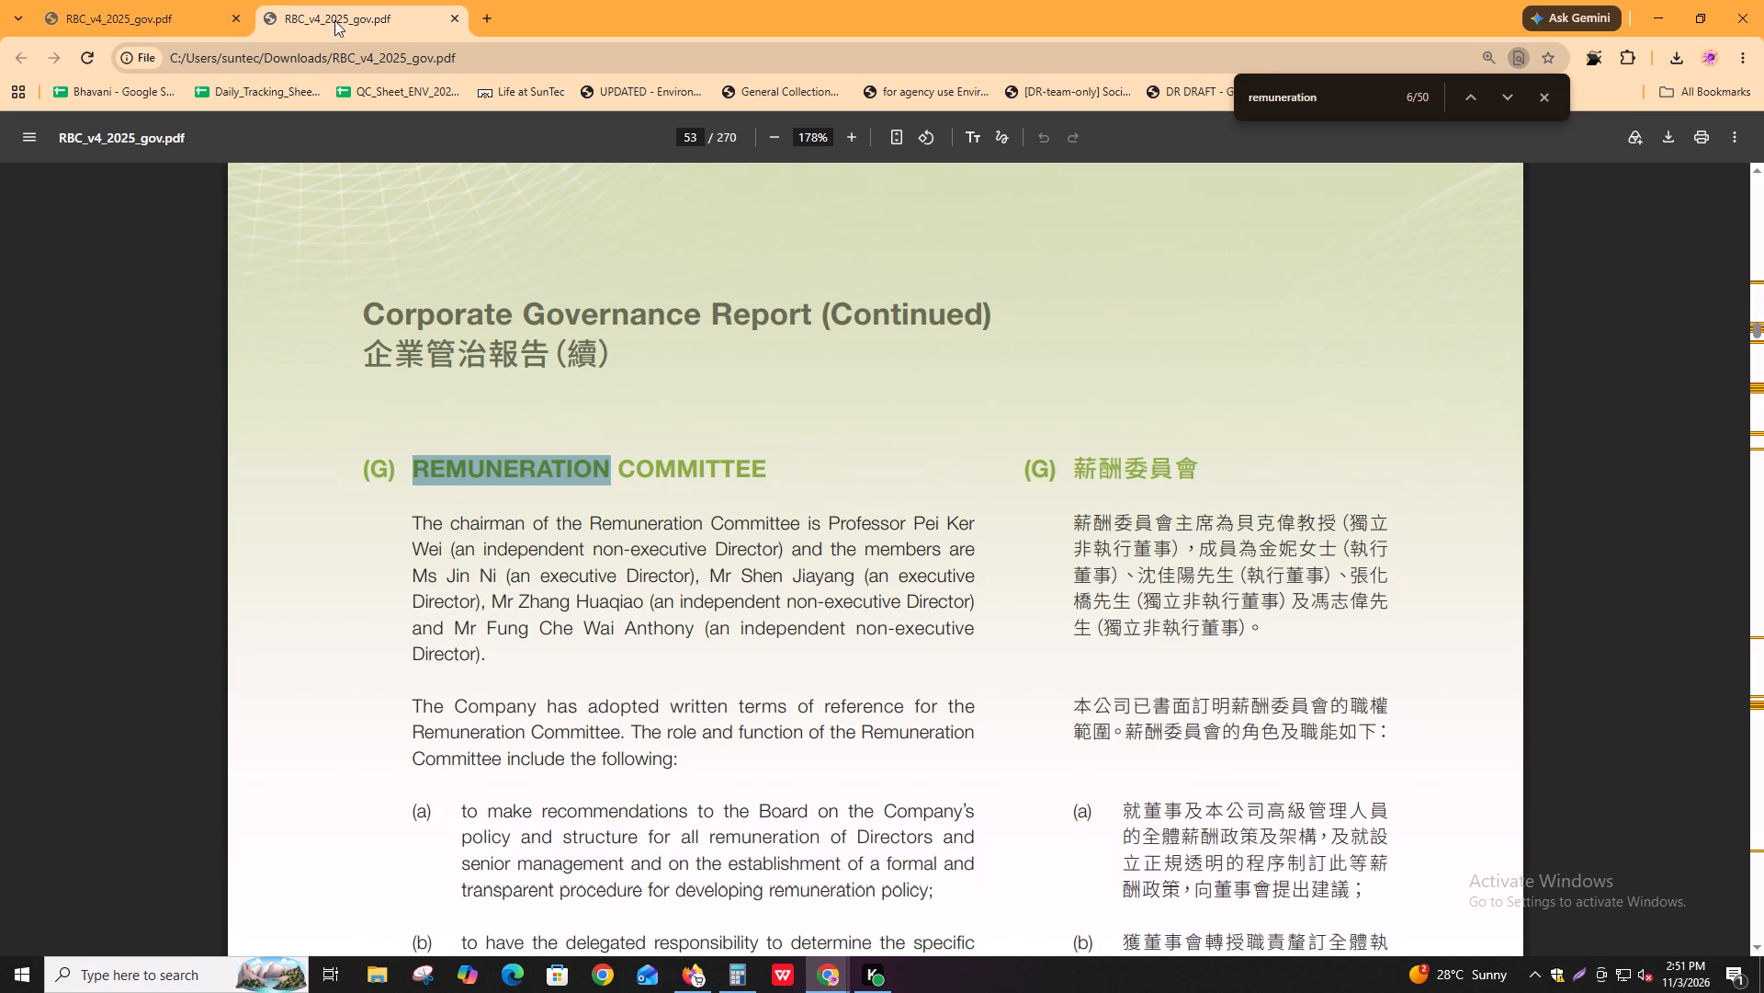
left_click(167, 21)
left_click(446, 0)
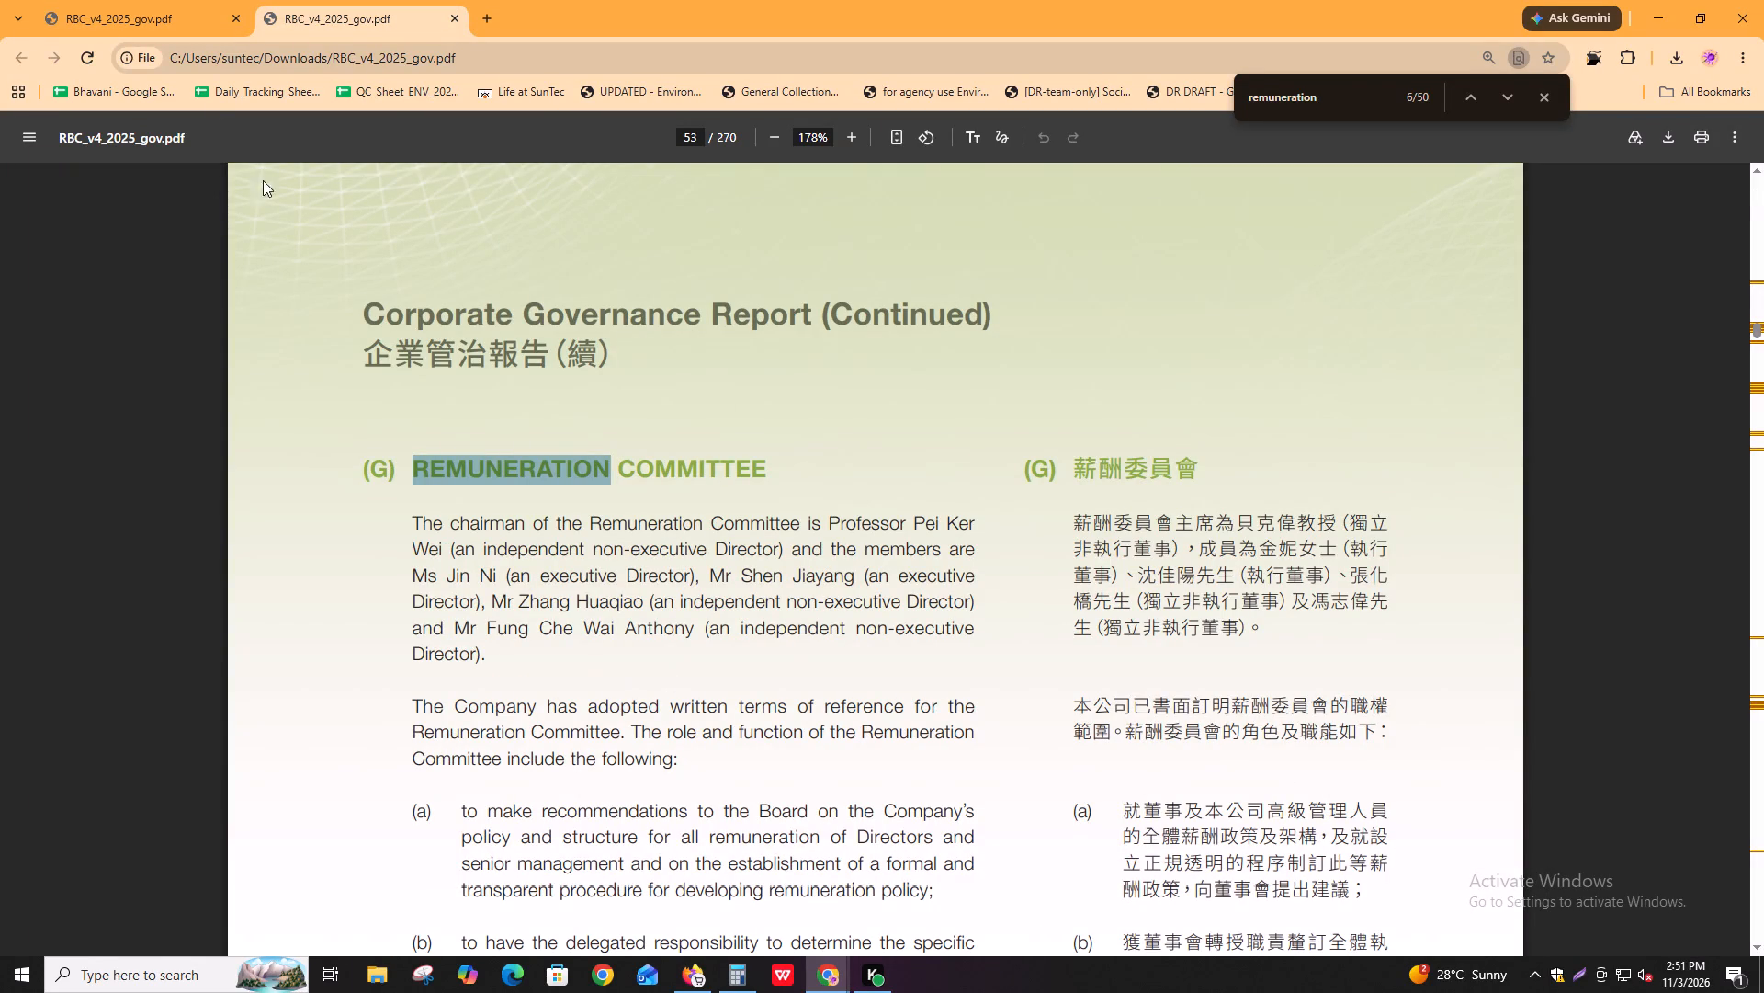
left_click(131, 0)
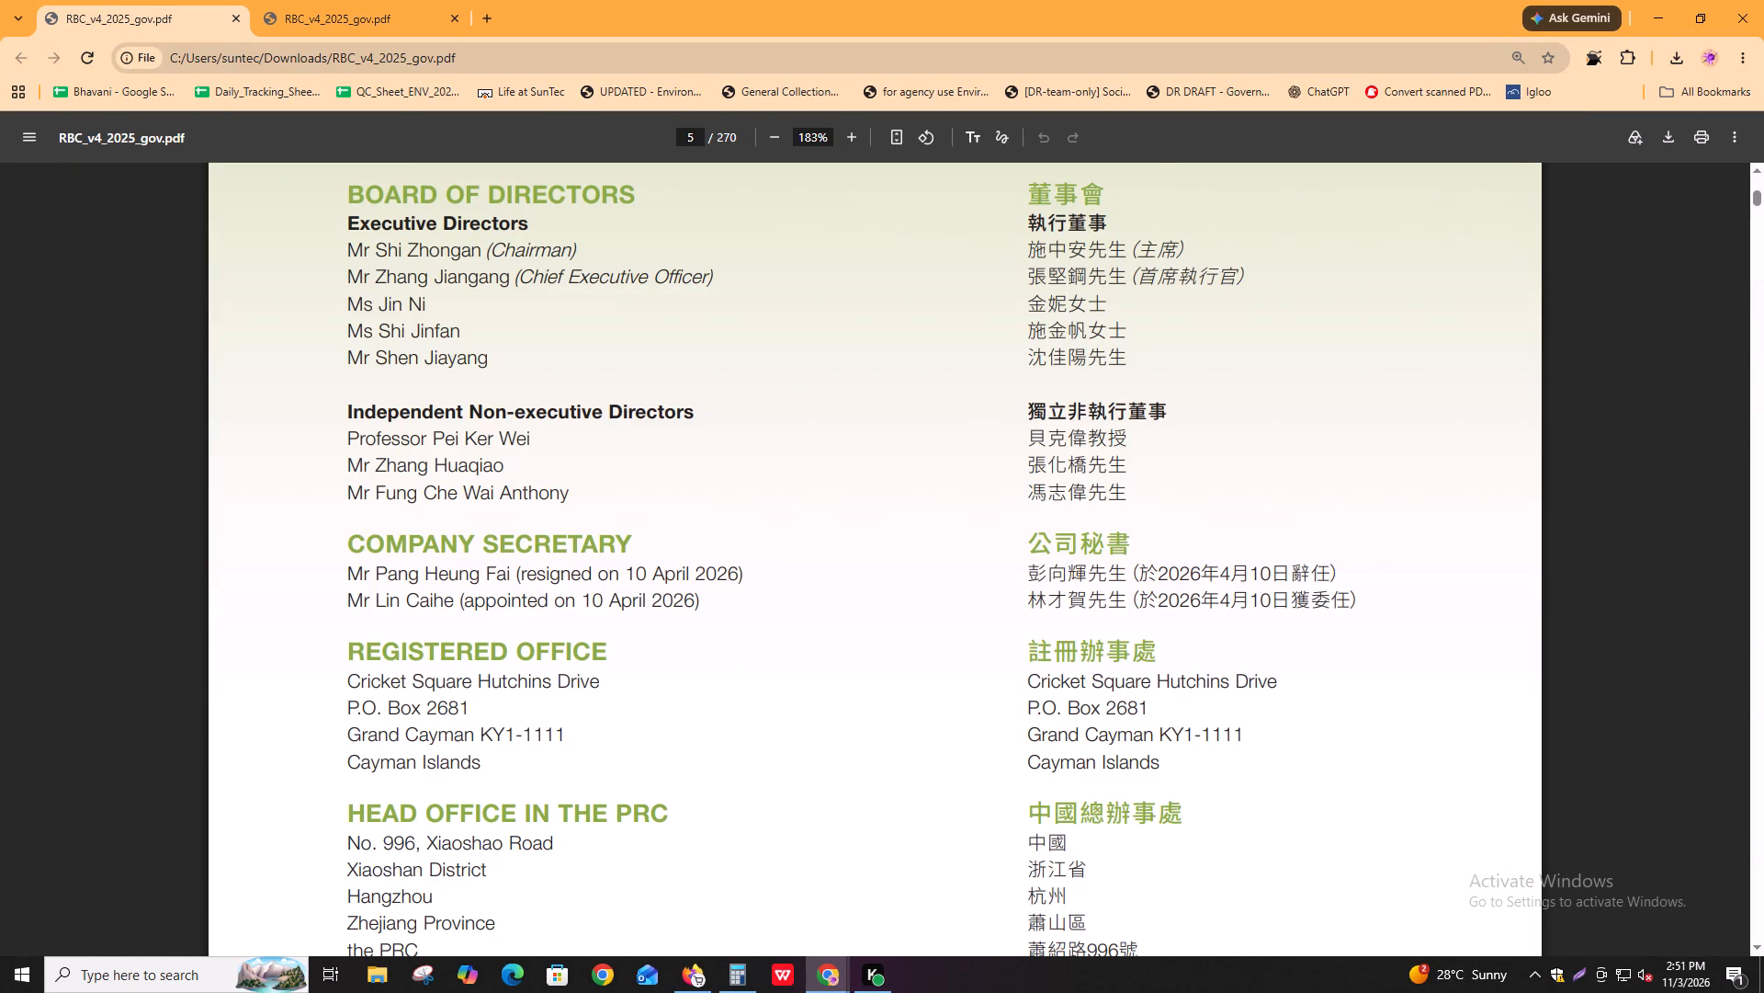
left_click_drag(430, 503, 499, 496)
left_click(499, 496)
left_click(288, 26)
In Igloo, open Compensation_independence, recheck the independent committee members in the report PDF, and begin the comment with "(3/".
key("alt+Tab")
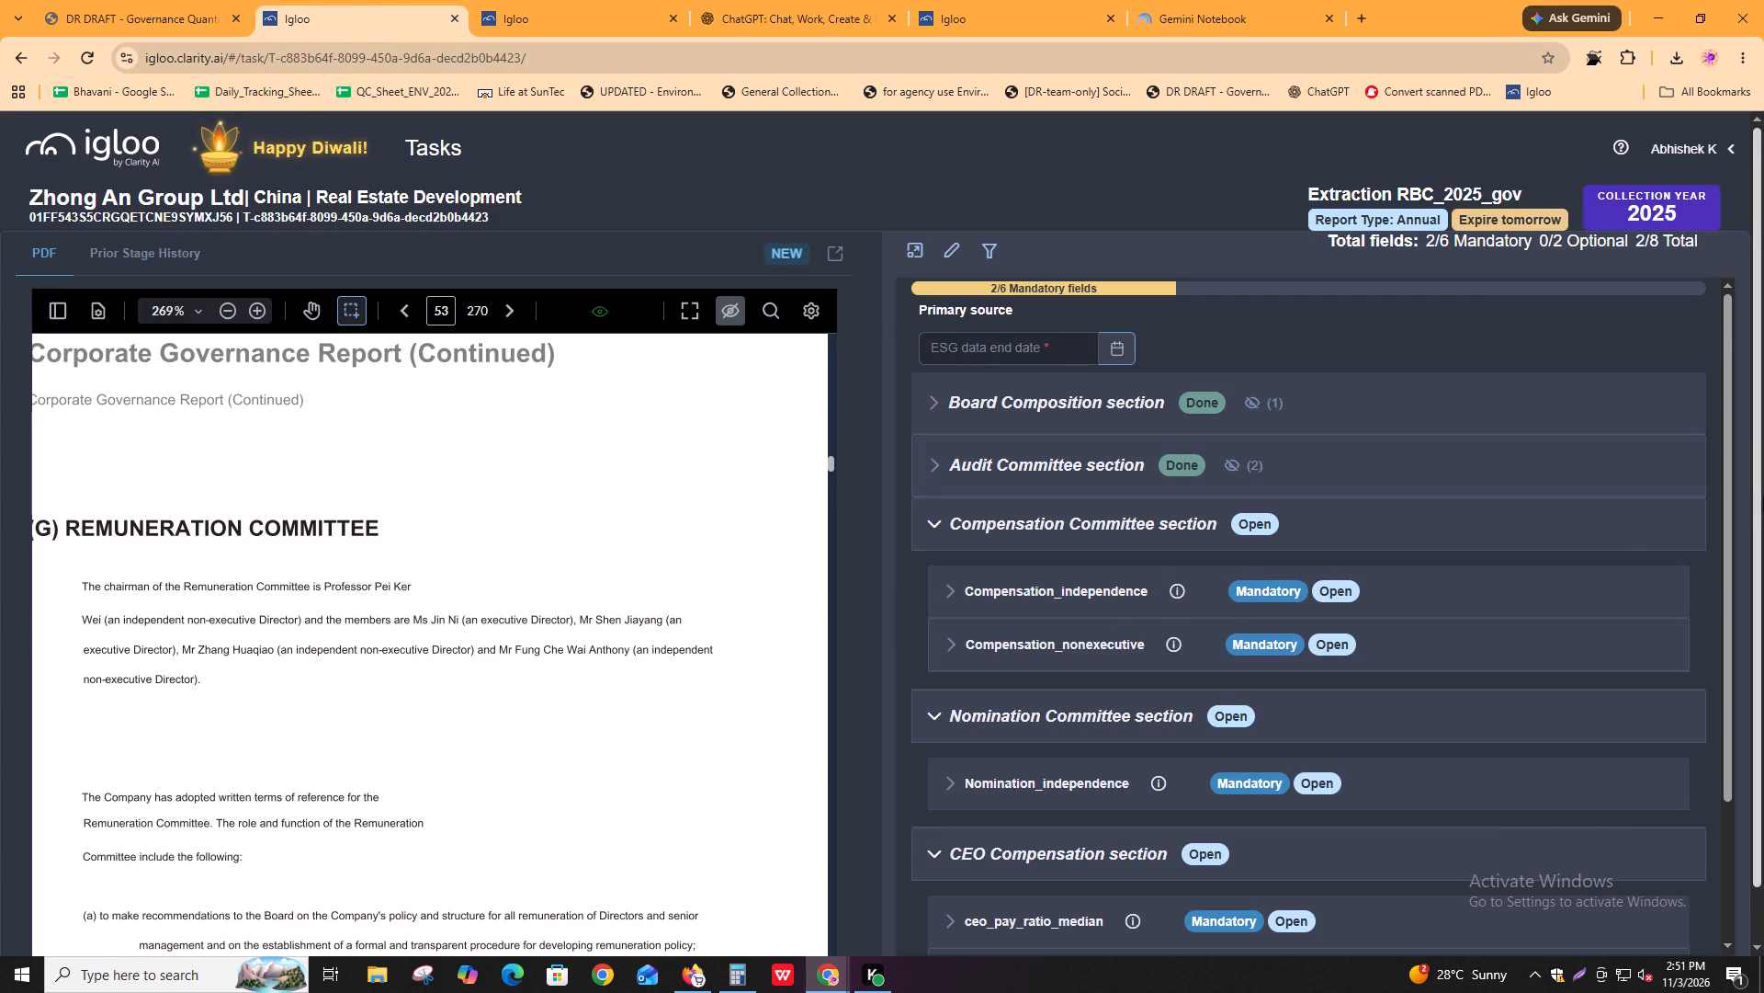
left_click(1148, 592)
left_click(1107, 803)
key("alt+Tab")
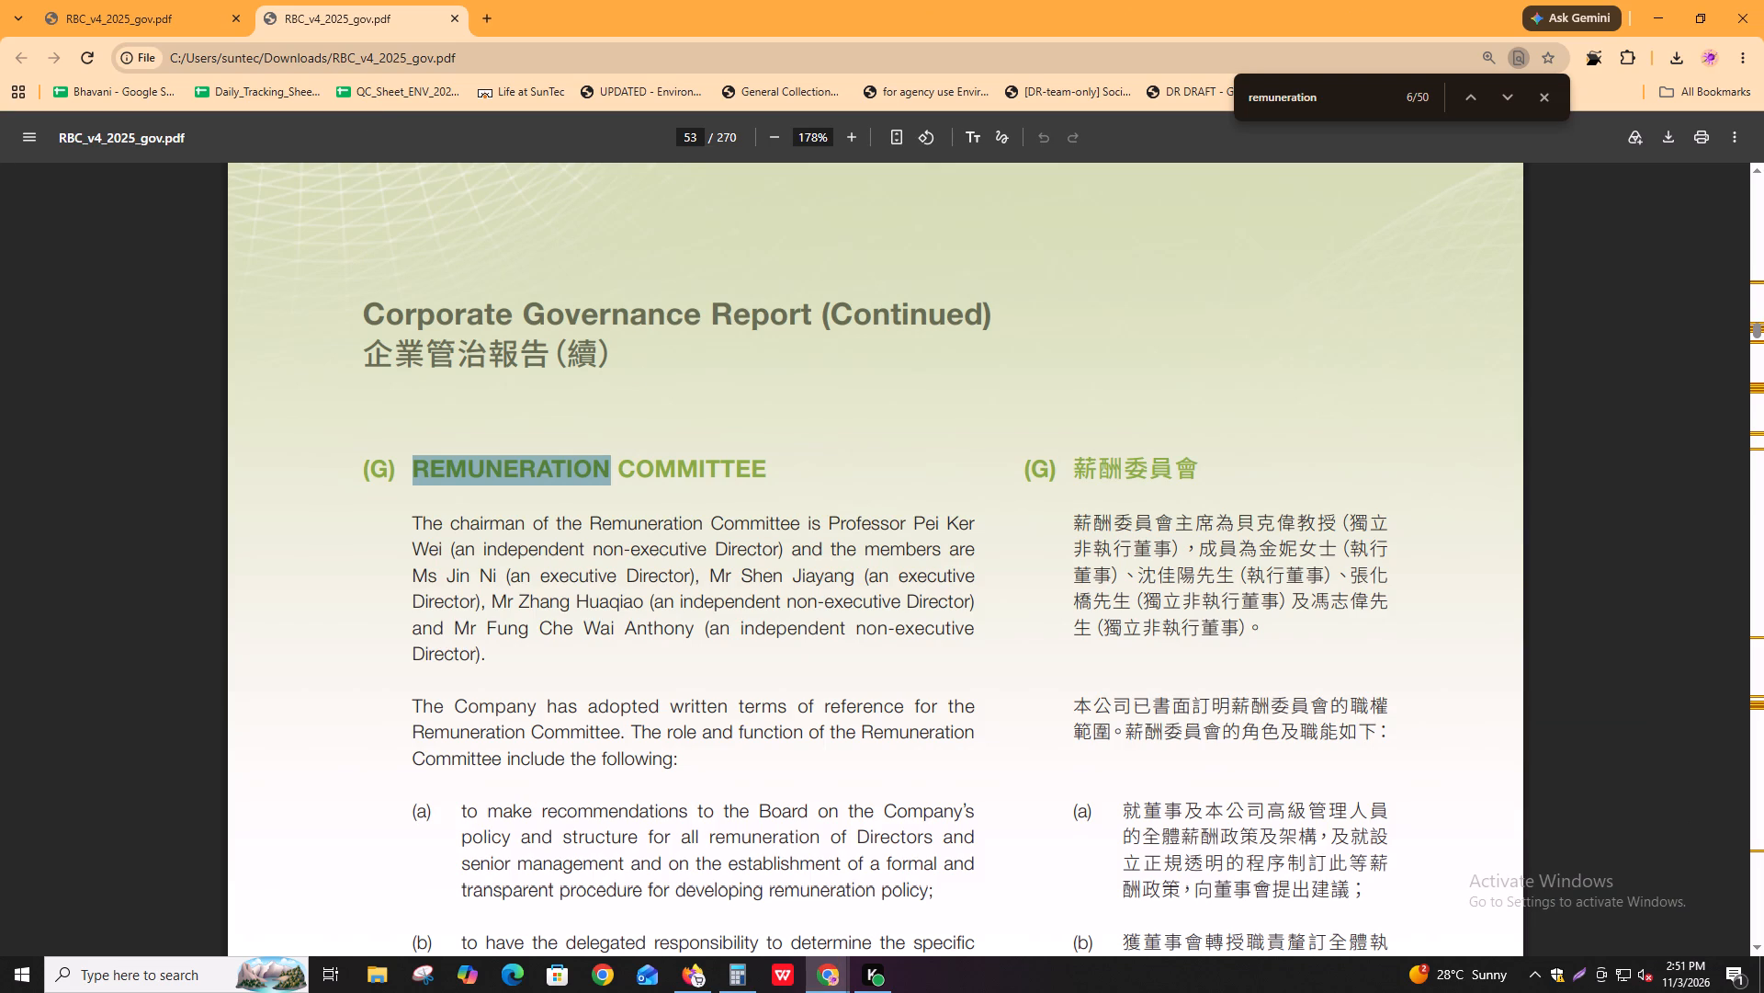
left_click_drag(825, 633, 885, 632)
left_click_drag(729, 608, 761, 601)
left_click_drag(514, 553, 621, 553)
left_click(621, 553)
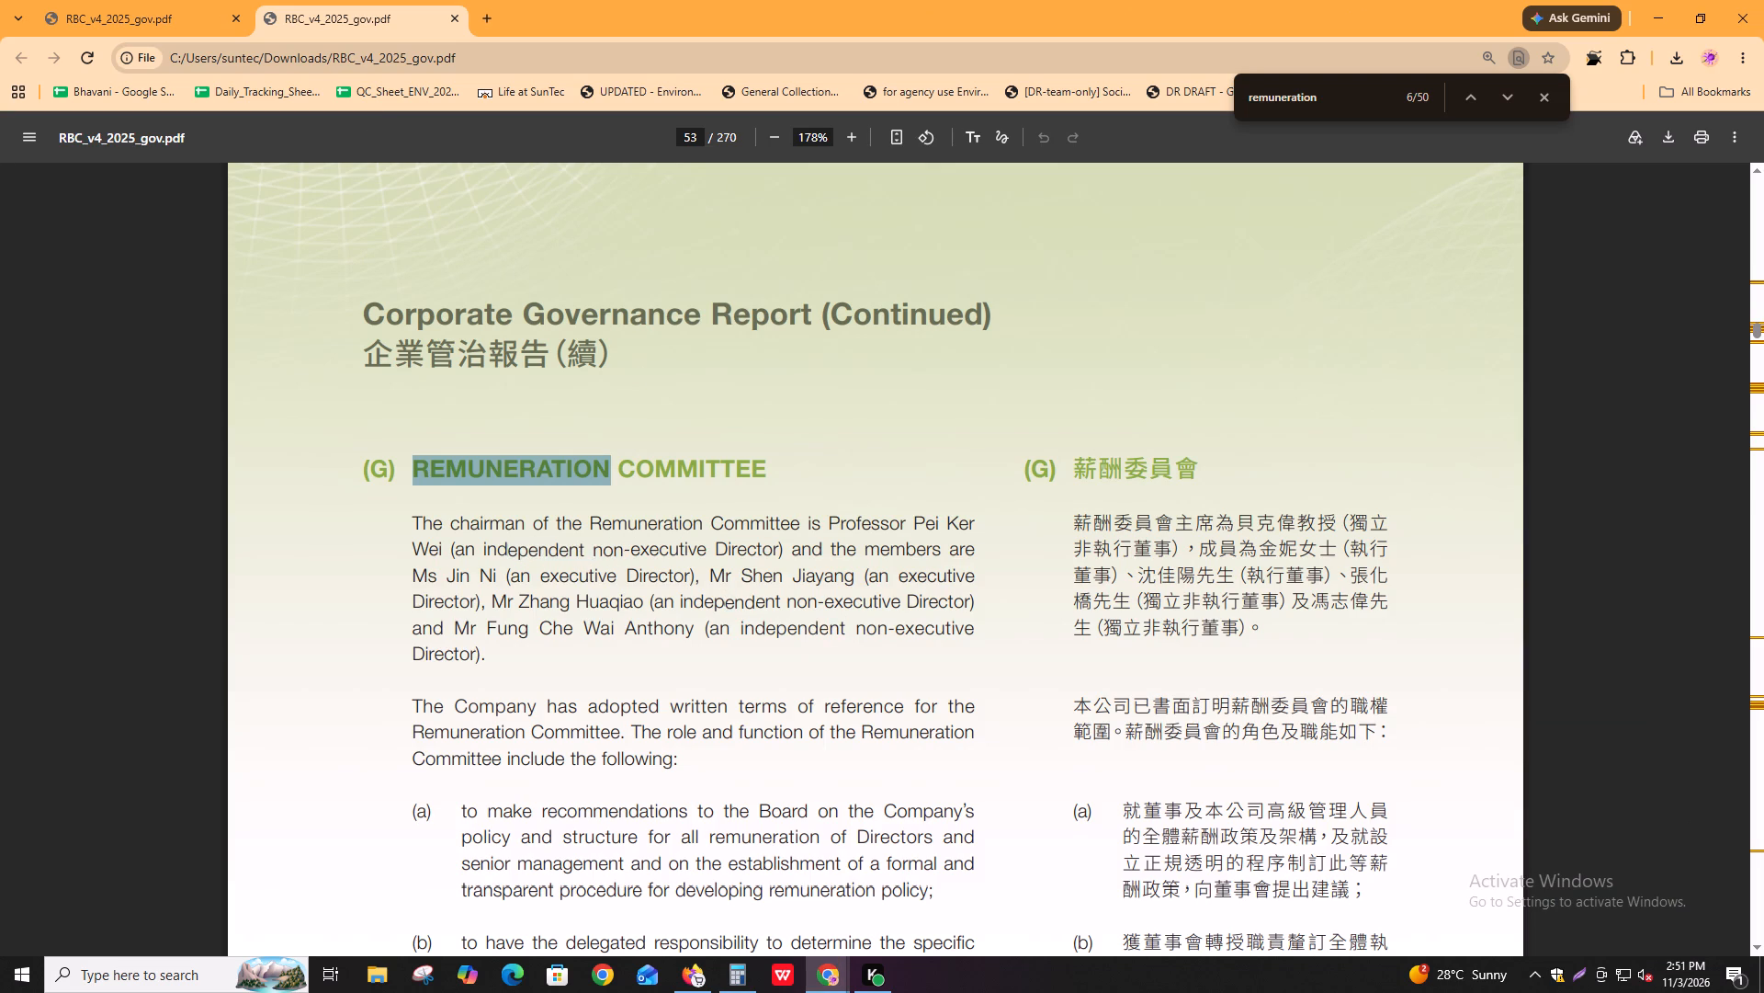
left_click(173, 0)
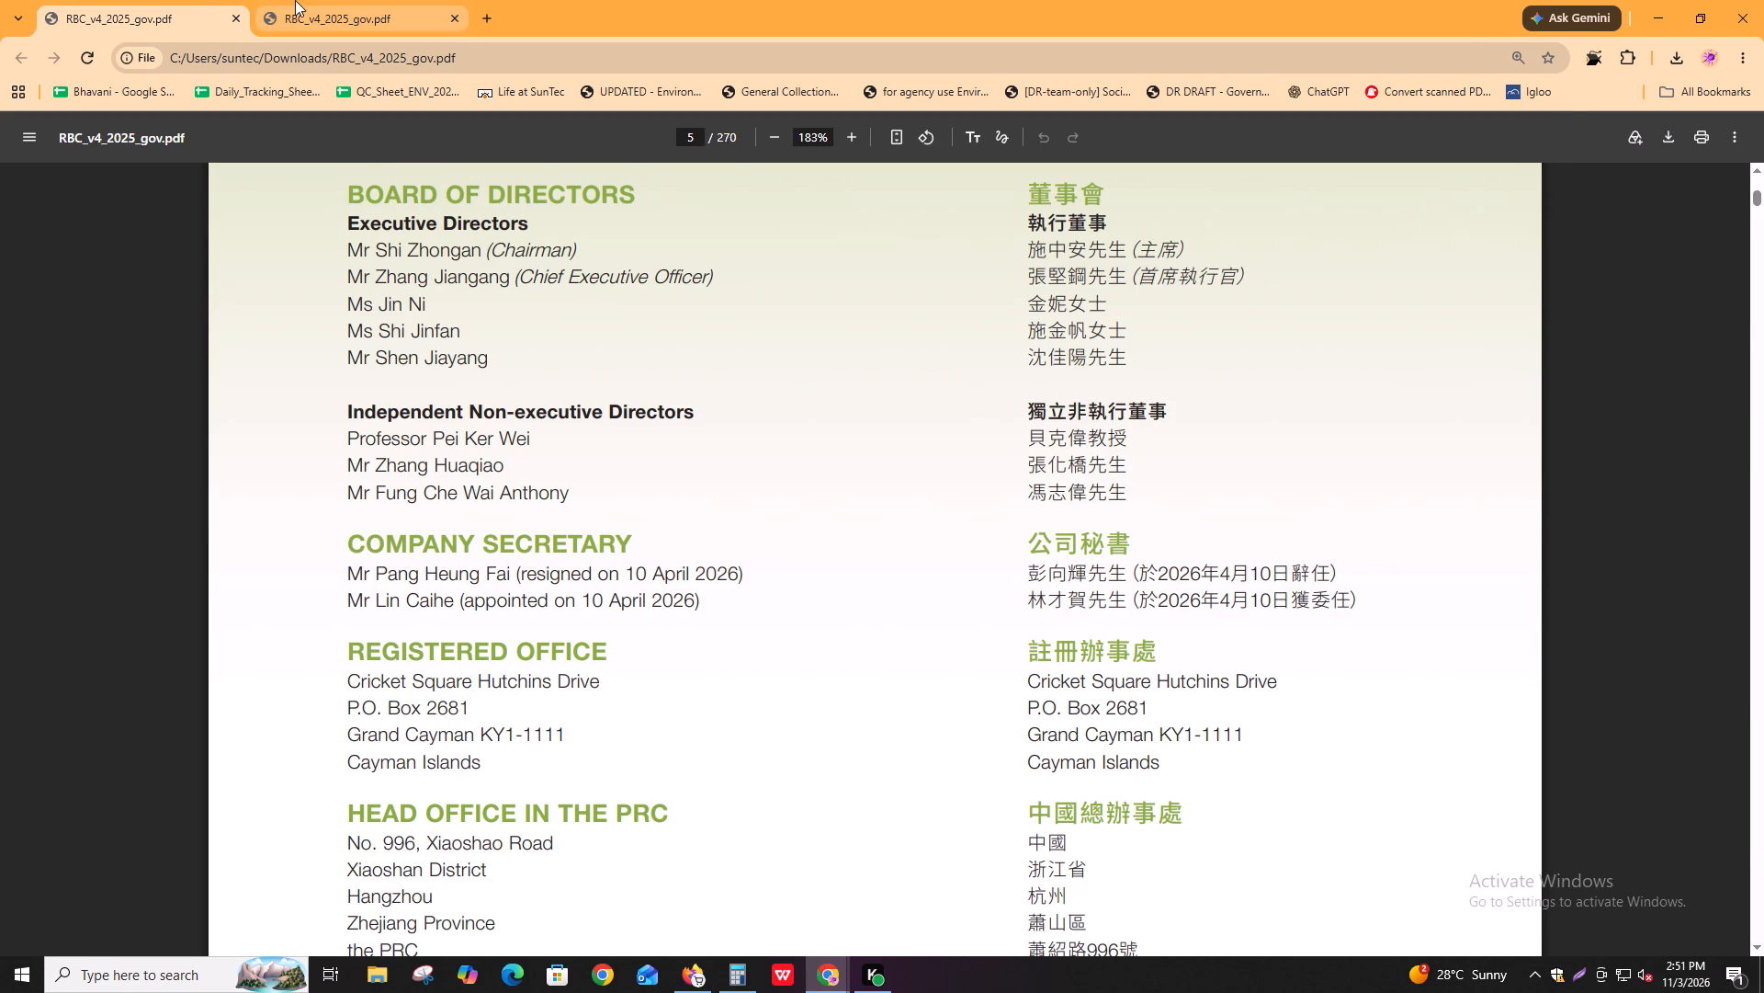
left_click(295, 0)
key("alt+Tab")
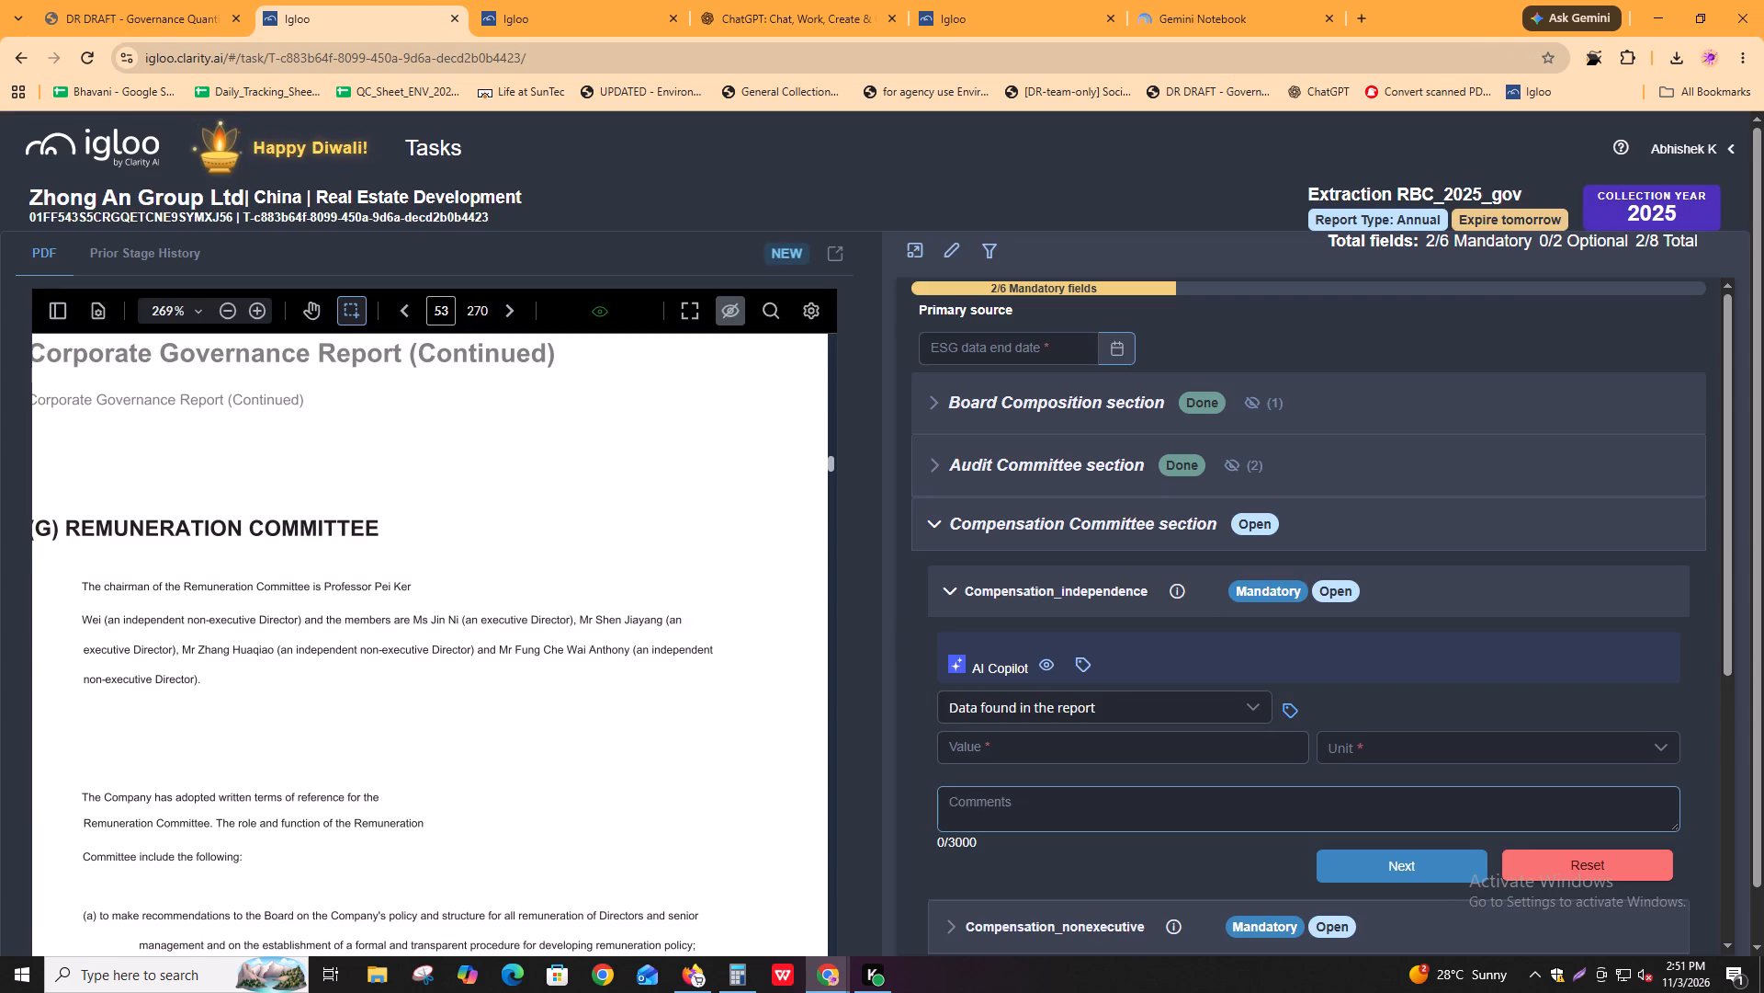
left_click(1026, 807)
type("(3/")
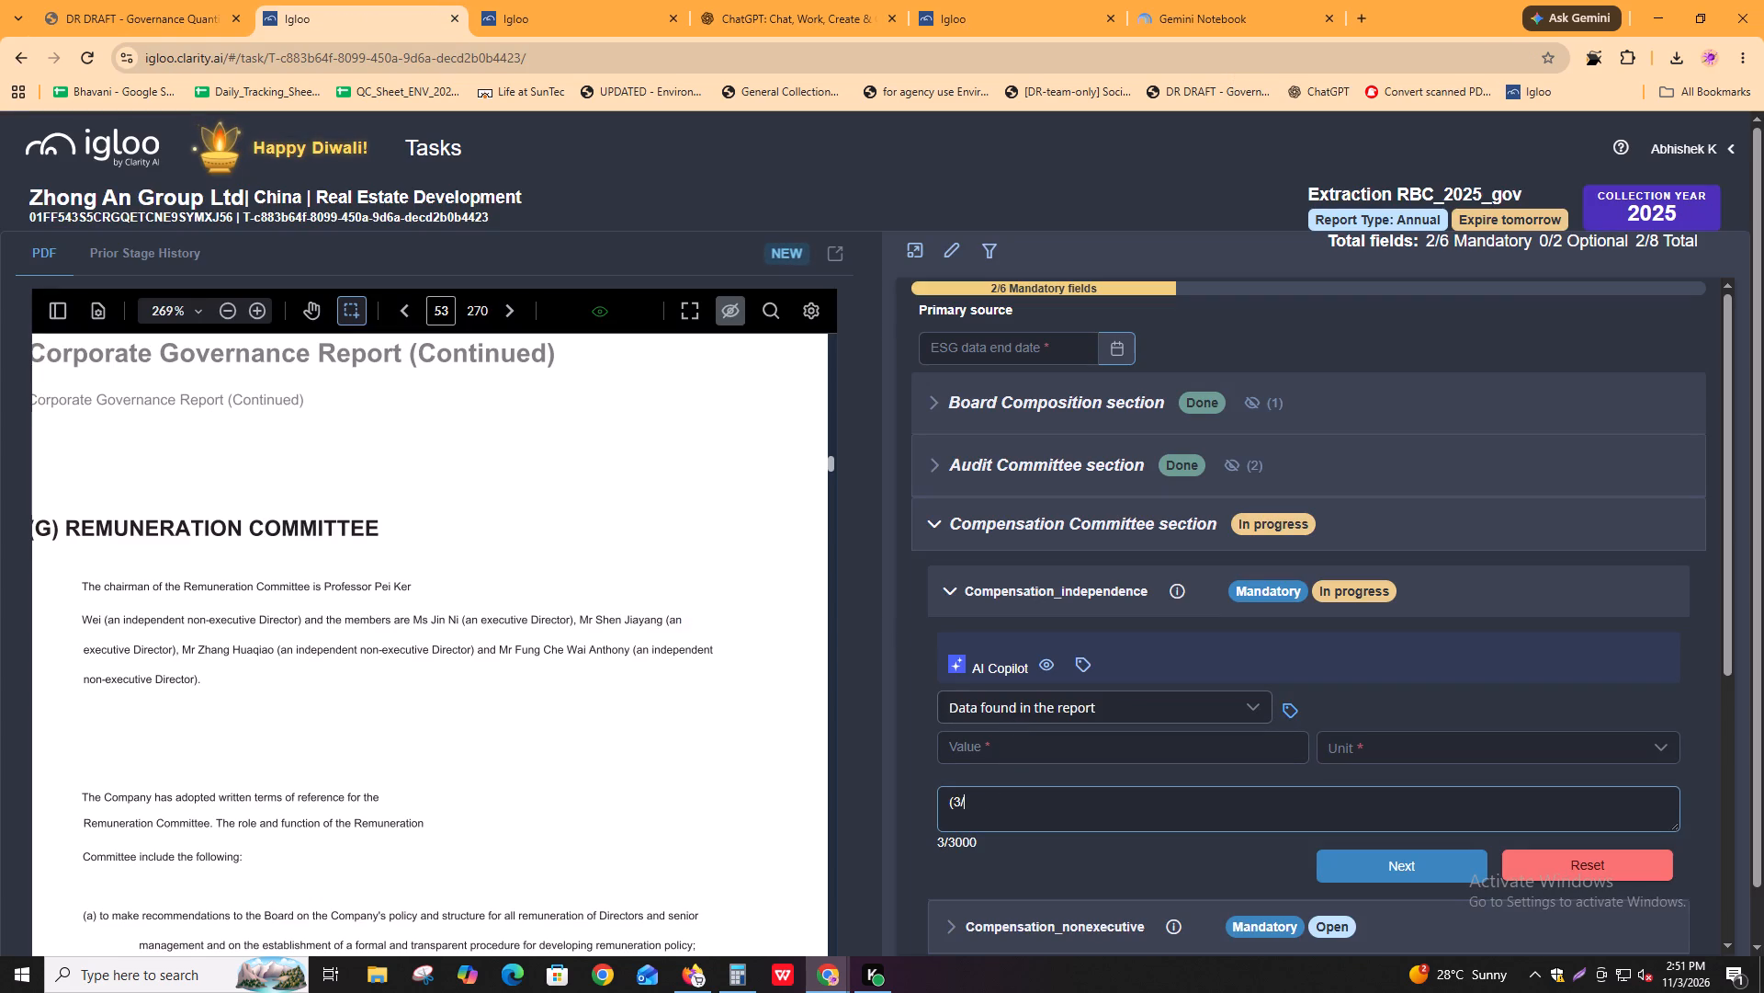
Count all Remuneration Committee members on page 53 of the report PDF and extend the Compensation_independence comment to "(3/5)*100 =".
key("alt+Tab")
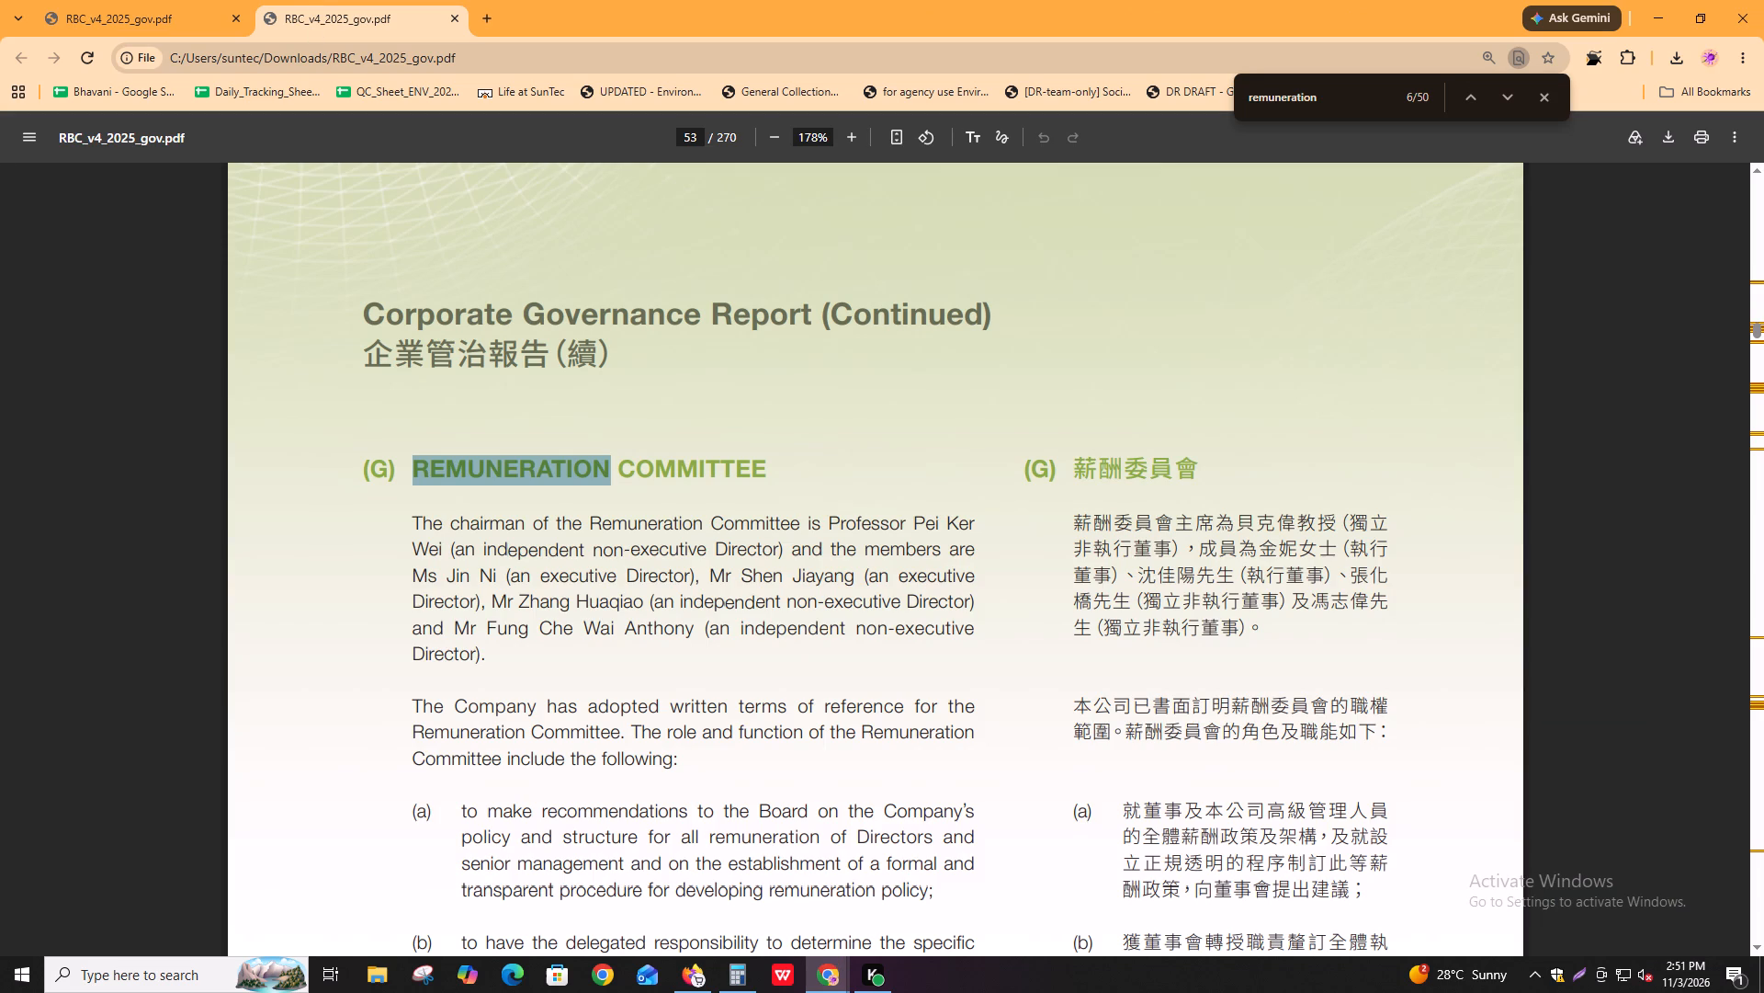
left_click_drag(588, 537, 805, 533)
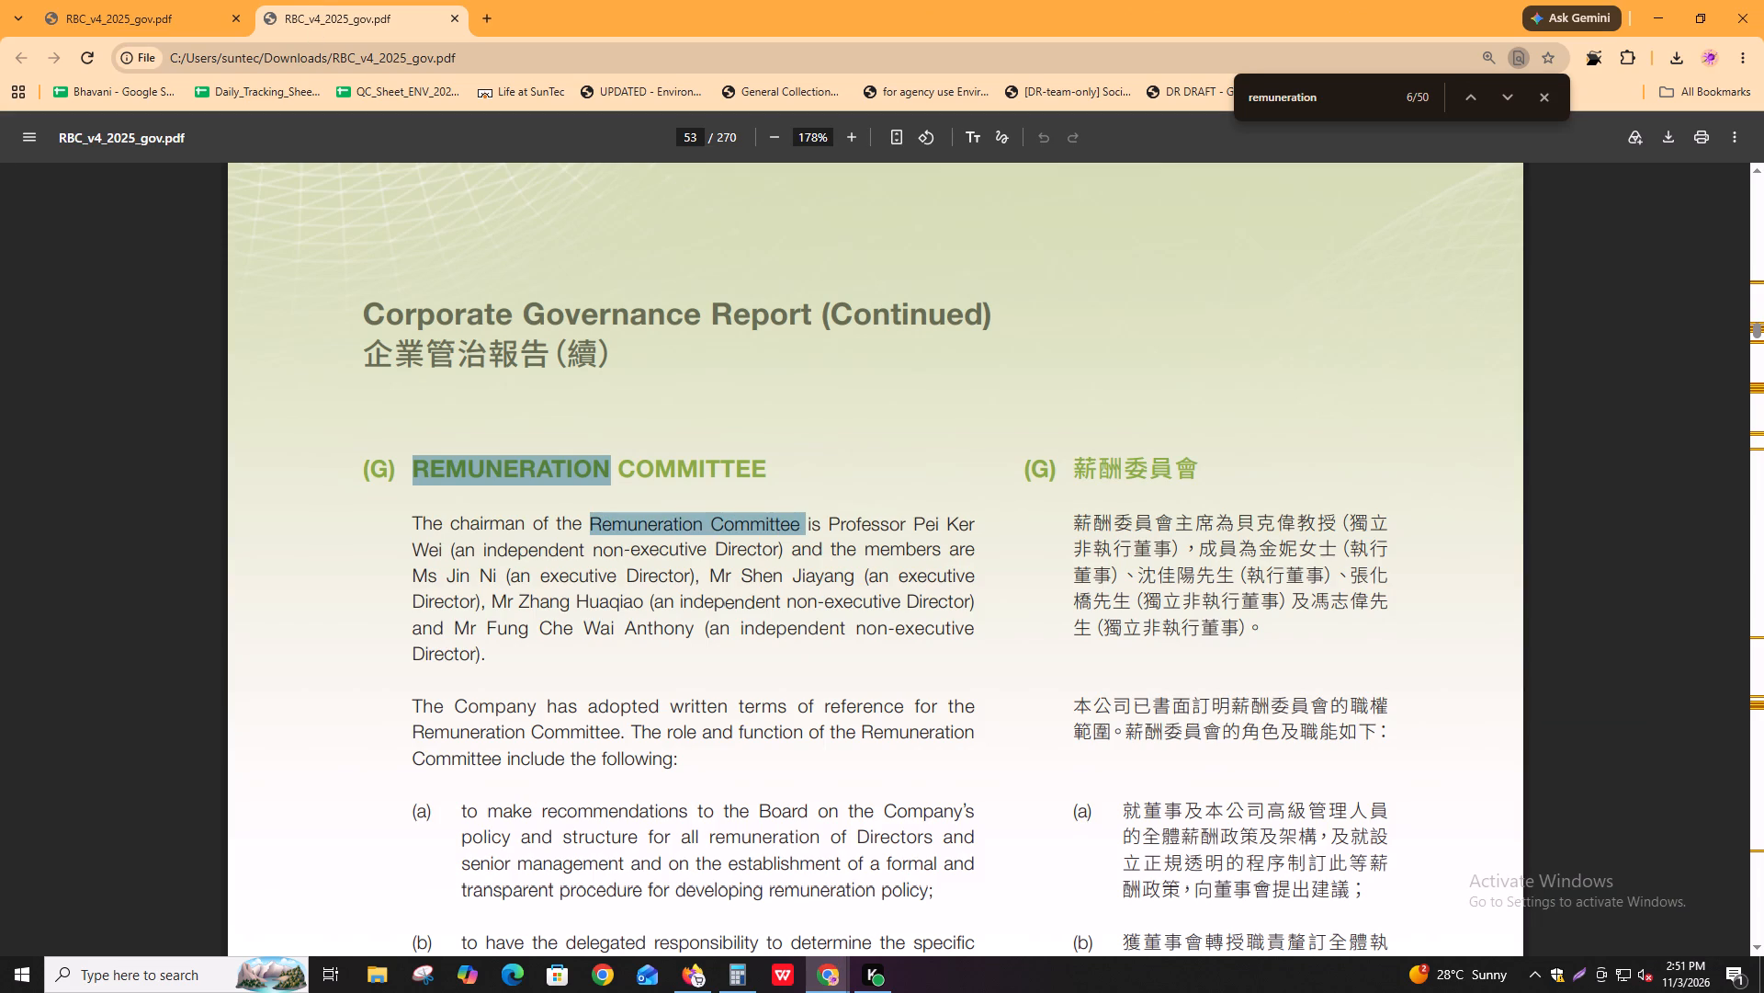
left_click_drag(413, 578, 500, 574)
left_click_drag(767, 576, 854, 576)
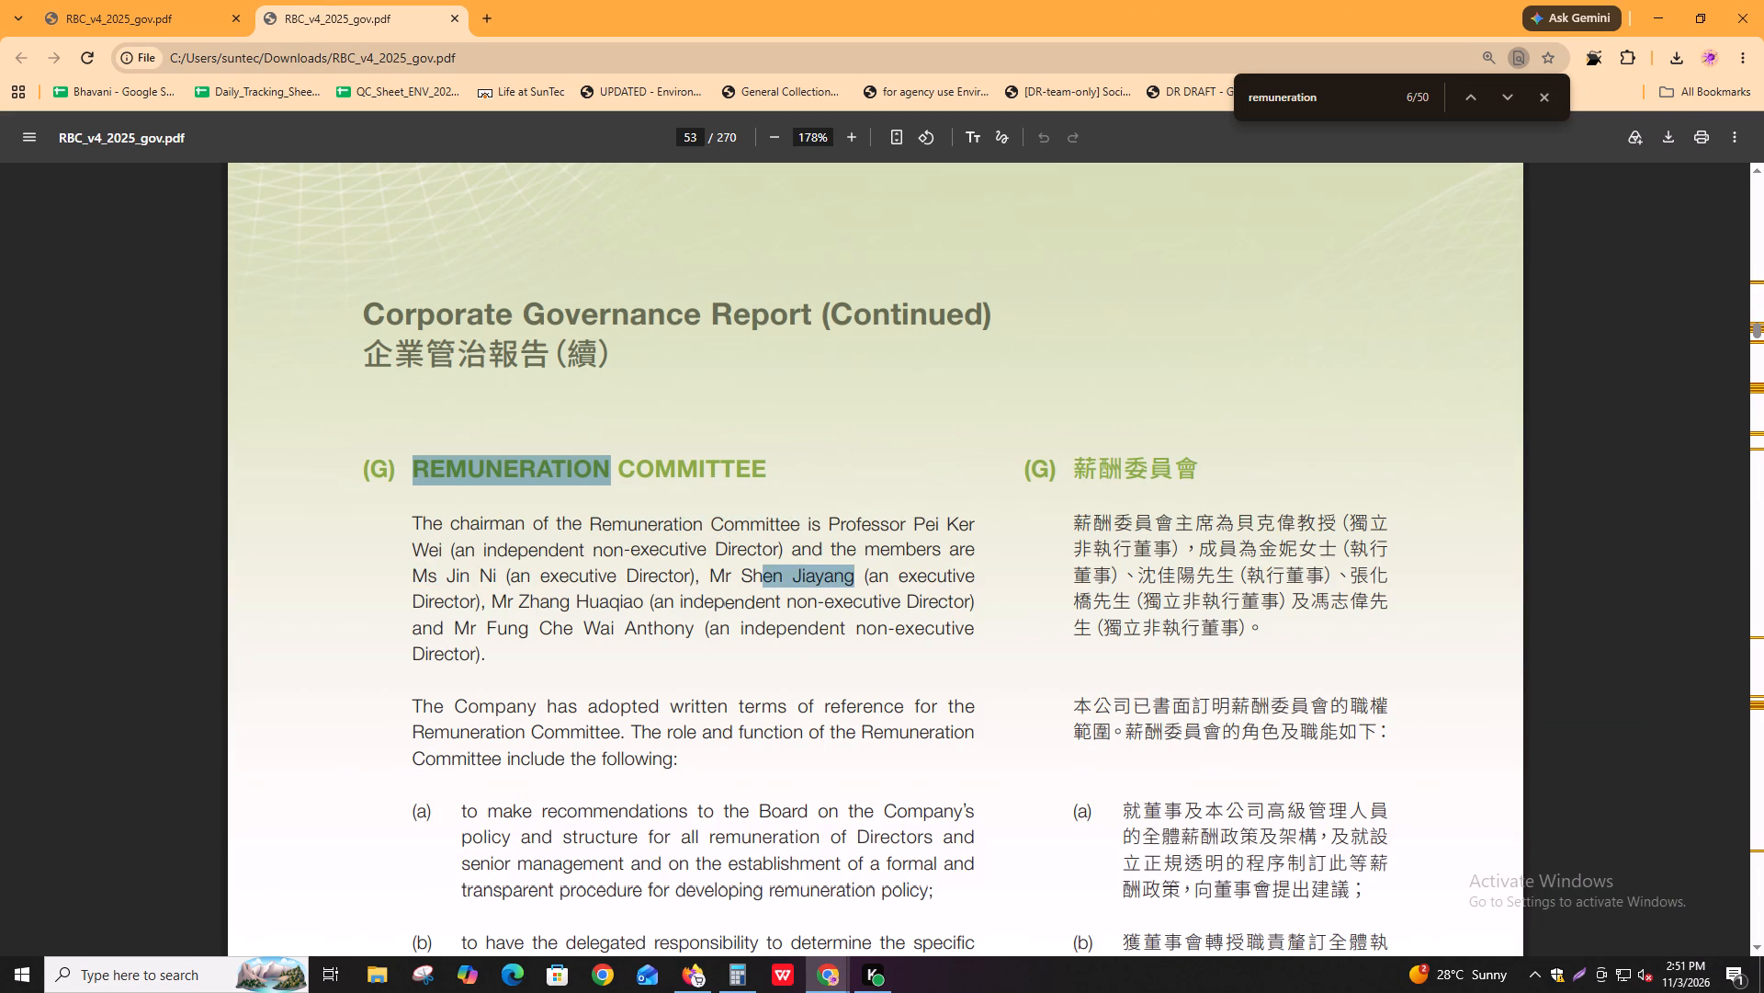
left_click_drag(531, 612, 649, 602)
left_click_drag(527, 633, 638, 633)
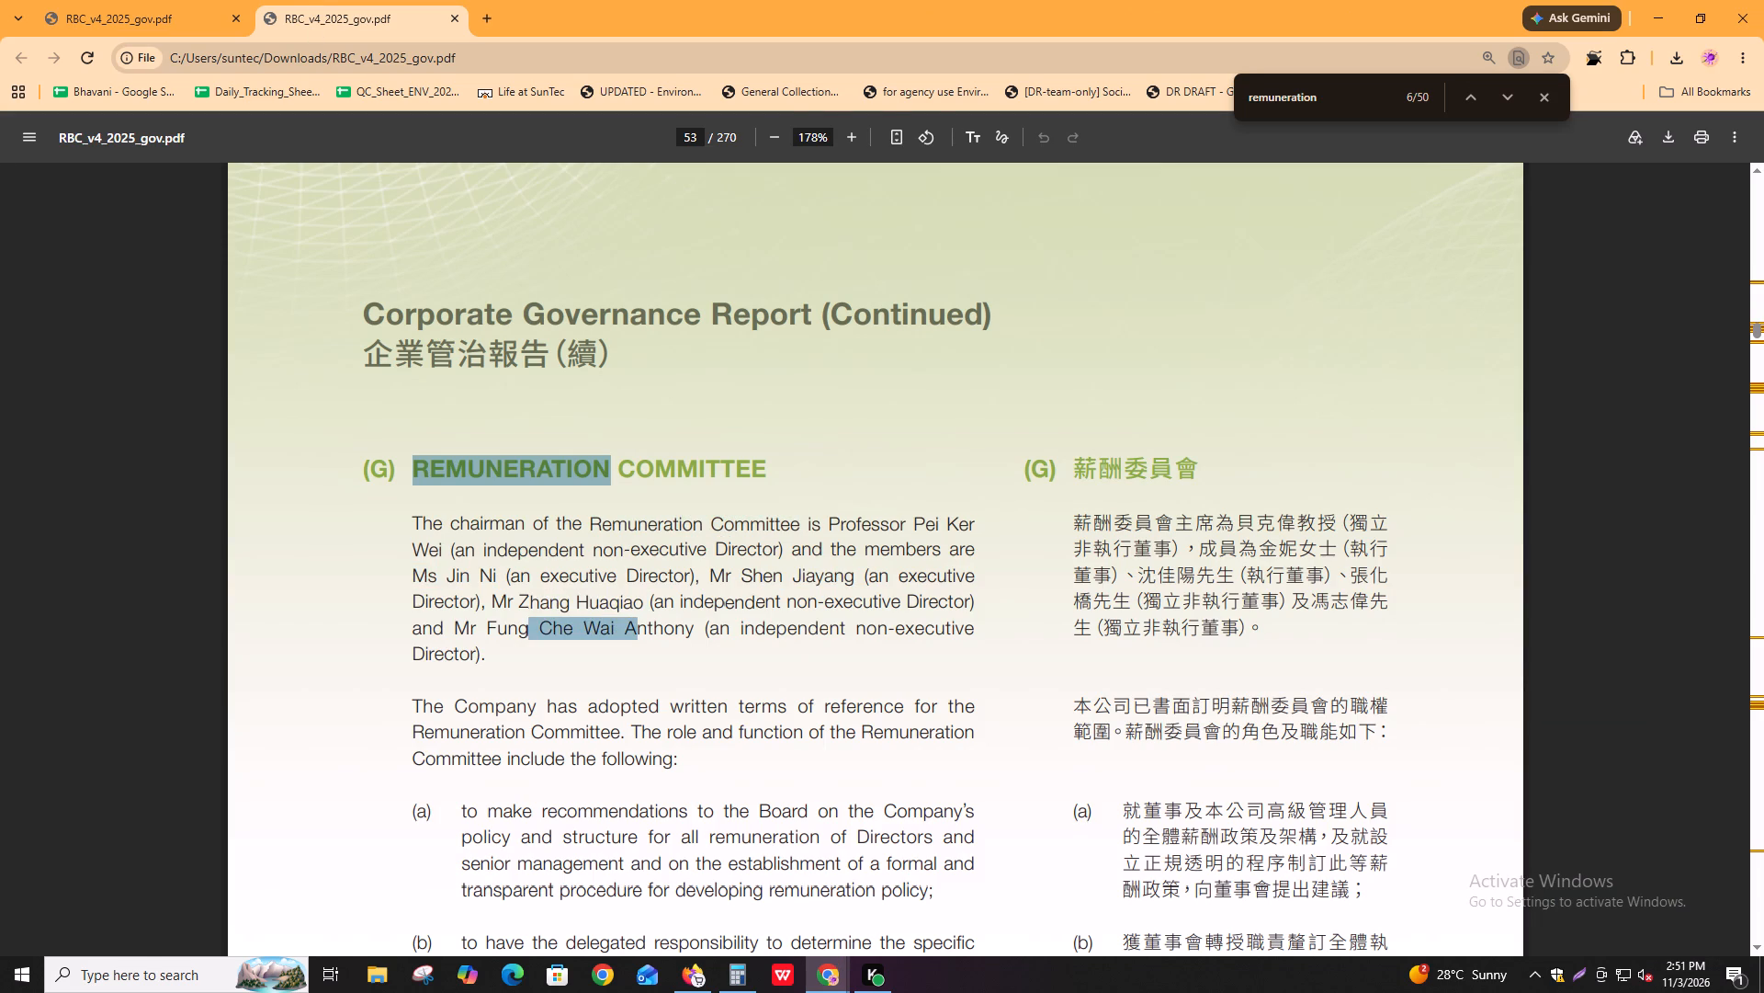
key("alt+Tab")
type("5)*100 =")
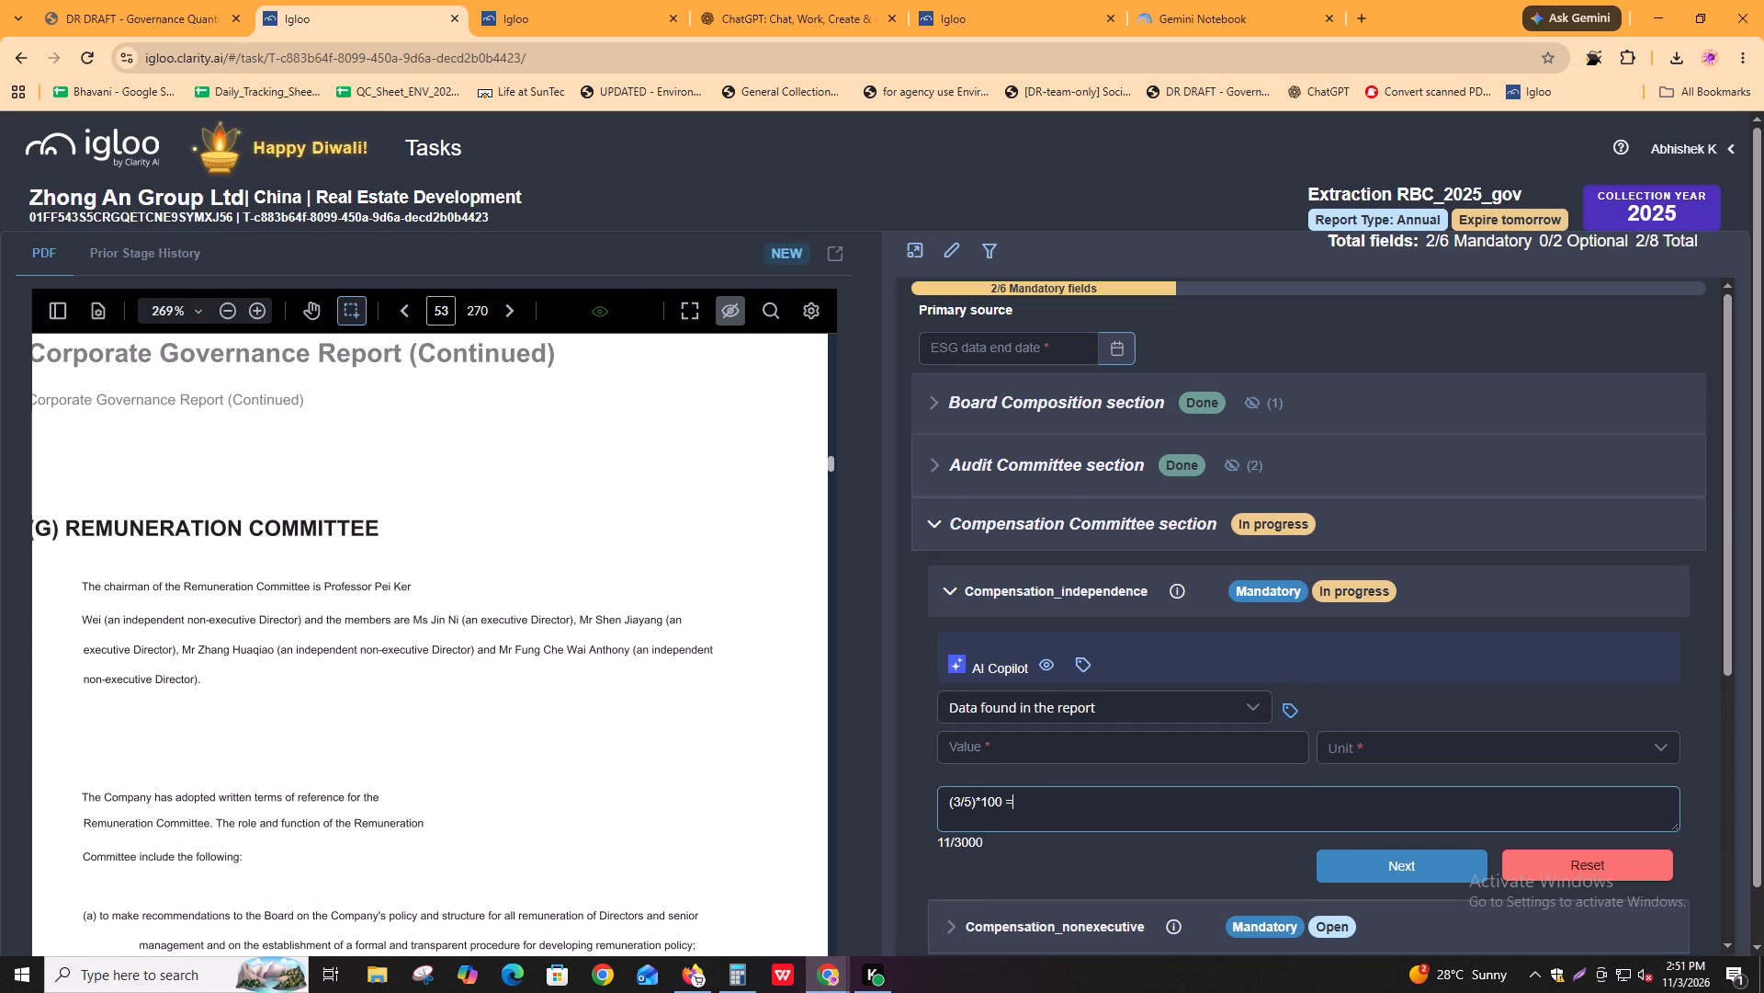
key("space")
Calculate 3/5*100 in Calculator and copy the result, 60, to the end of the Compensation_independence comment in Igloo.
key("alt+Tab")
key("alt+Tab")
key("alt+Tab")
key("alt+Tab")
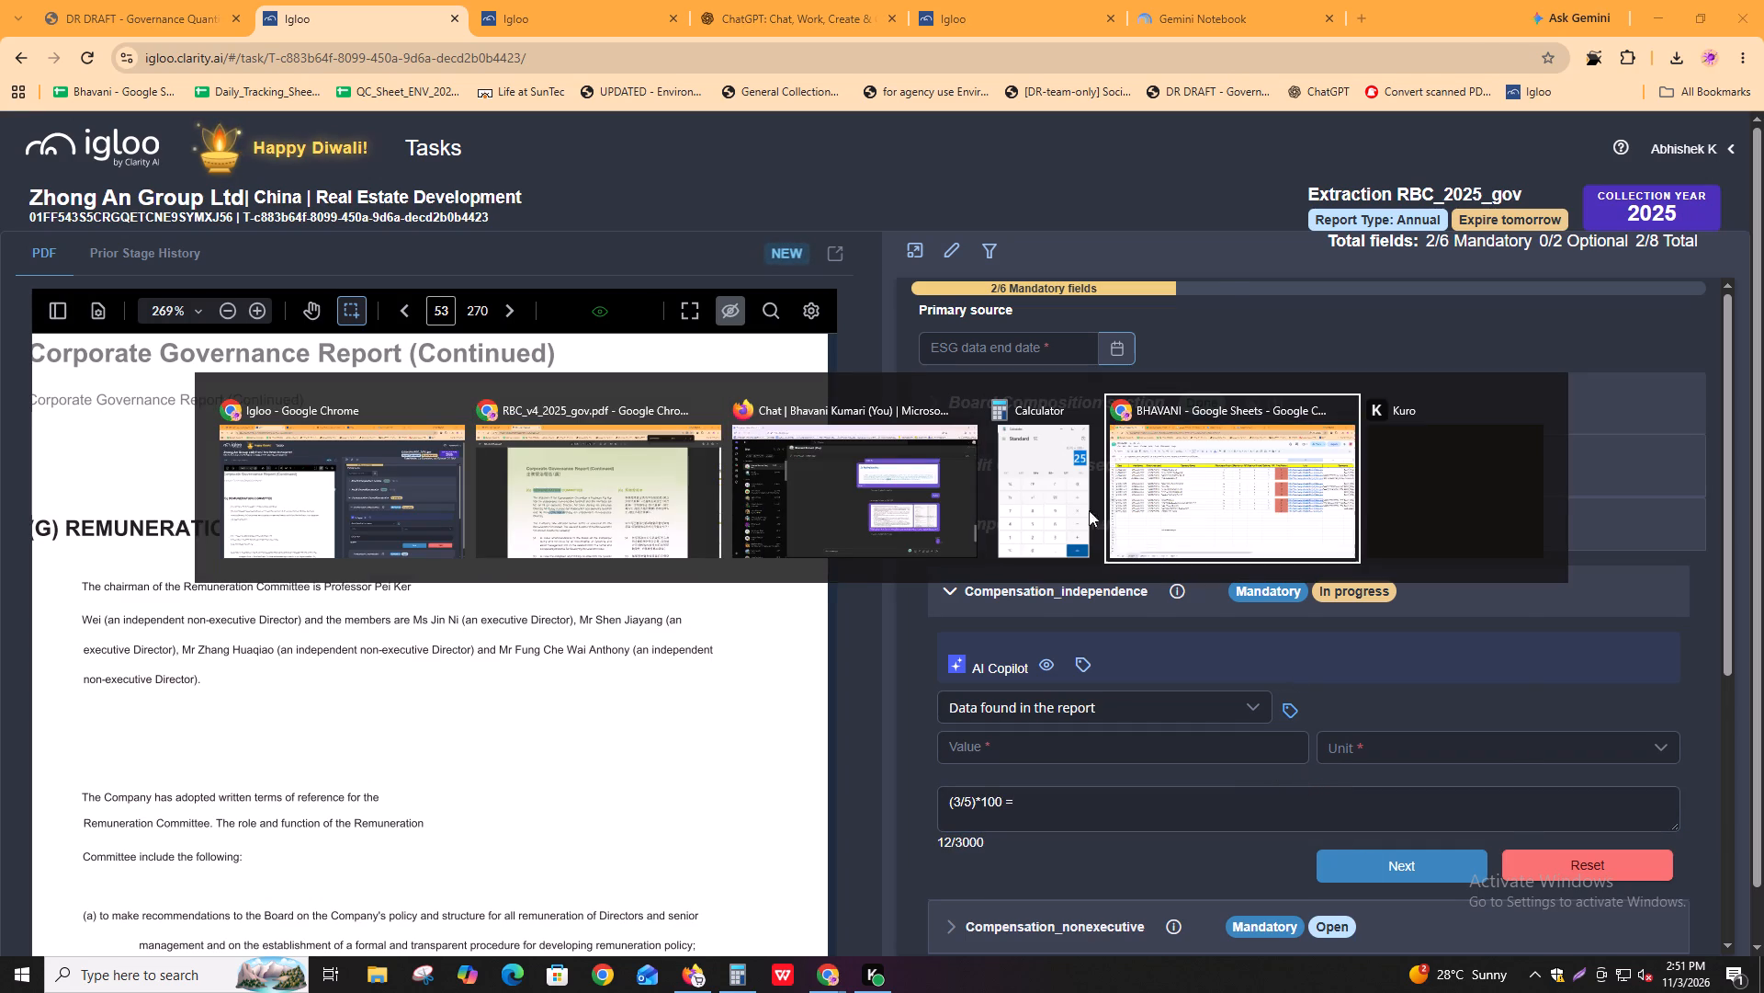
left_click(1082, 509, "alt")
left_click(1362, 552)
type("3/5*100")
key("Return")
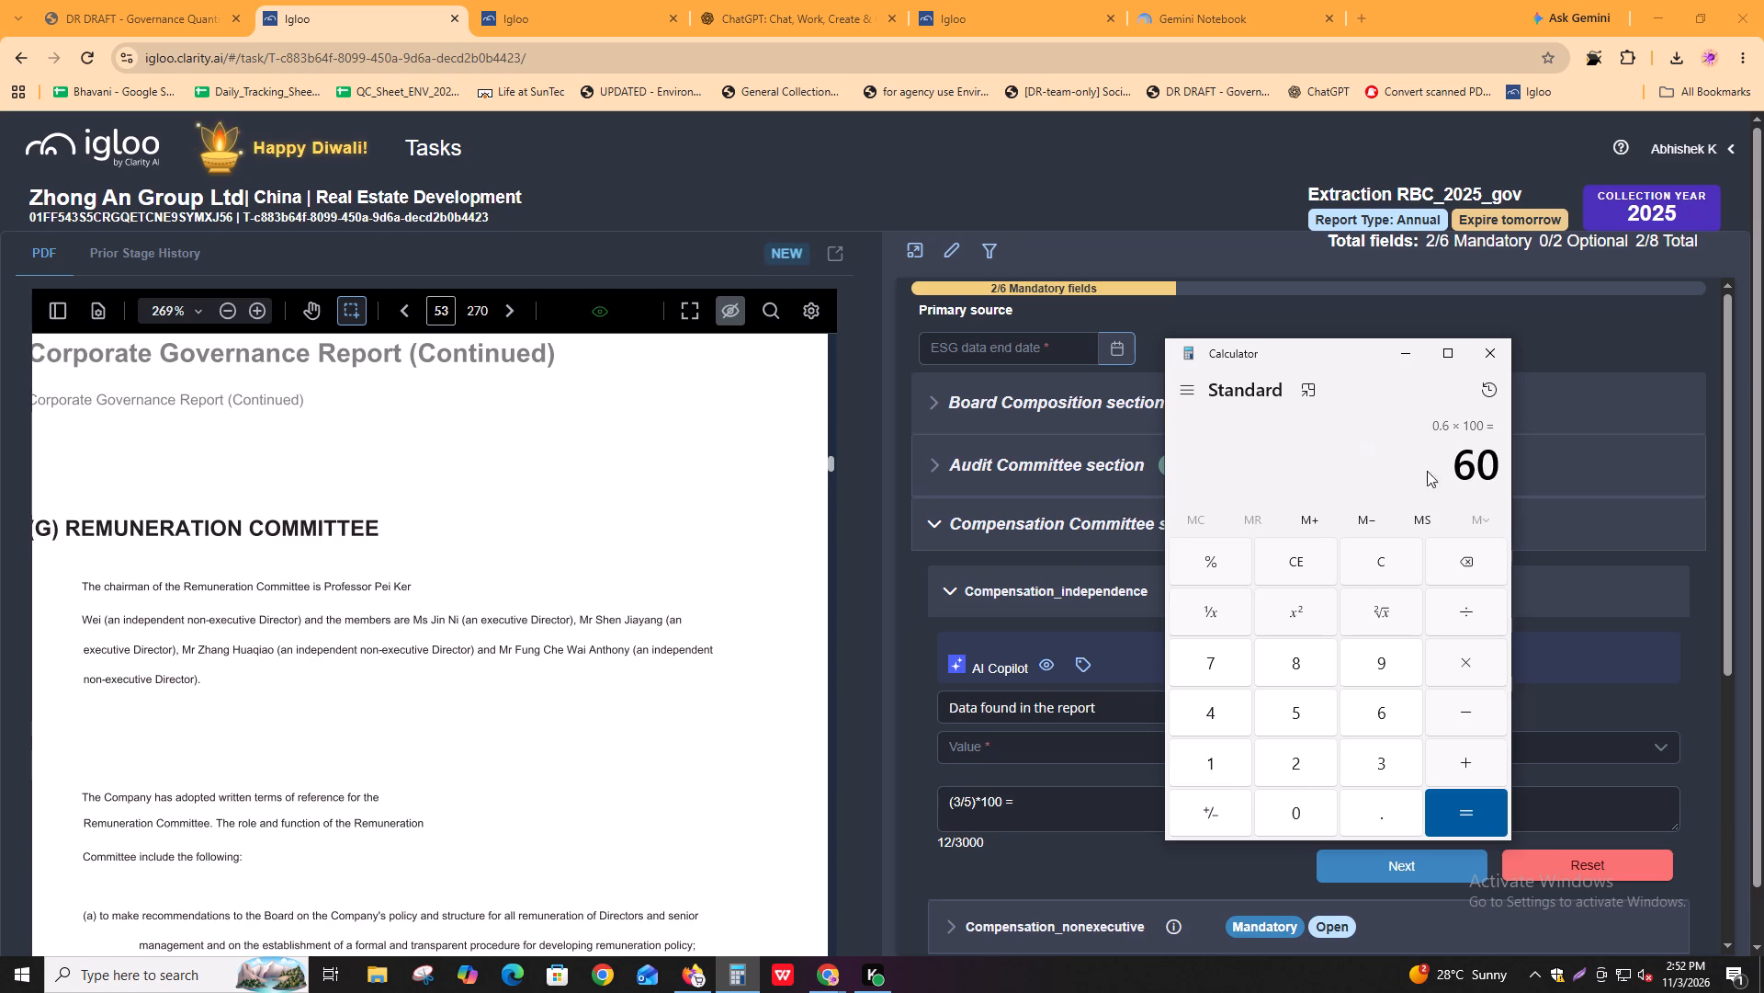
left_click_drag(1455, 473, 1486, 473)
left_click(1457, 473)
left_click_drag(1454, 468, 1507, 468)
key("ctrl+c")
key("ctrl+c")
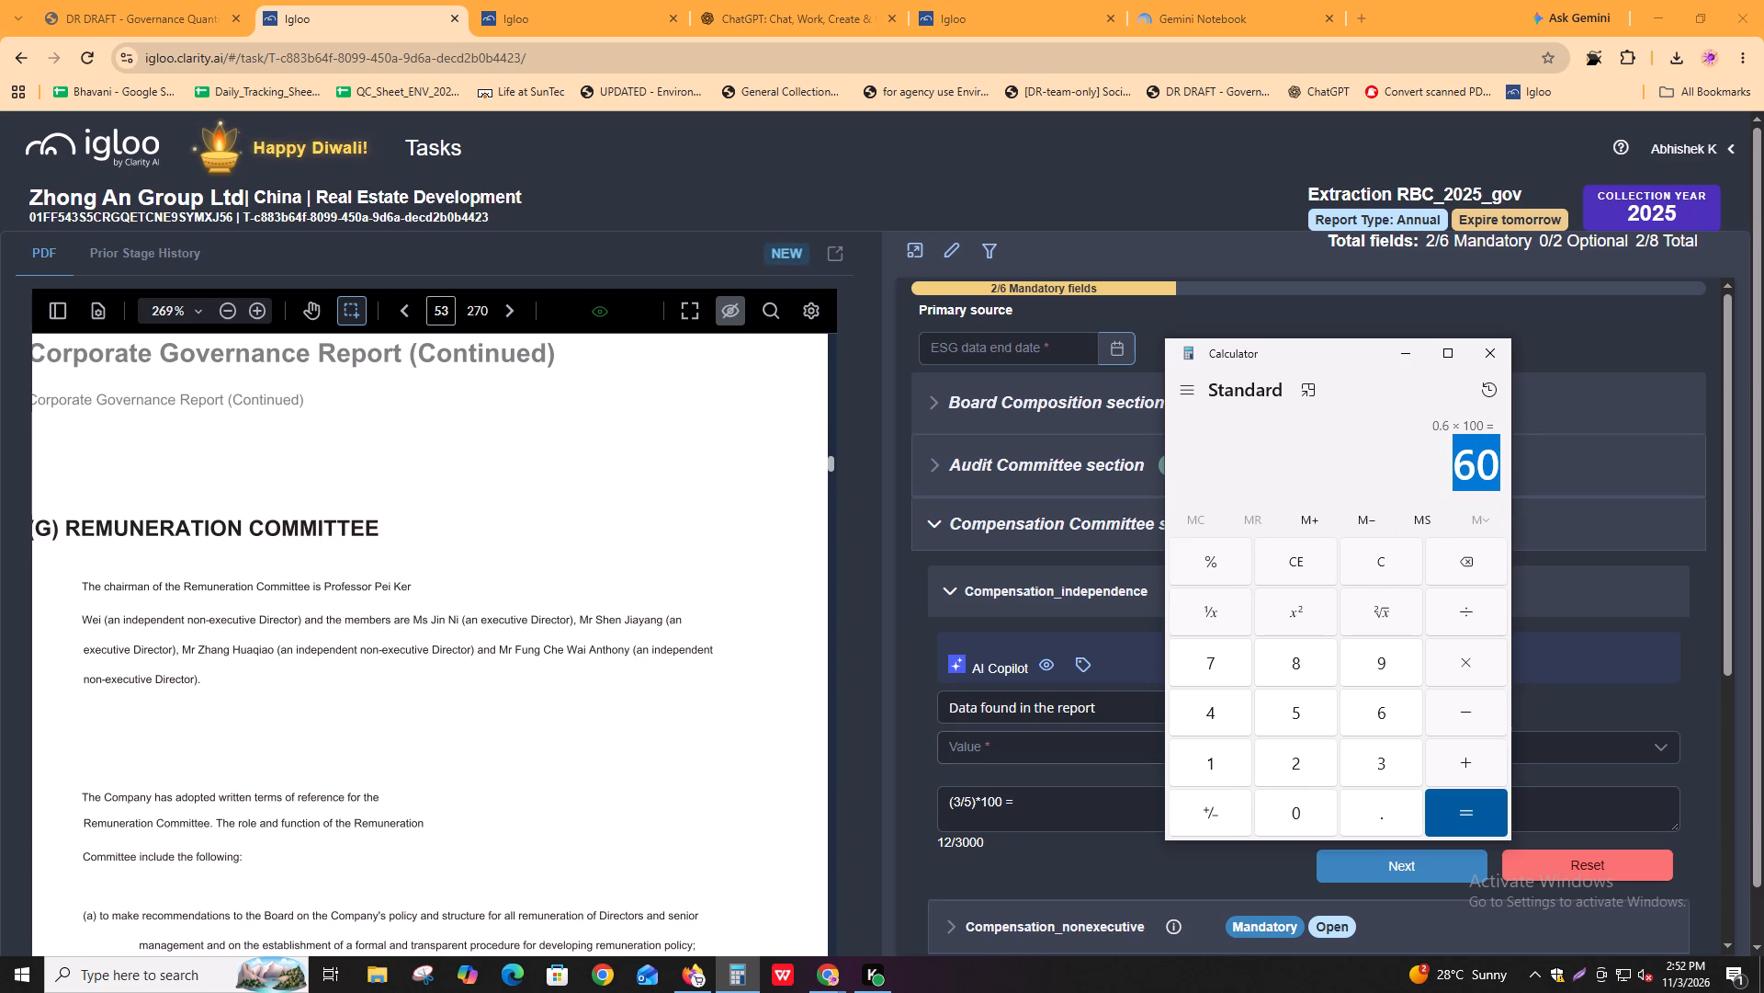
key("ctrl+c")
key("ctrl+c")
left_click(1039, 812)
key("ctrl+v")
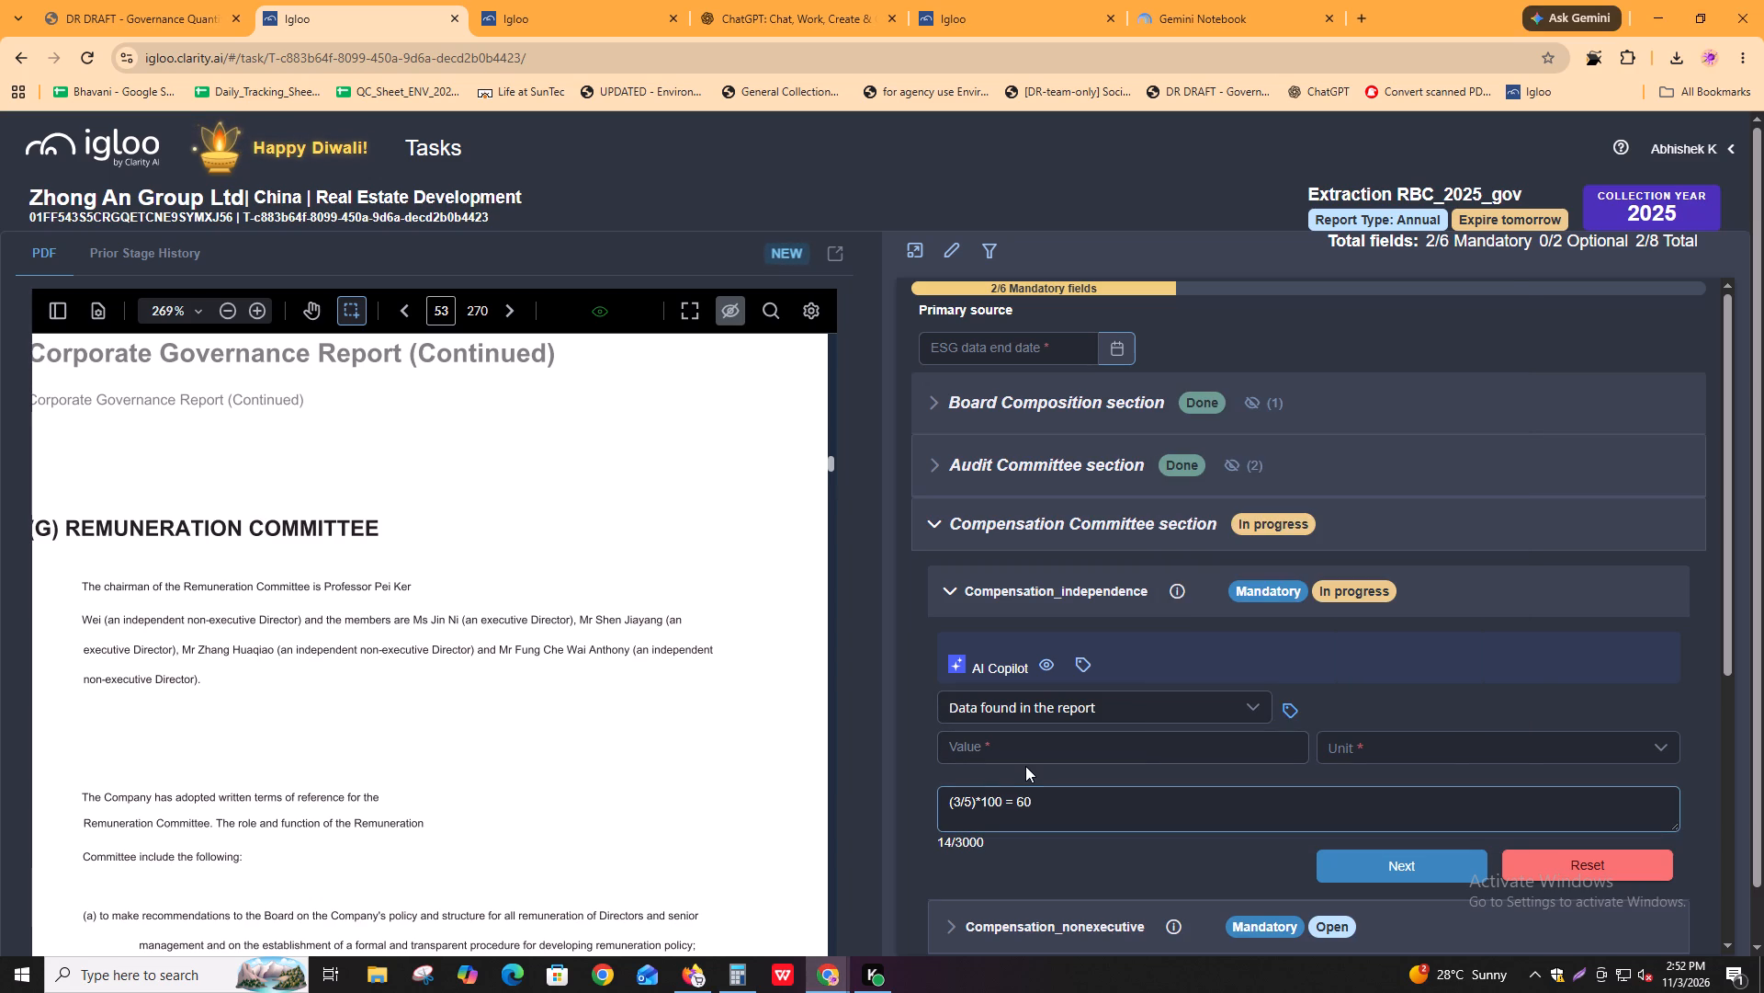
Append "%" to the Compensation_independence comment and set the field's value to 60 with unit %.
key("shift+percent")
left_click(1058, 765)
left_click(1068, 751)
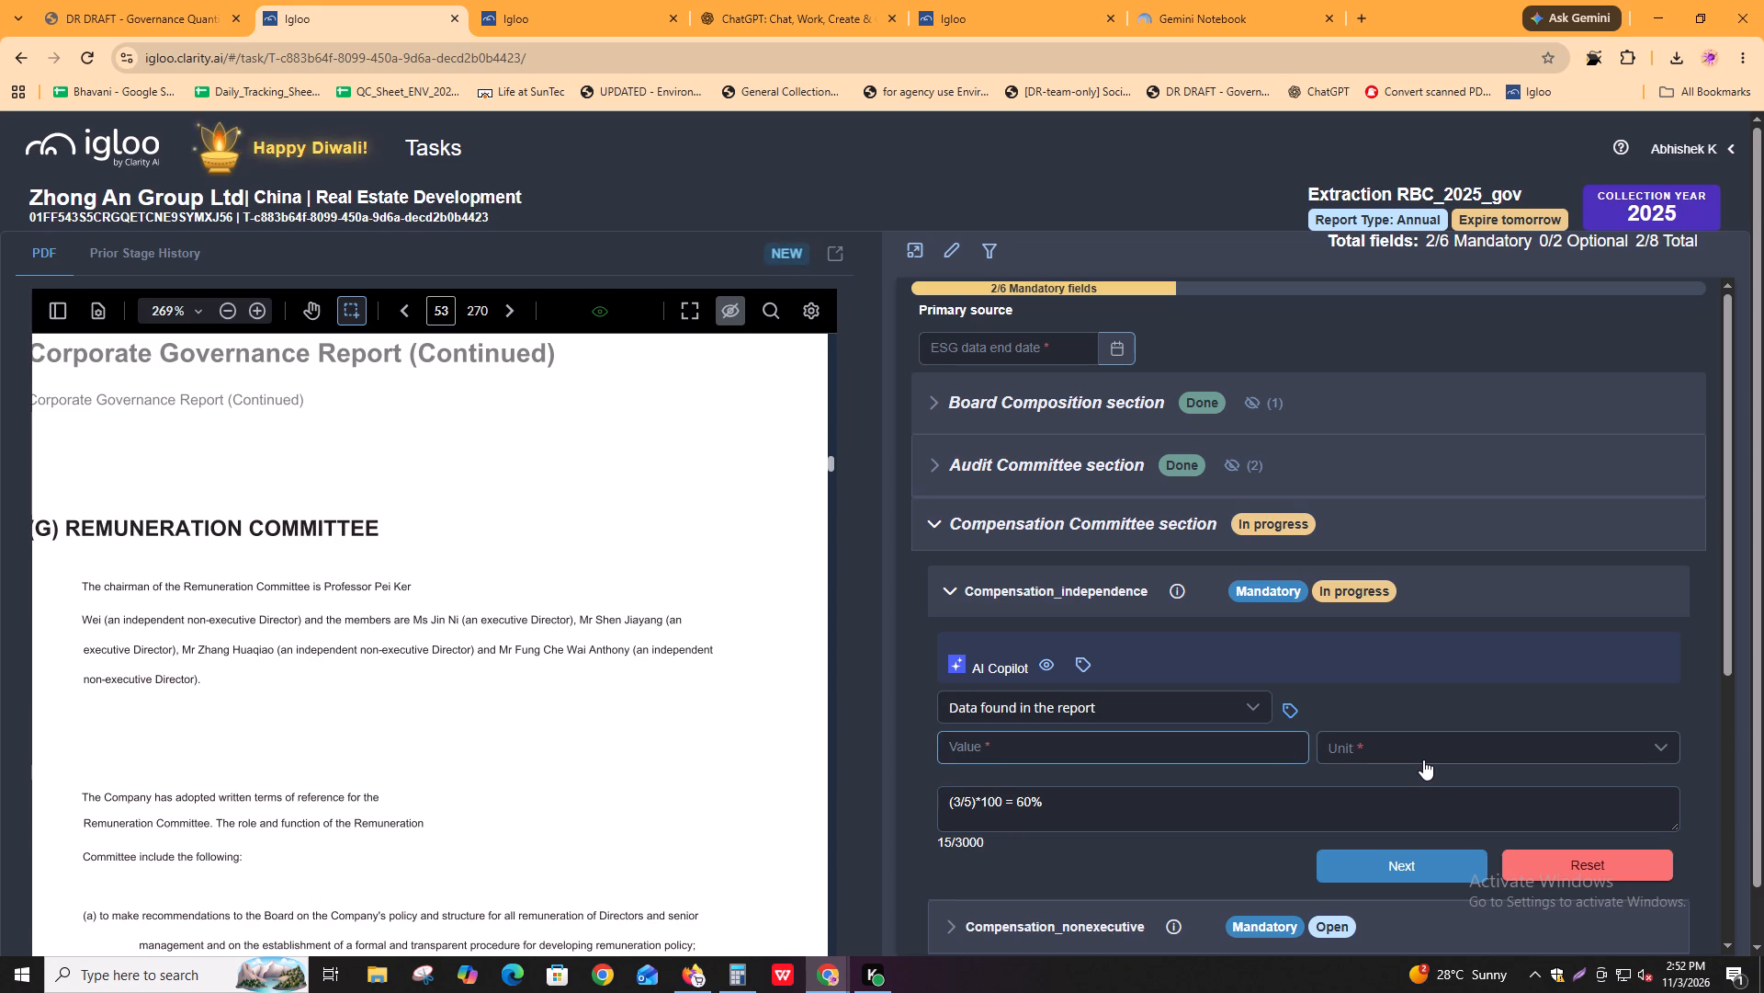
key("ctrl+v")
left_click(1423, 758)
left_click(1400, 793)
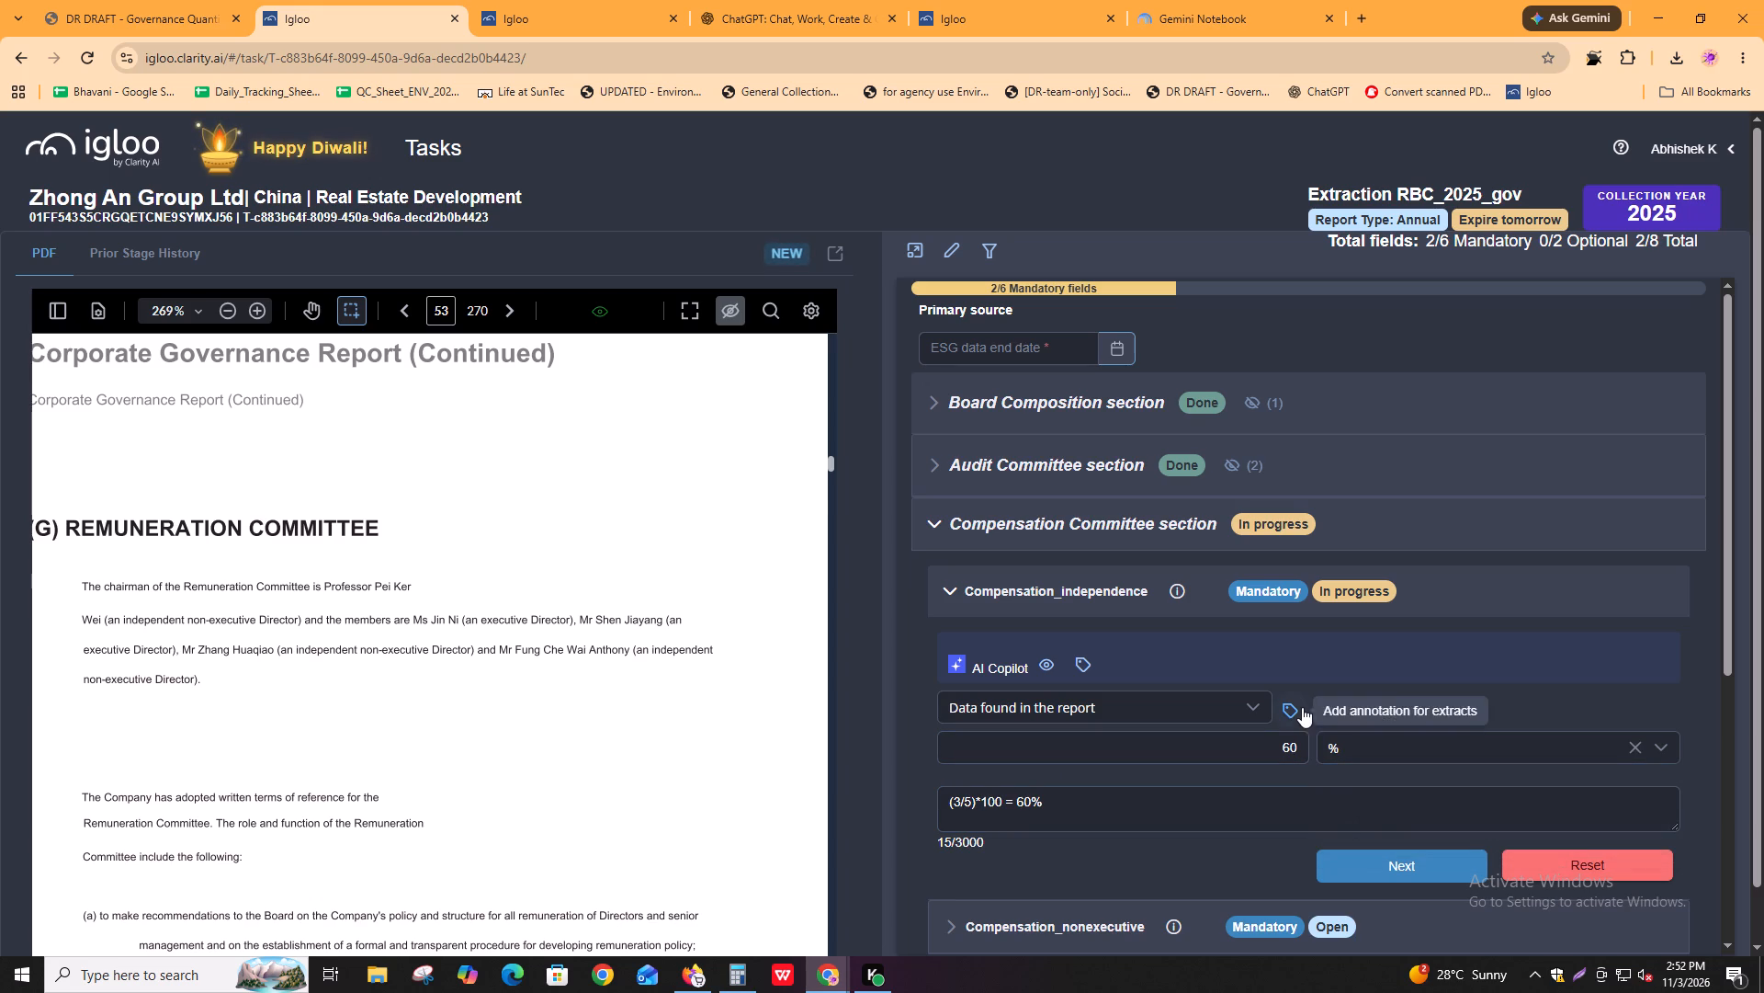
Annotate the Remuneration Committee membership paragraph on page 53 as the source extract for Compensation_independence.
left_click(1302, 707)
left_click_drag(73, 632, 205, 727)
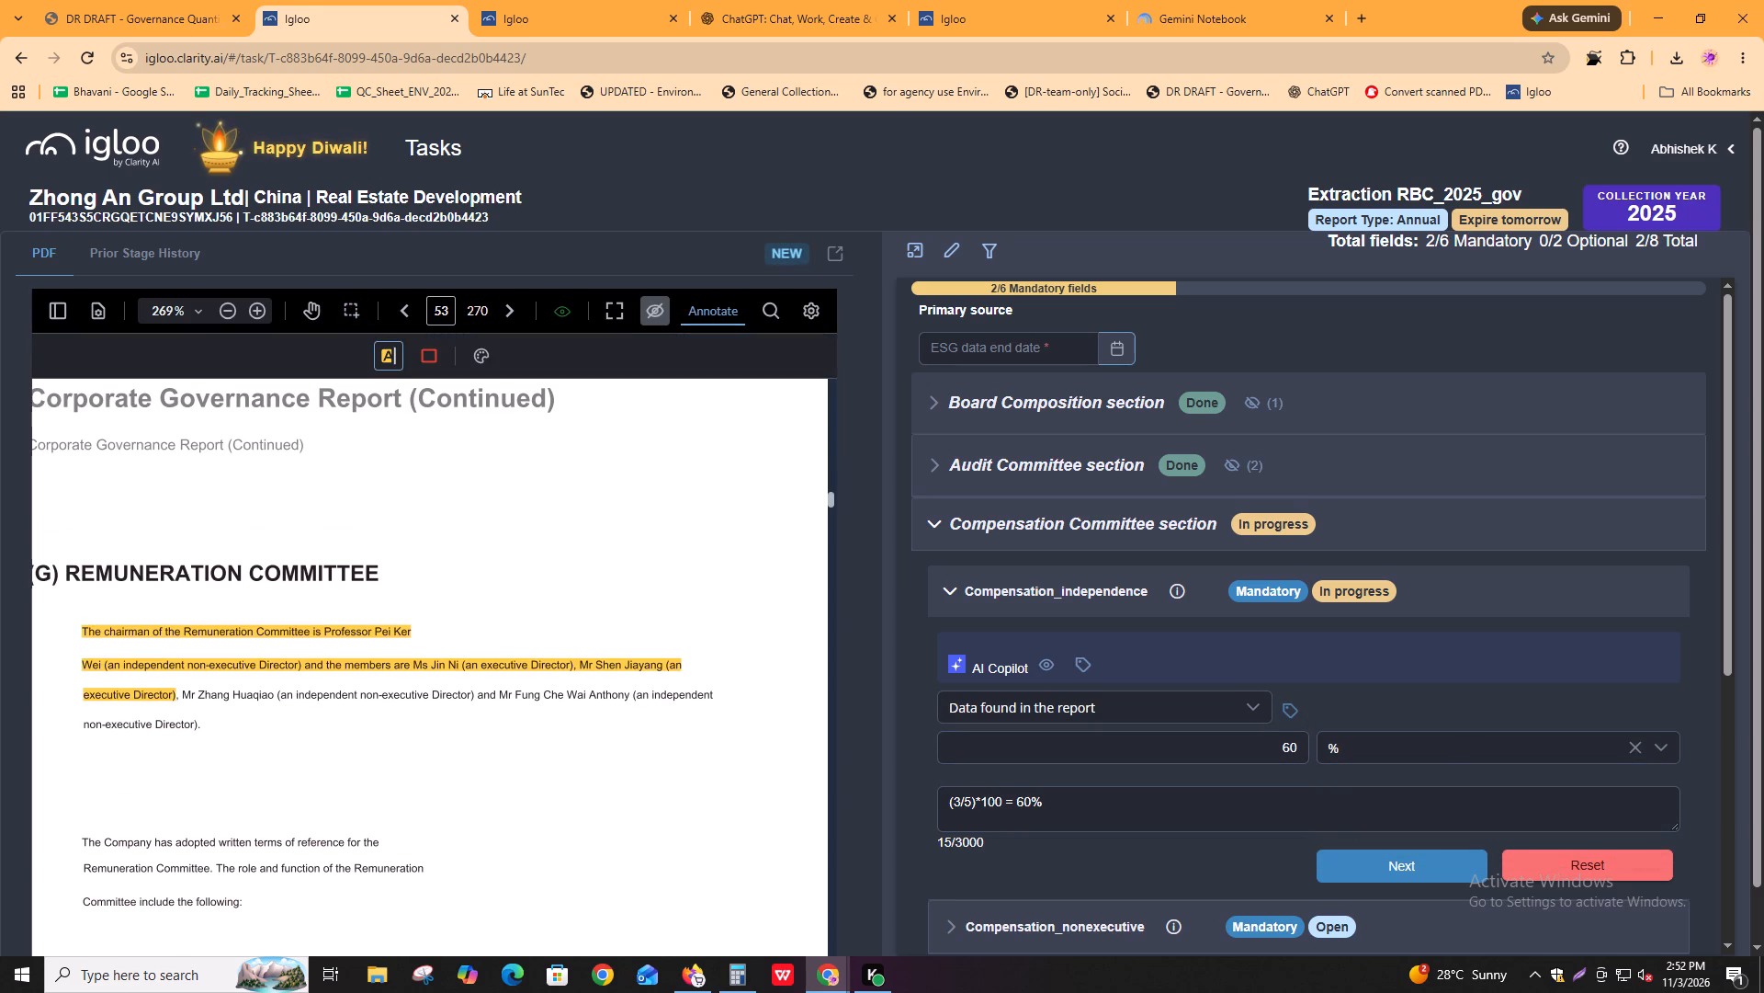
left_click_drag(205, 727, 209, 730)
scroll(1613, 780, "down", 2)
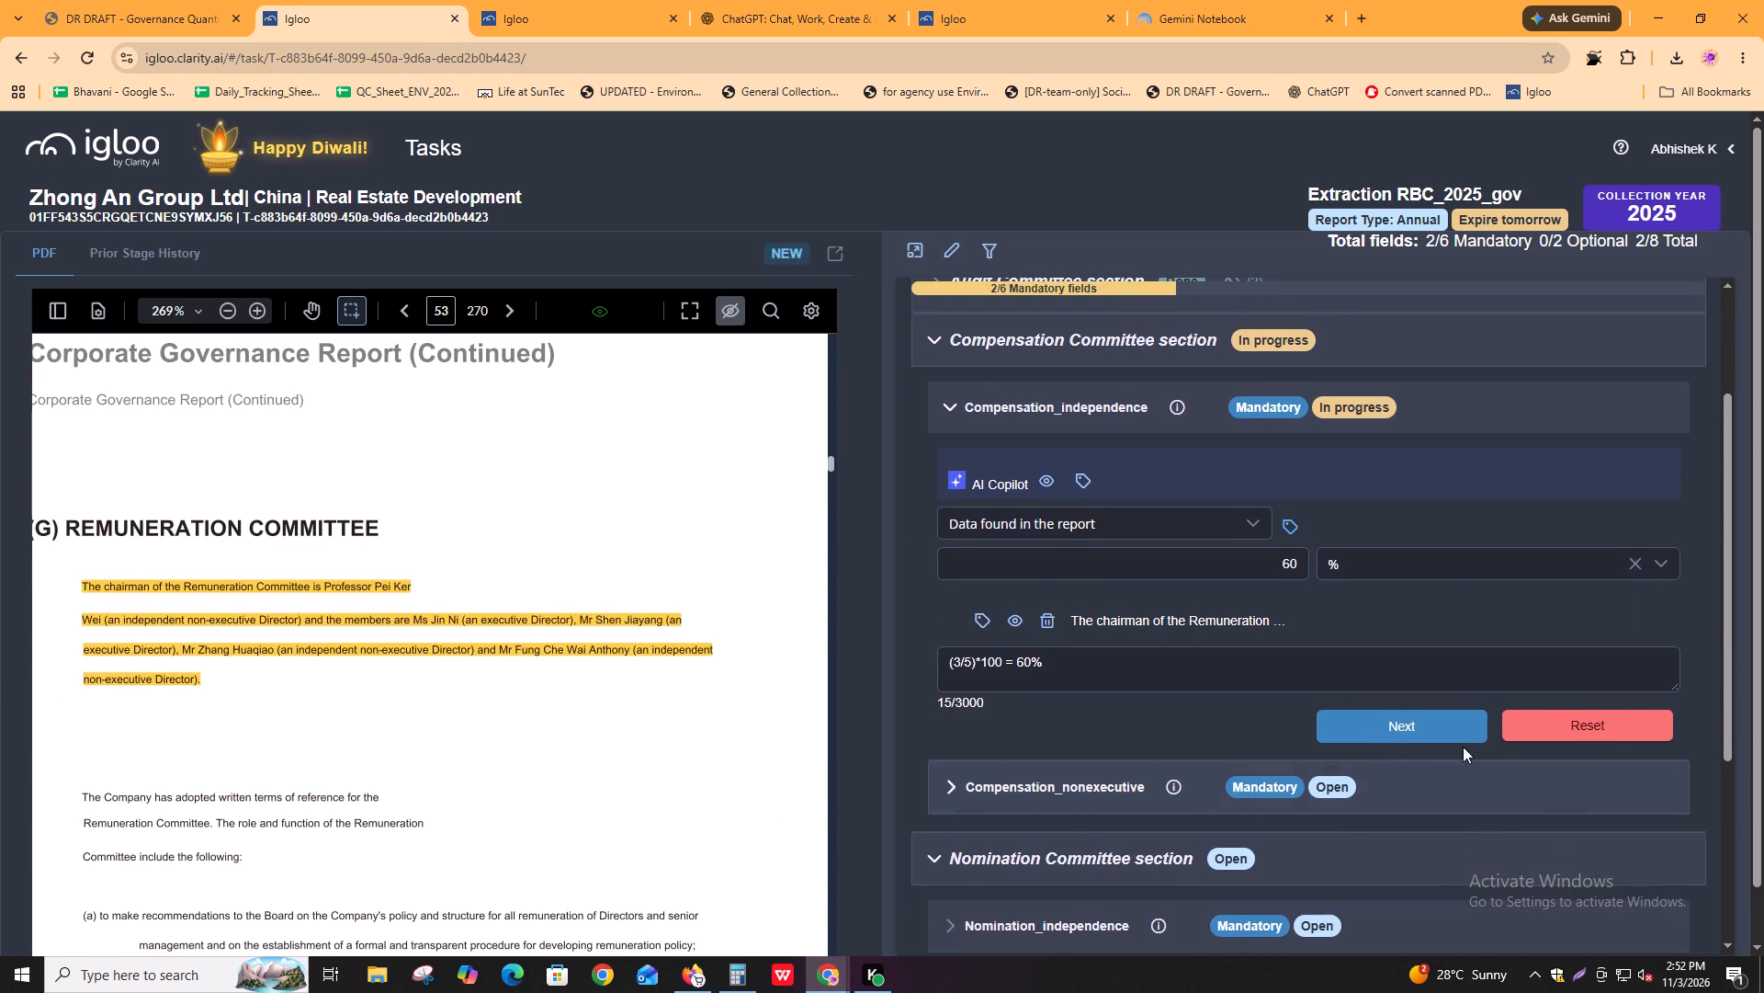
Complete Compensation_independence and reuse its comment "(3/5)*100 = 60%" as the Compensation_nonexecutive comment.
left_click(1248, 679, "alt")
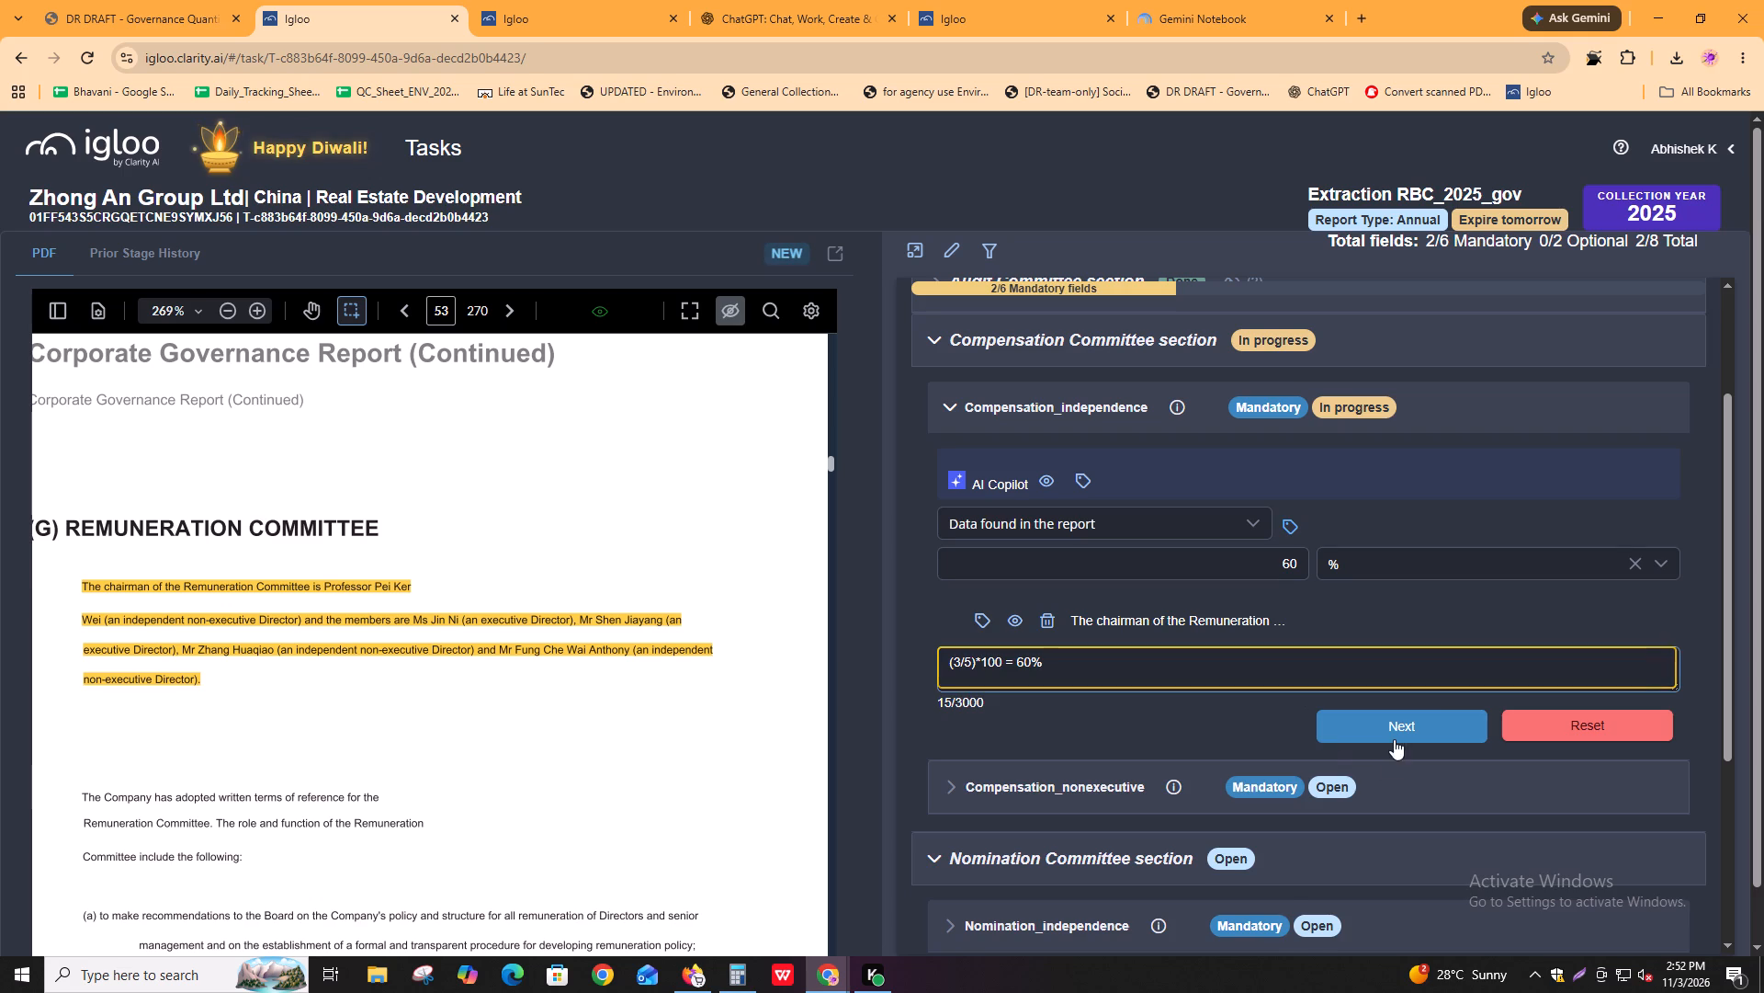
left_click(1394, 739)
left_click(1157, 684)
key("ctrl+v")
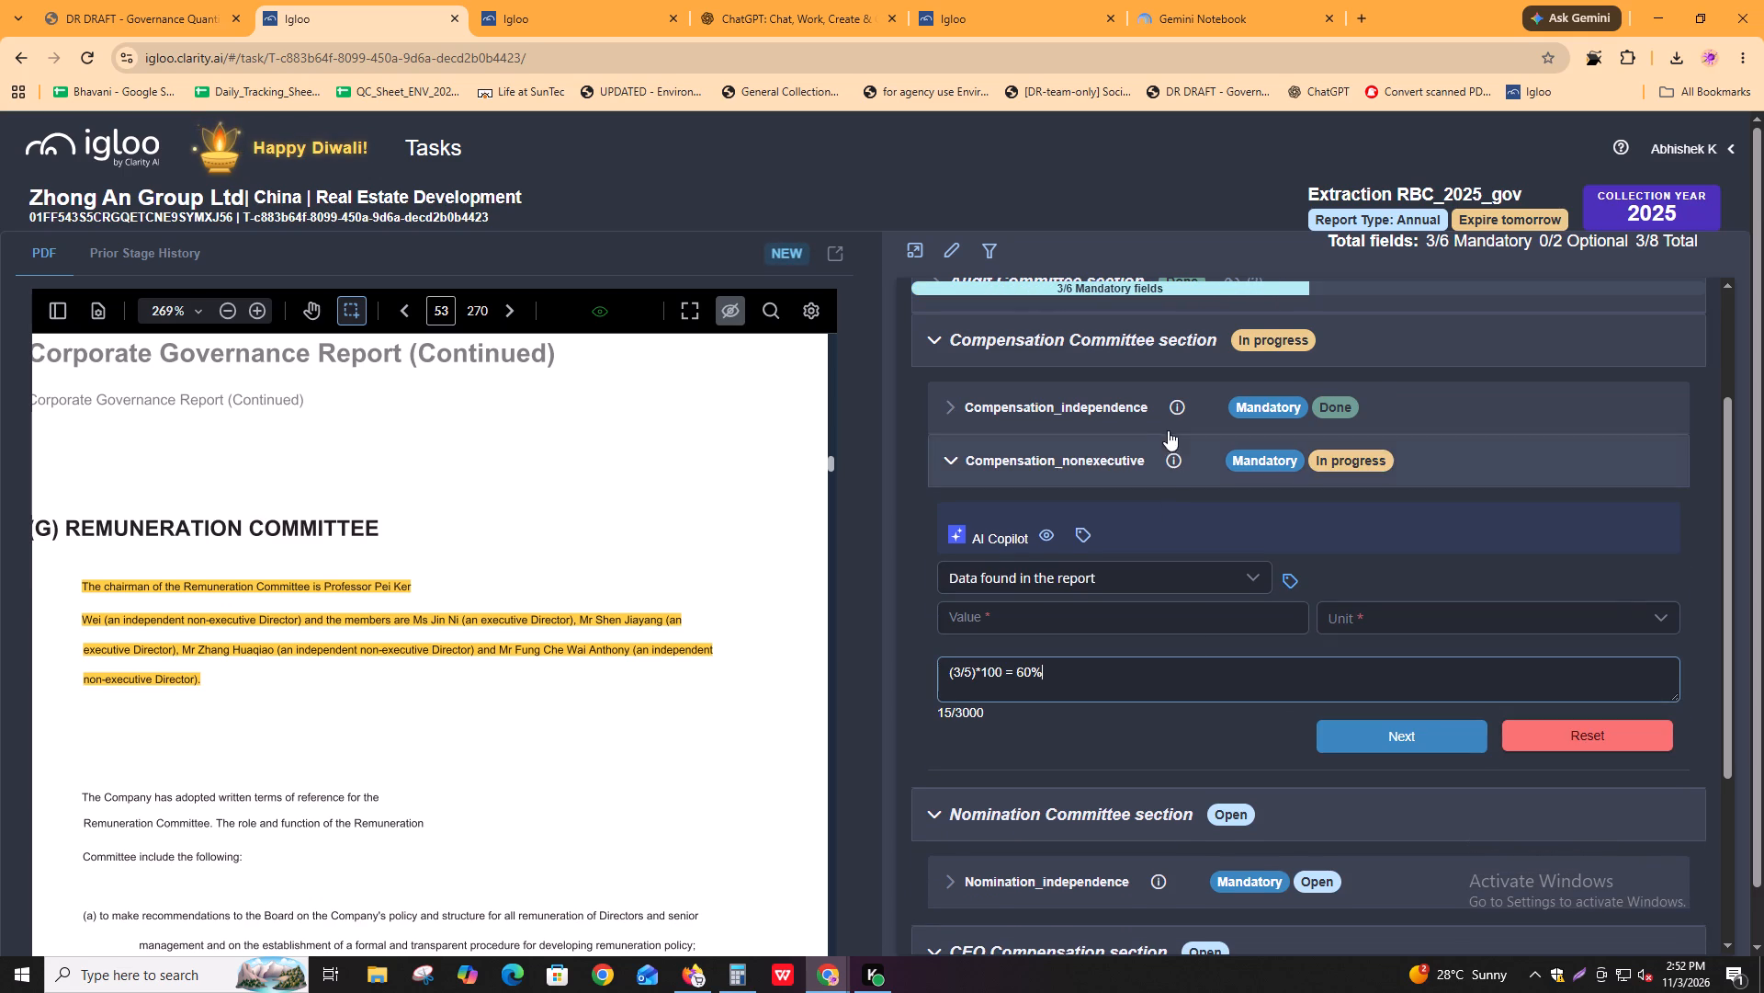
Reopen Compensation_independence to copy its value, and set Compensation_nonexecutive to 60 with unit %.
left_click(1179, 417)
left_click(1197, 557, "alt")
scroll(1215, 617, "down", 4)
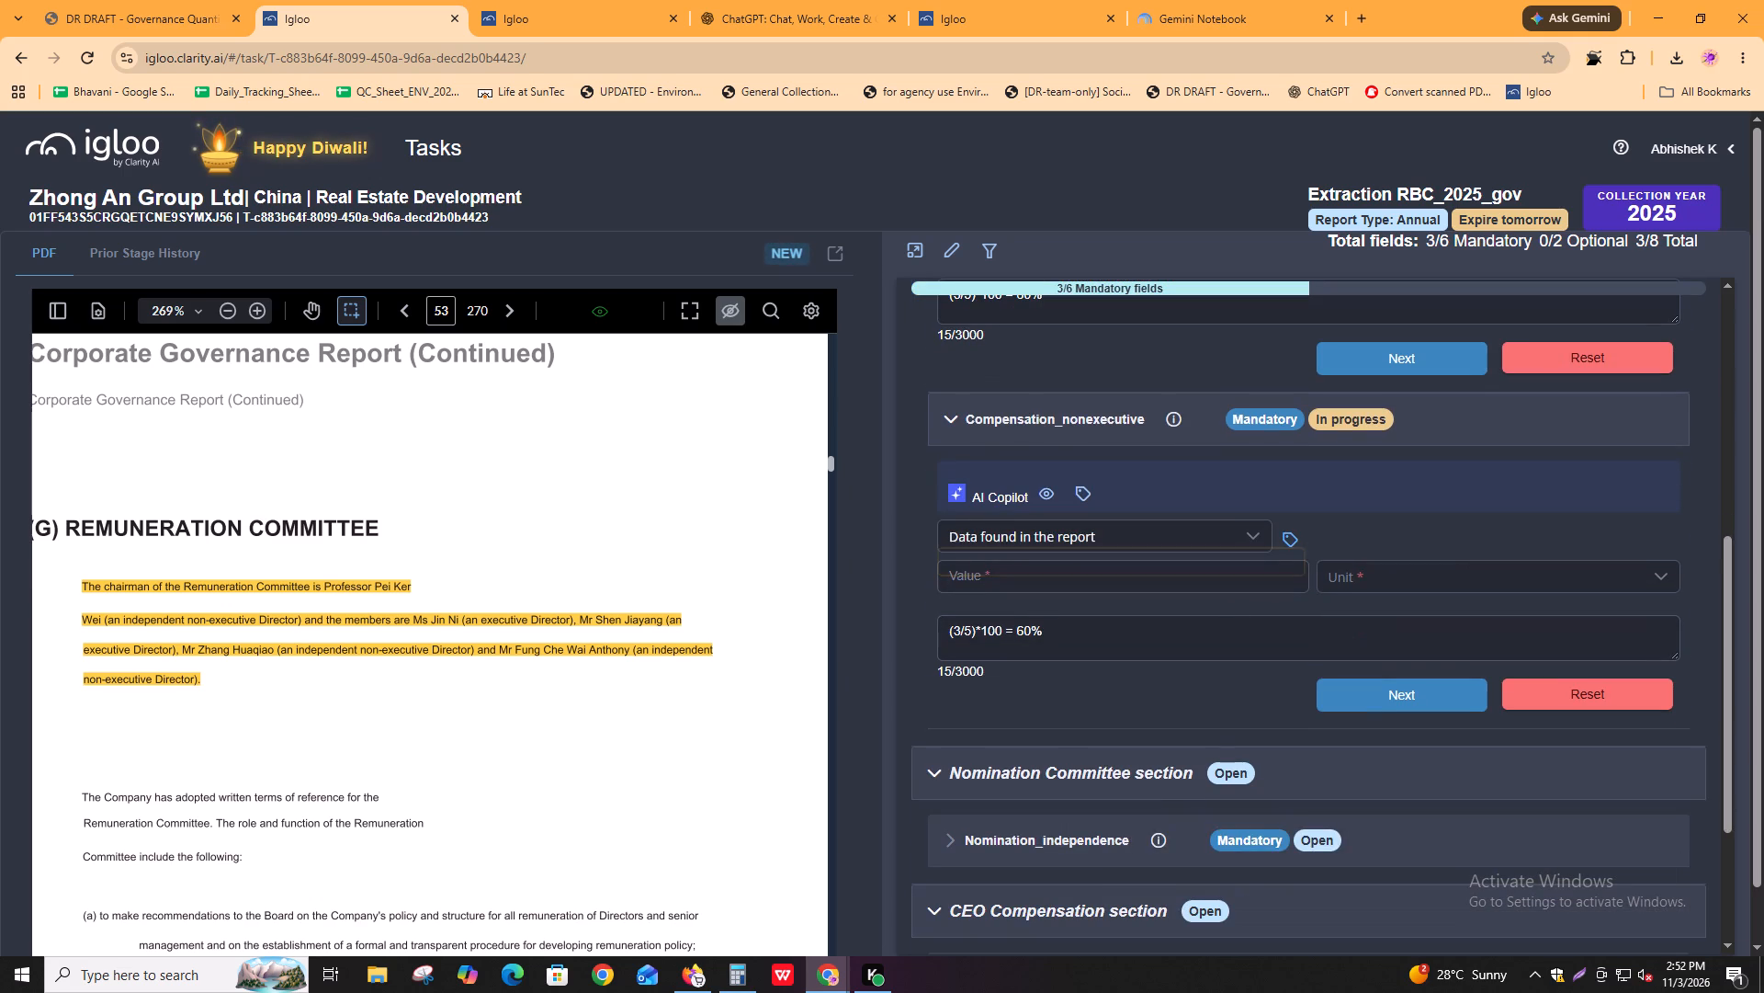
left_click(1224, 583)
key("ctrl+v")
left_click(1356, 570)
left_click(1332, 610)
Annotate the same Remuneration Committee membership paragraph on page 53 as the source extract for Compensation_nonexecutive.
left_click(1295, 533)
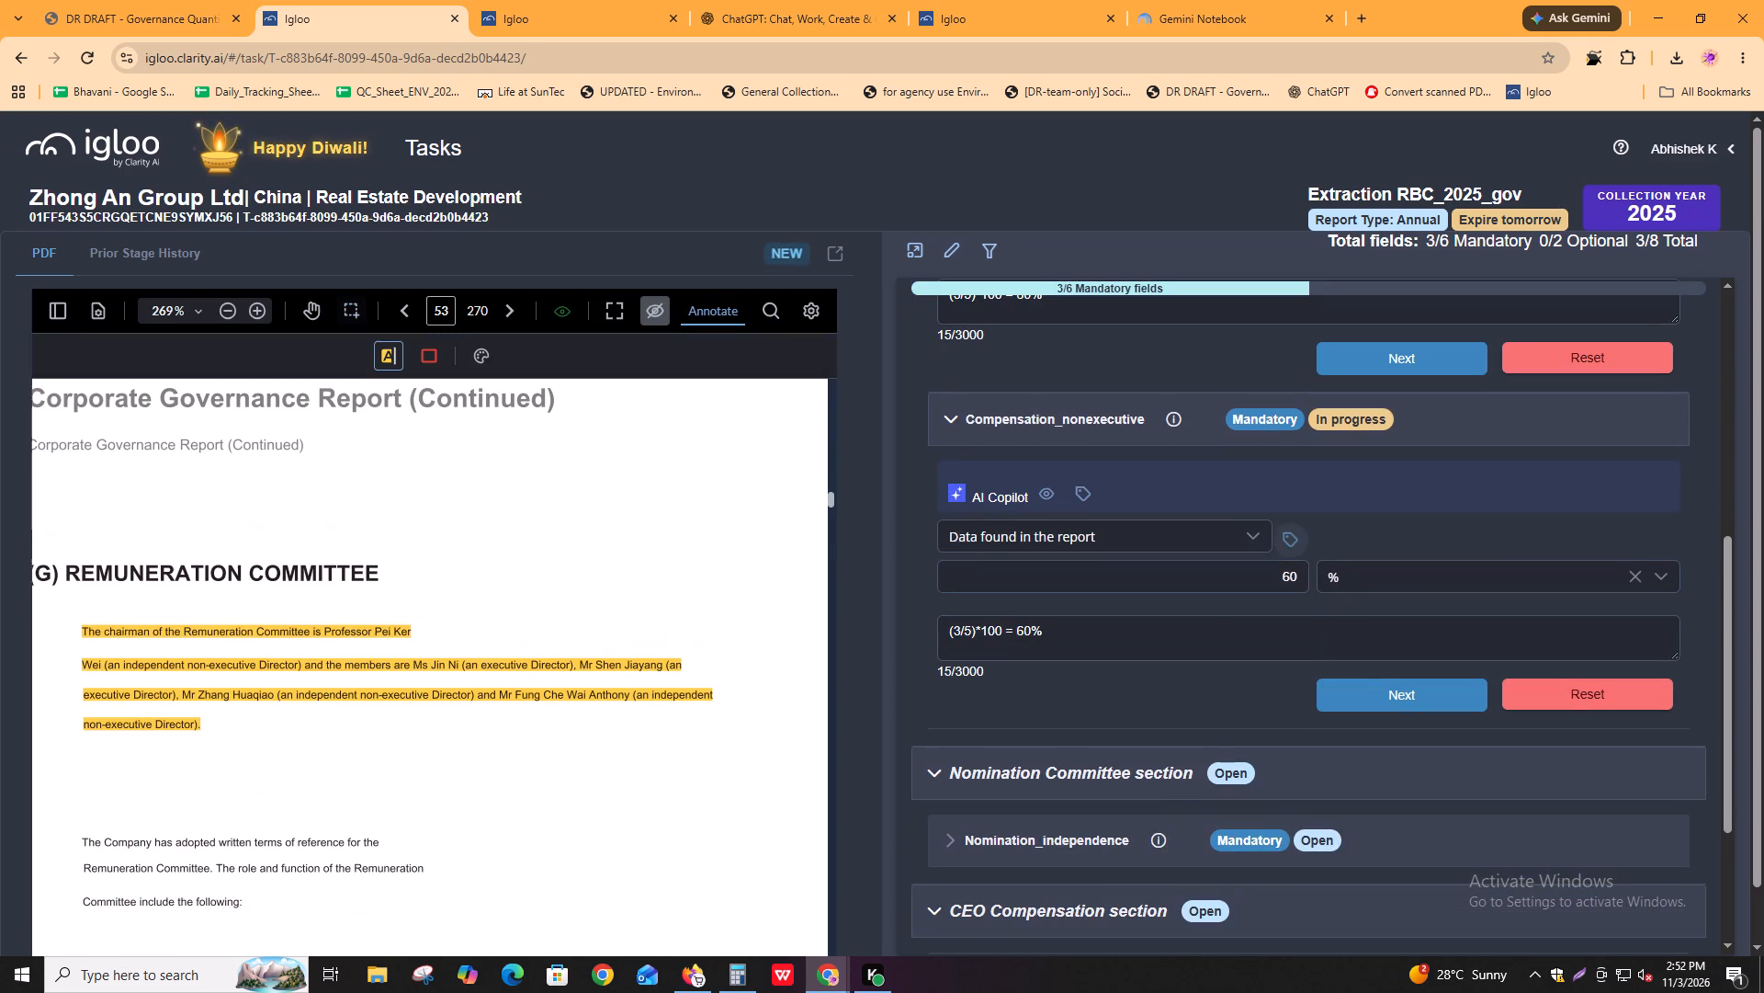
left_click_drag(78, 624, 214, 732)
Switch to the report PDF and go through the "remuneration" matches from page 53 to note 8 on directors' and chief executive's remuneration.
key("alt+Tab")
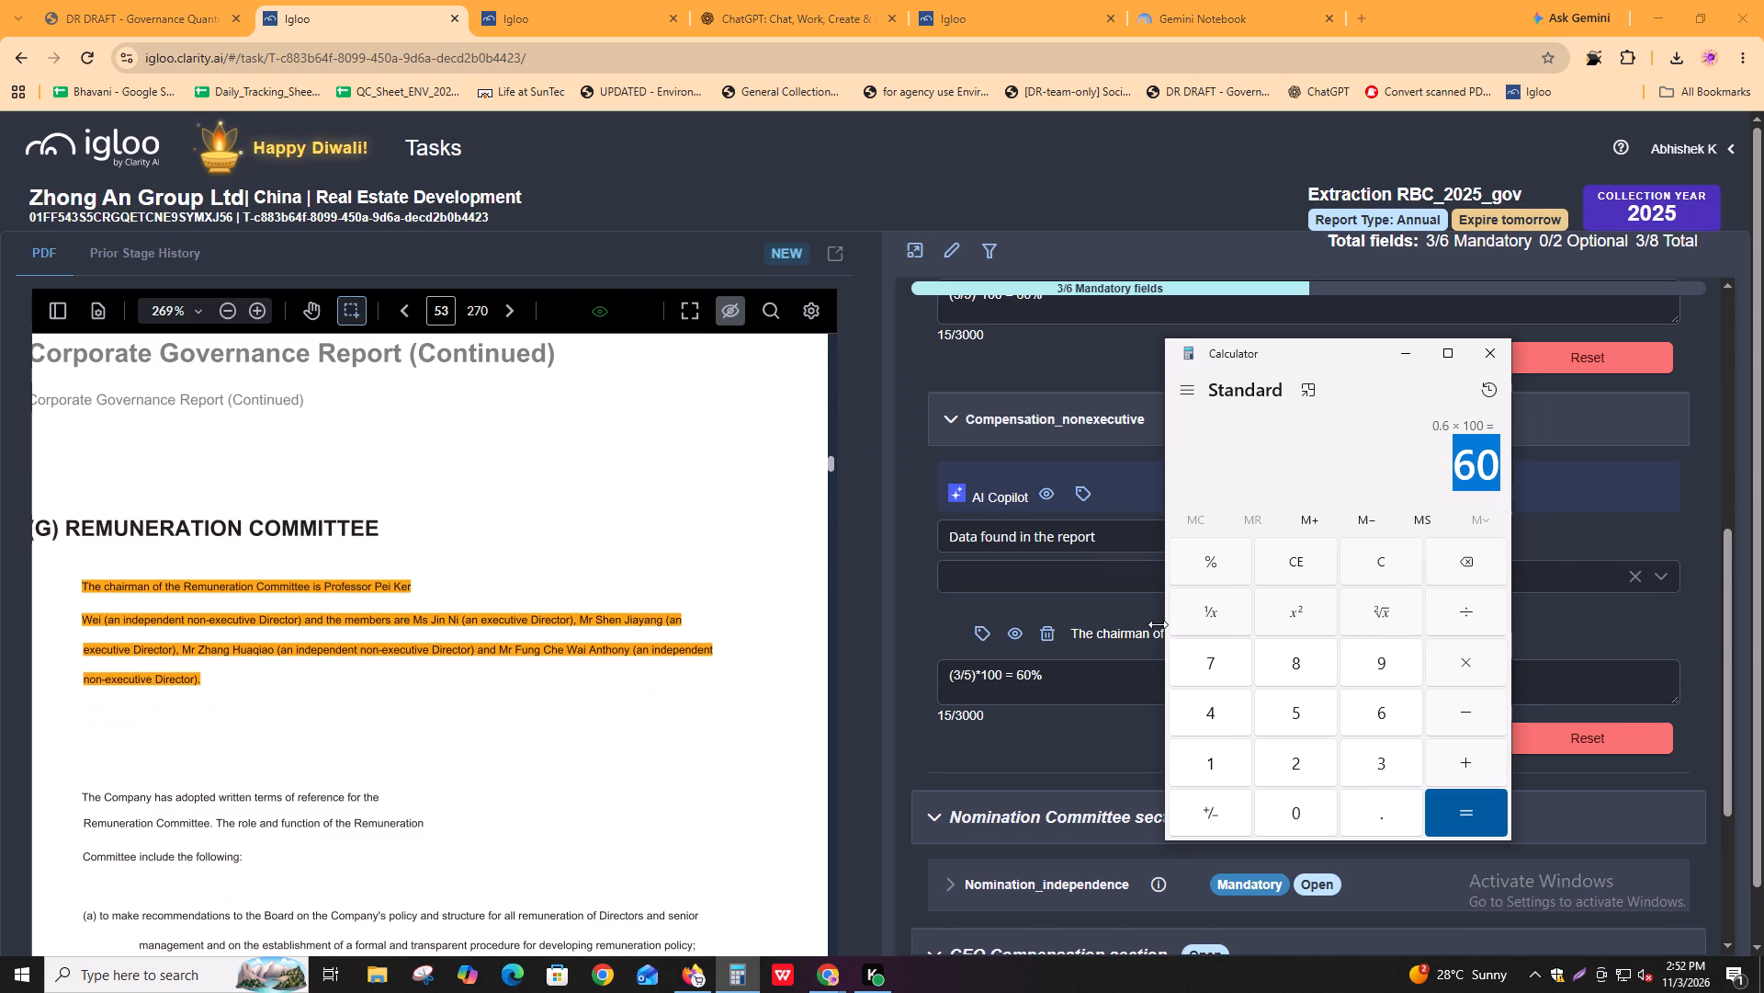
key("alt+Tab")
key("alt+Tab")
key("alt+Tab")
key("ctrl+f")
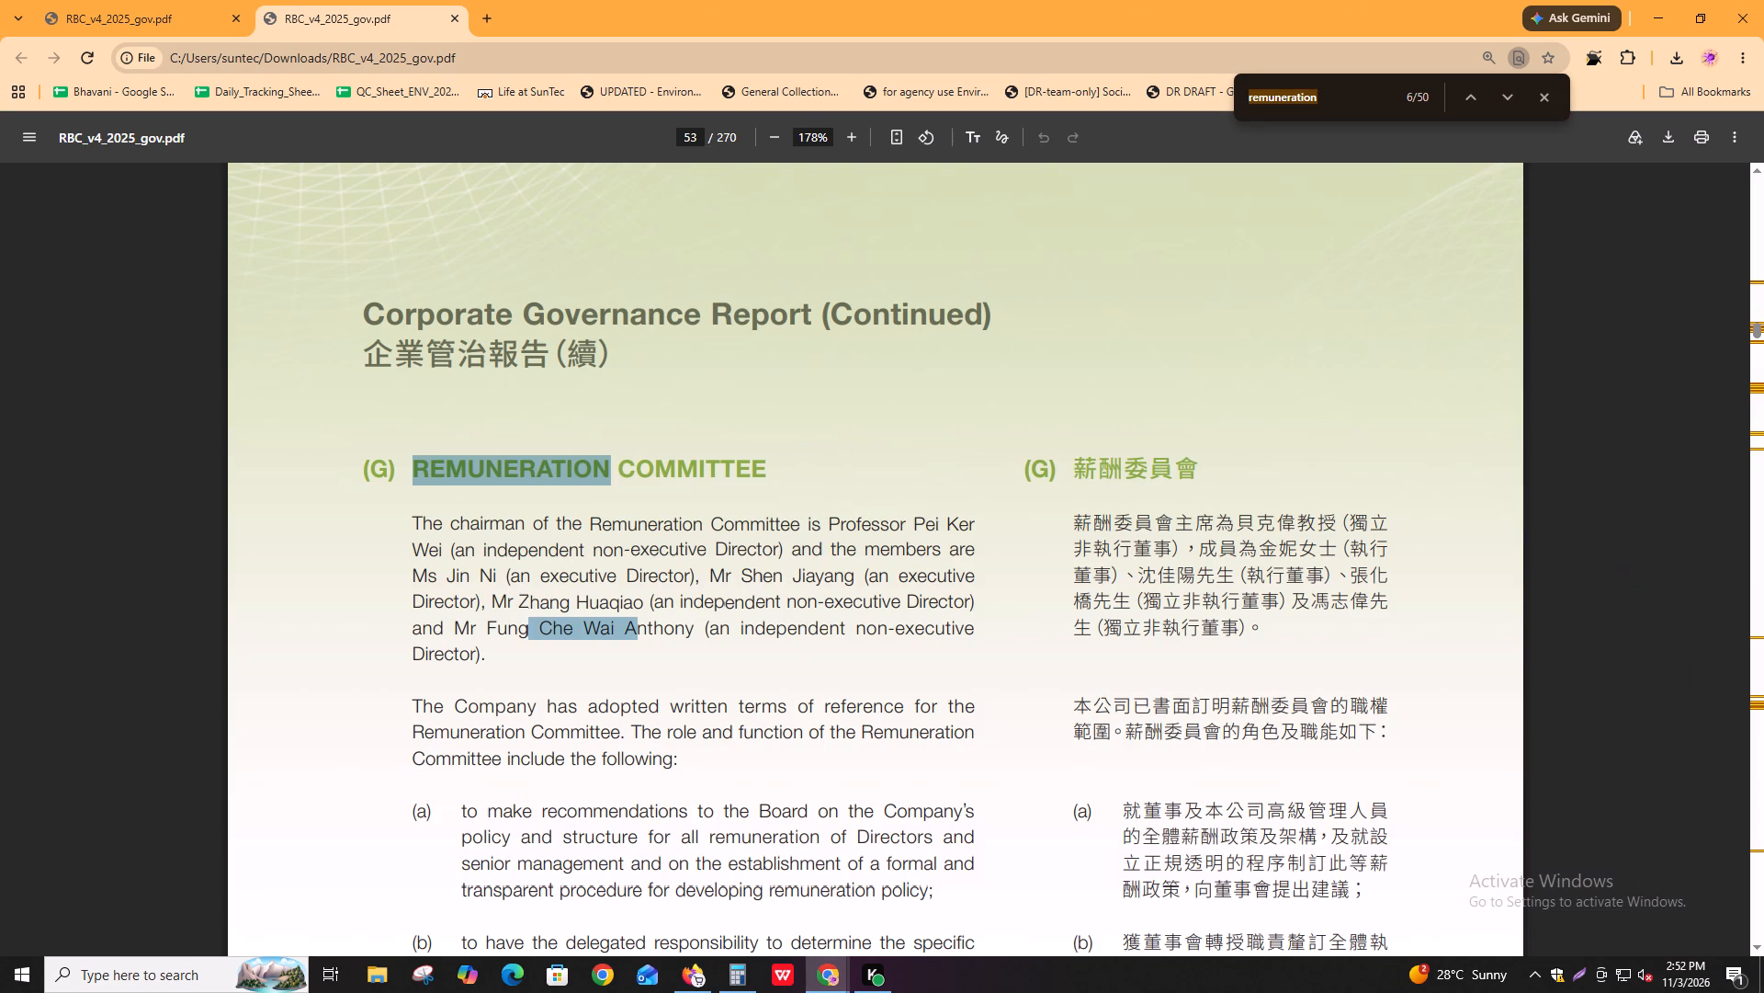
key("Return")
key("Return")
key("Return")
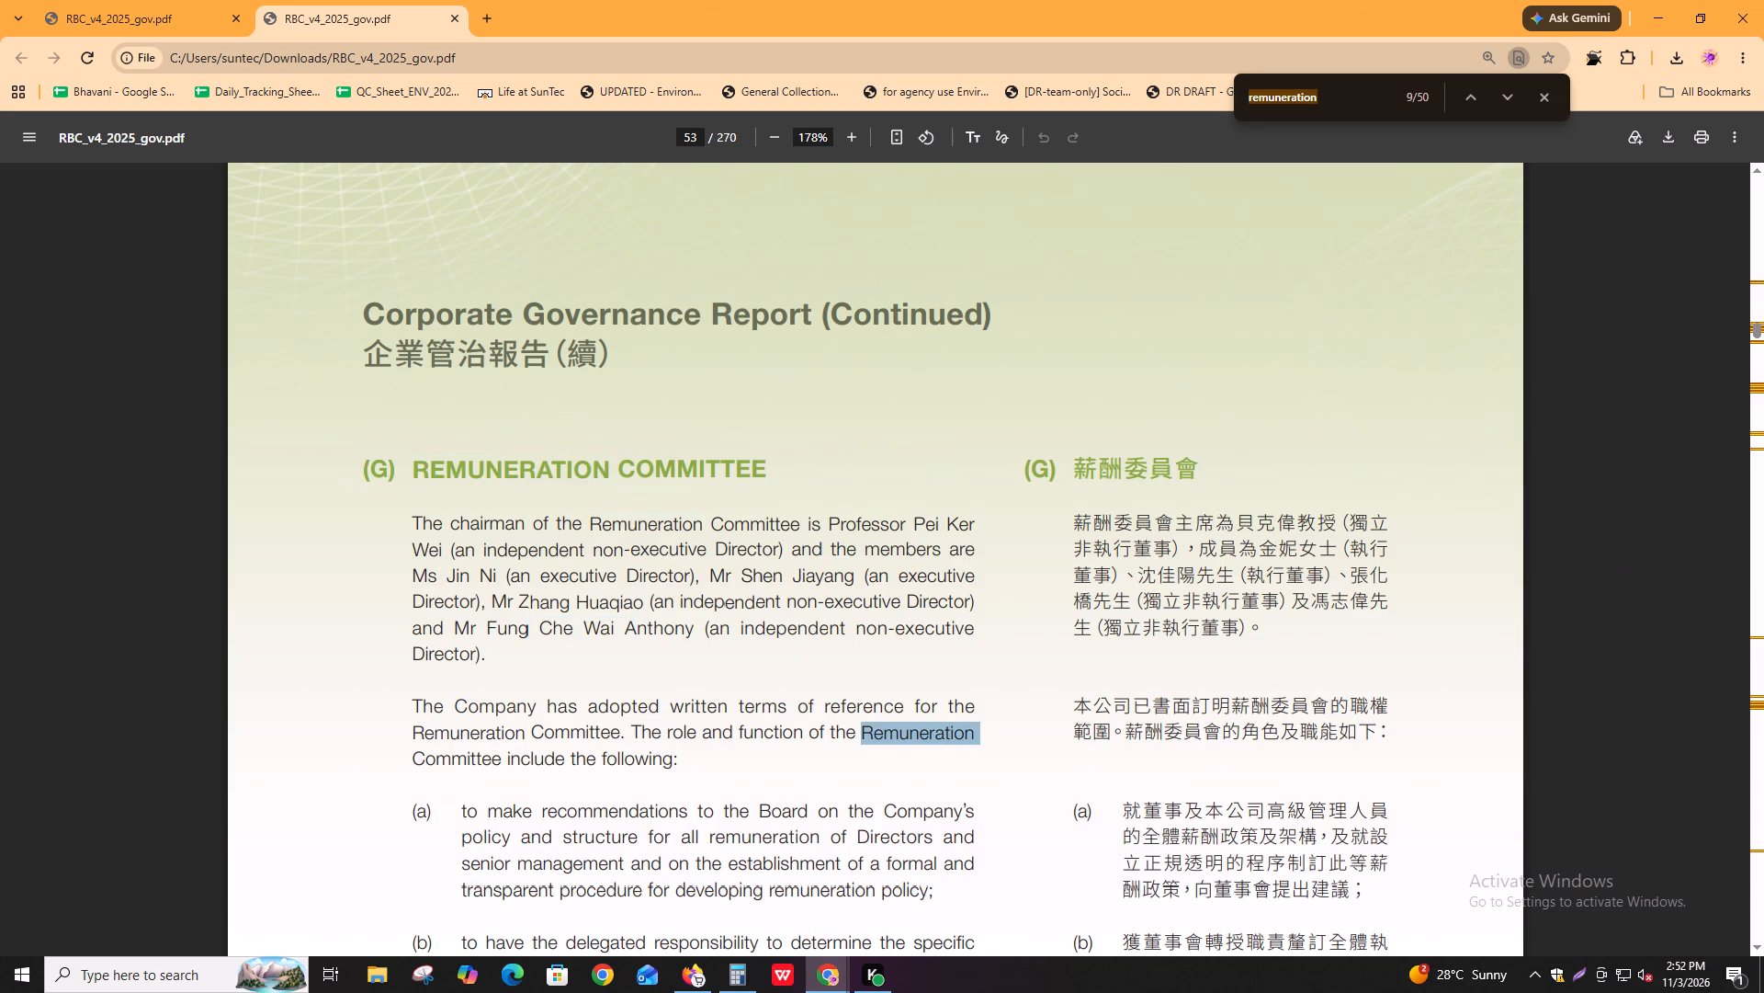
key("Return")
key("Return")
key("Return")
key("Return")
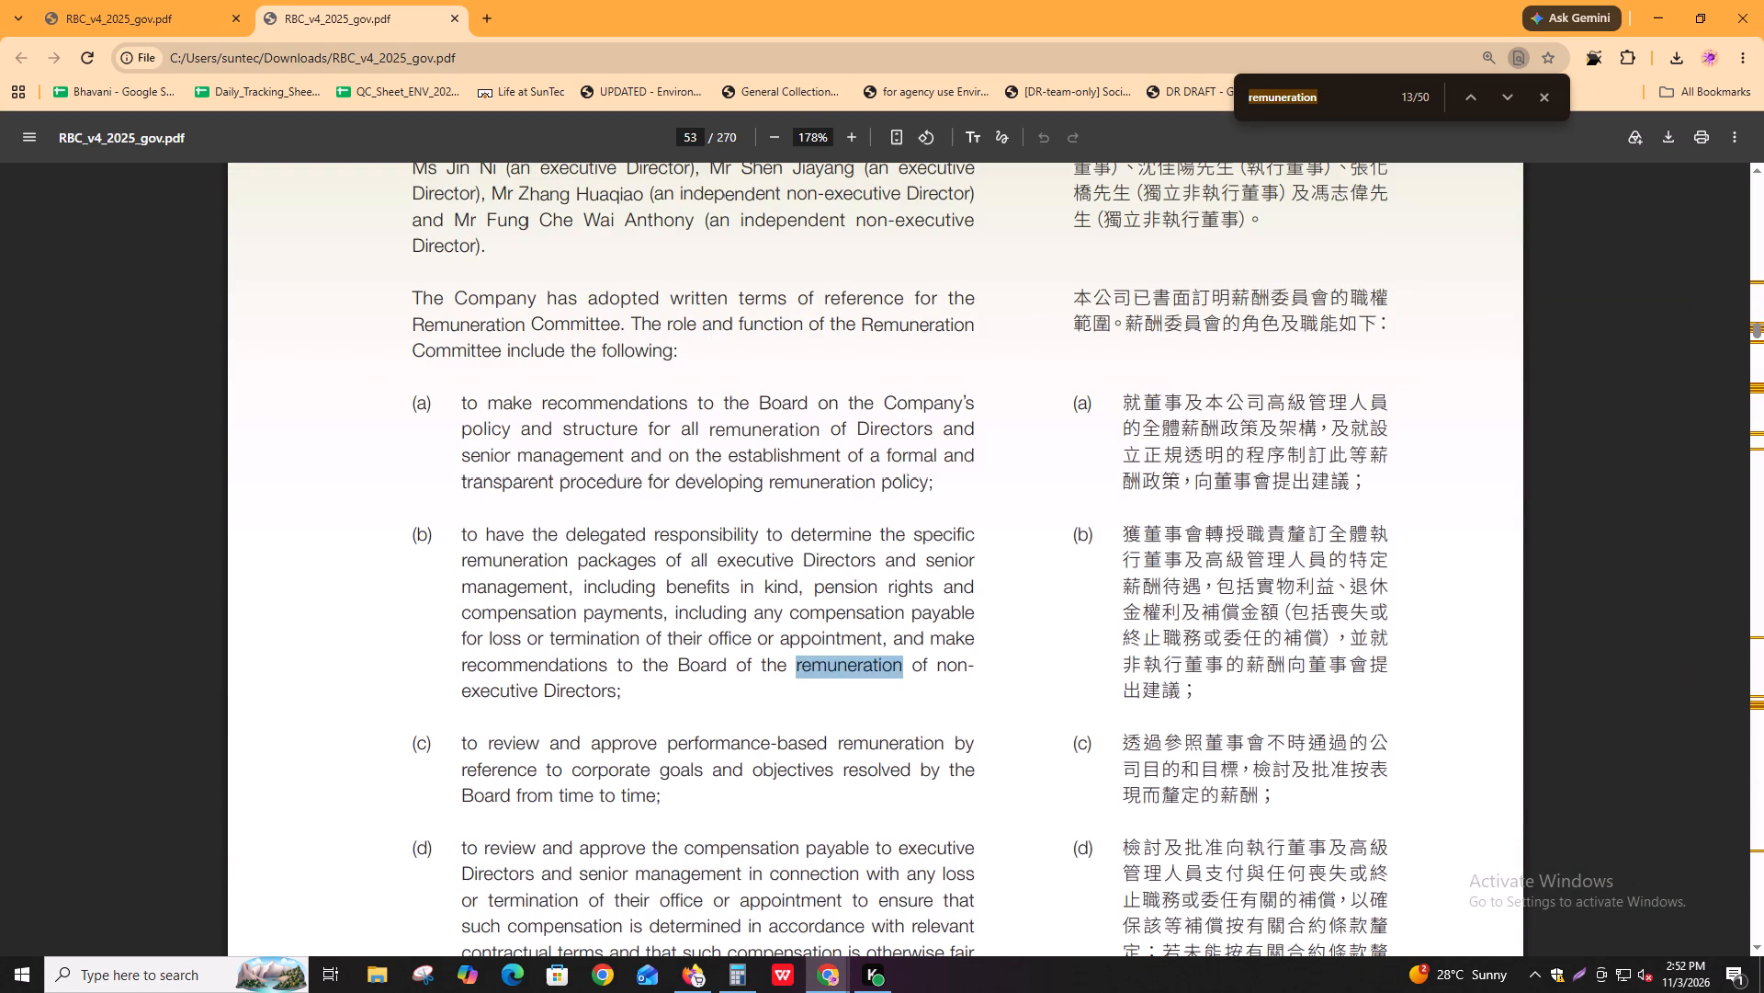
key("Return")
key("Return")
key("Return")
key("Return")
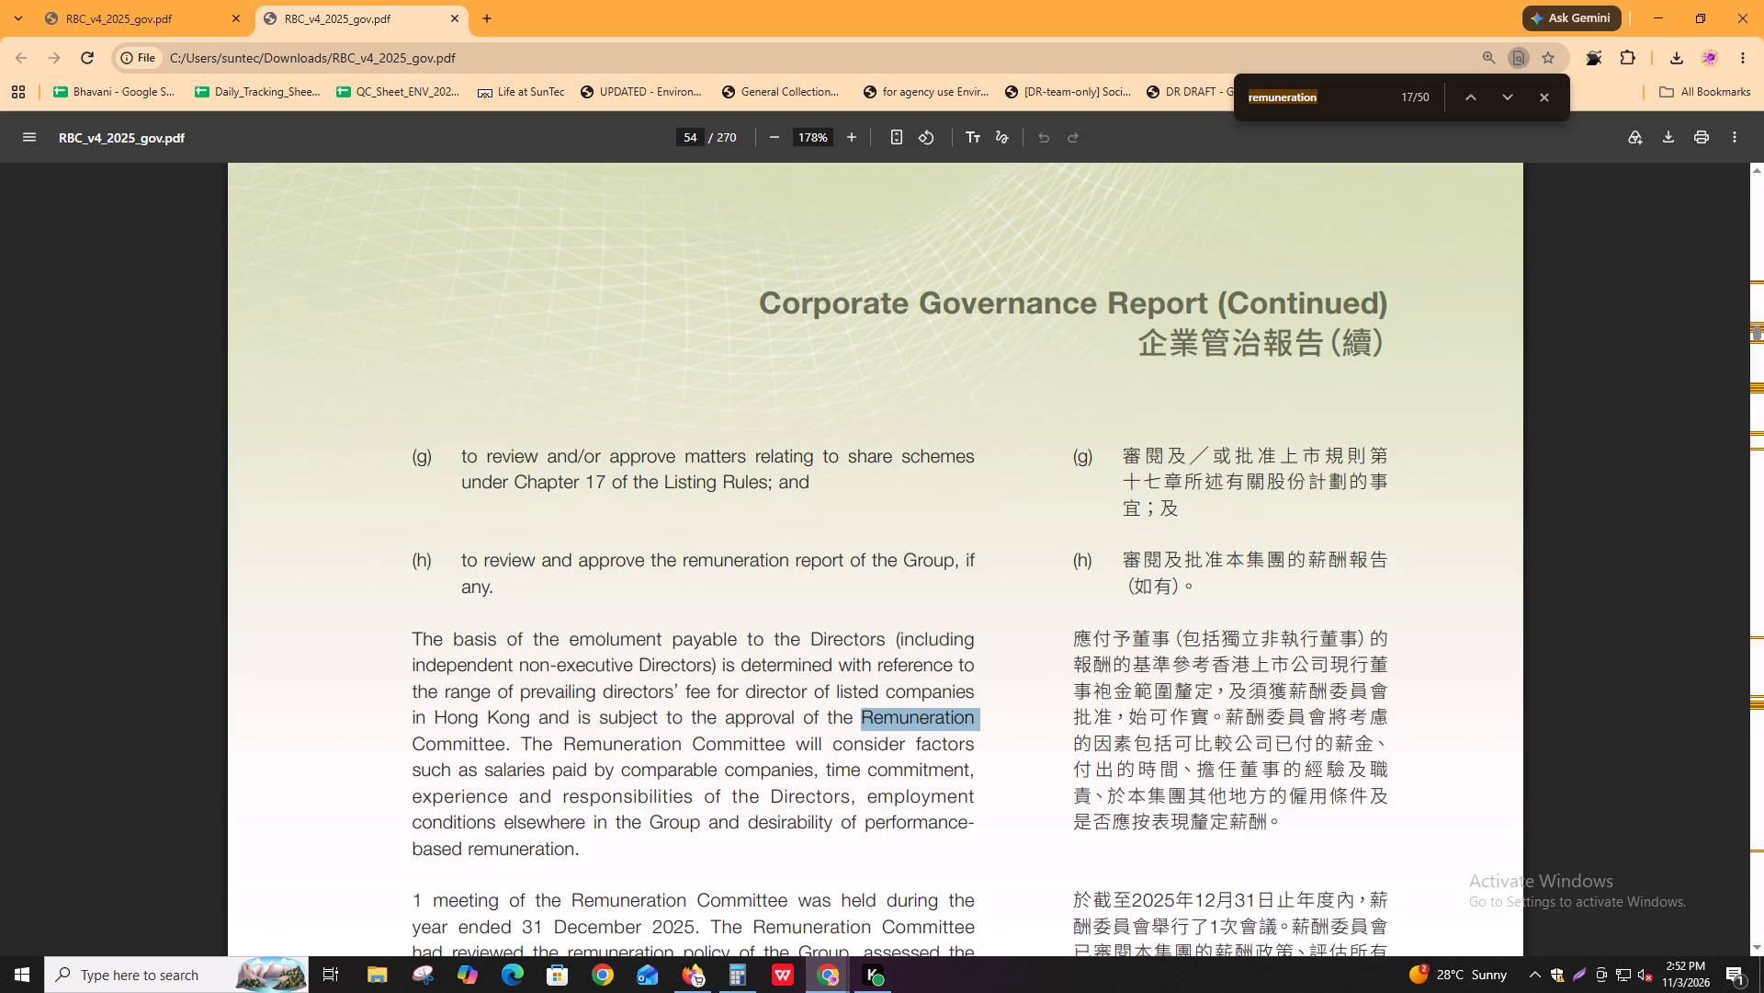
key("Return")
key("Return")
key("Return")
key("Return")
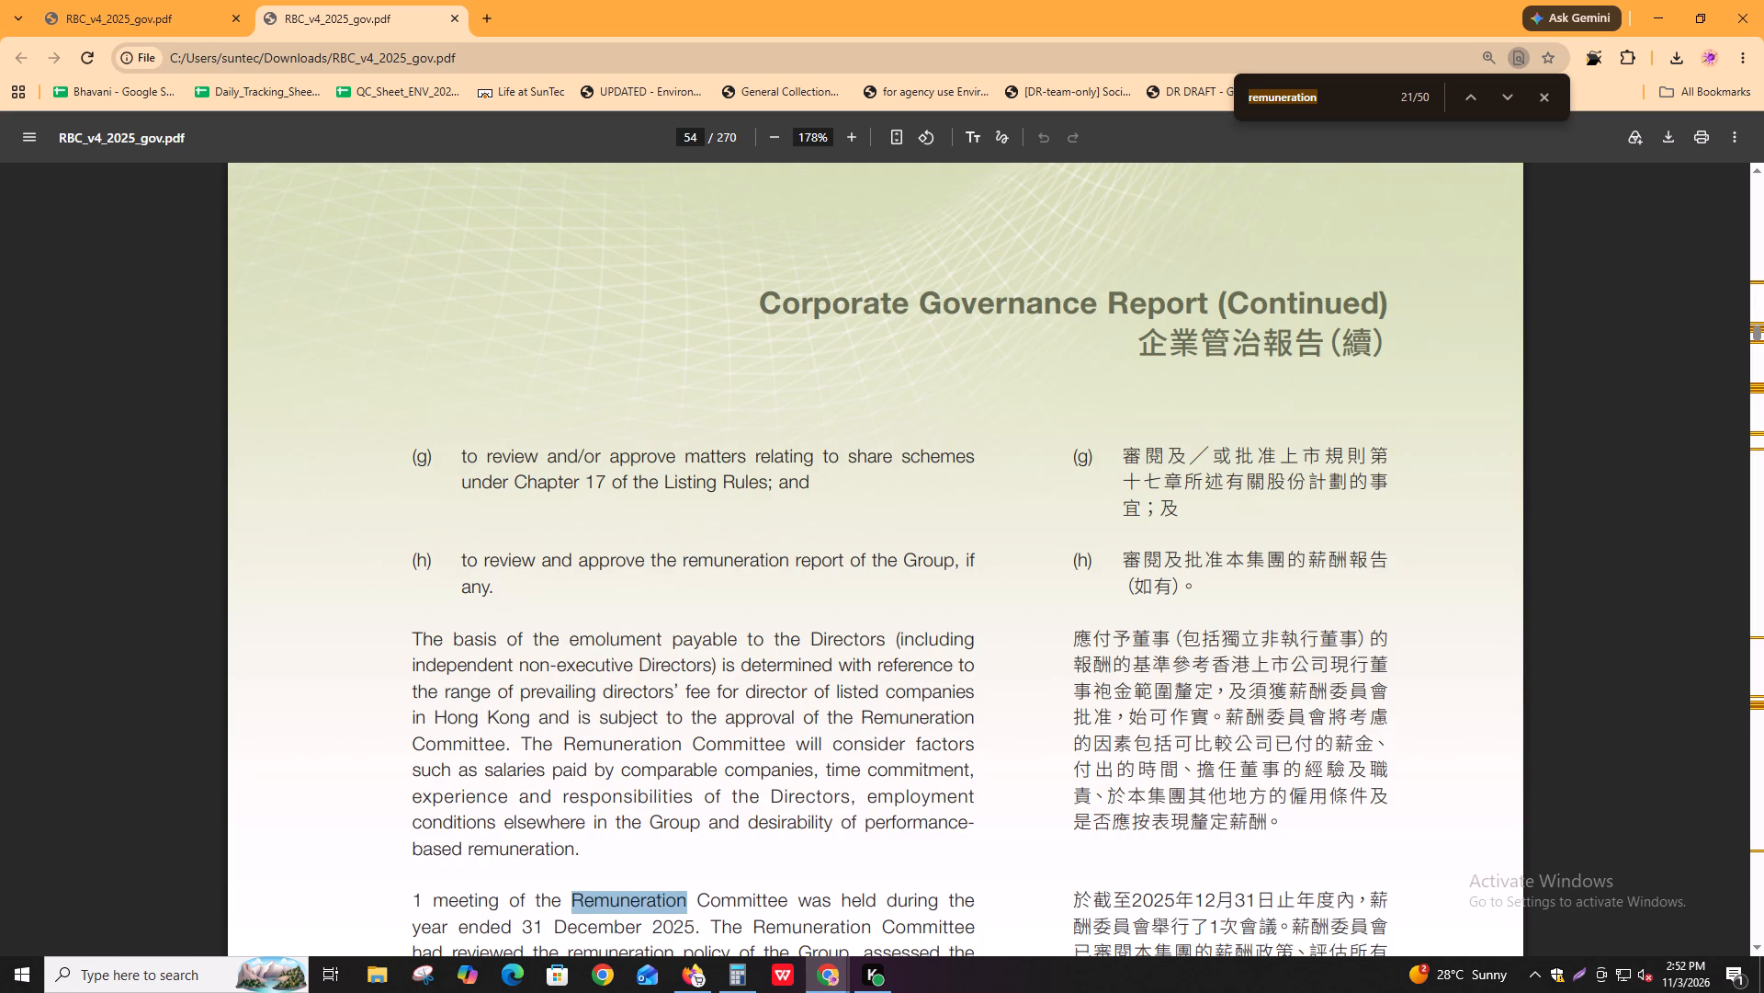
key("Return")
key("Return")
key("Return")
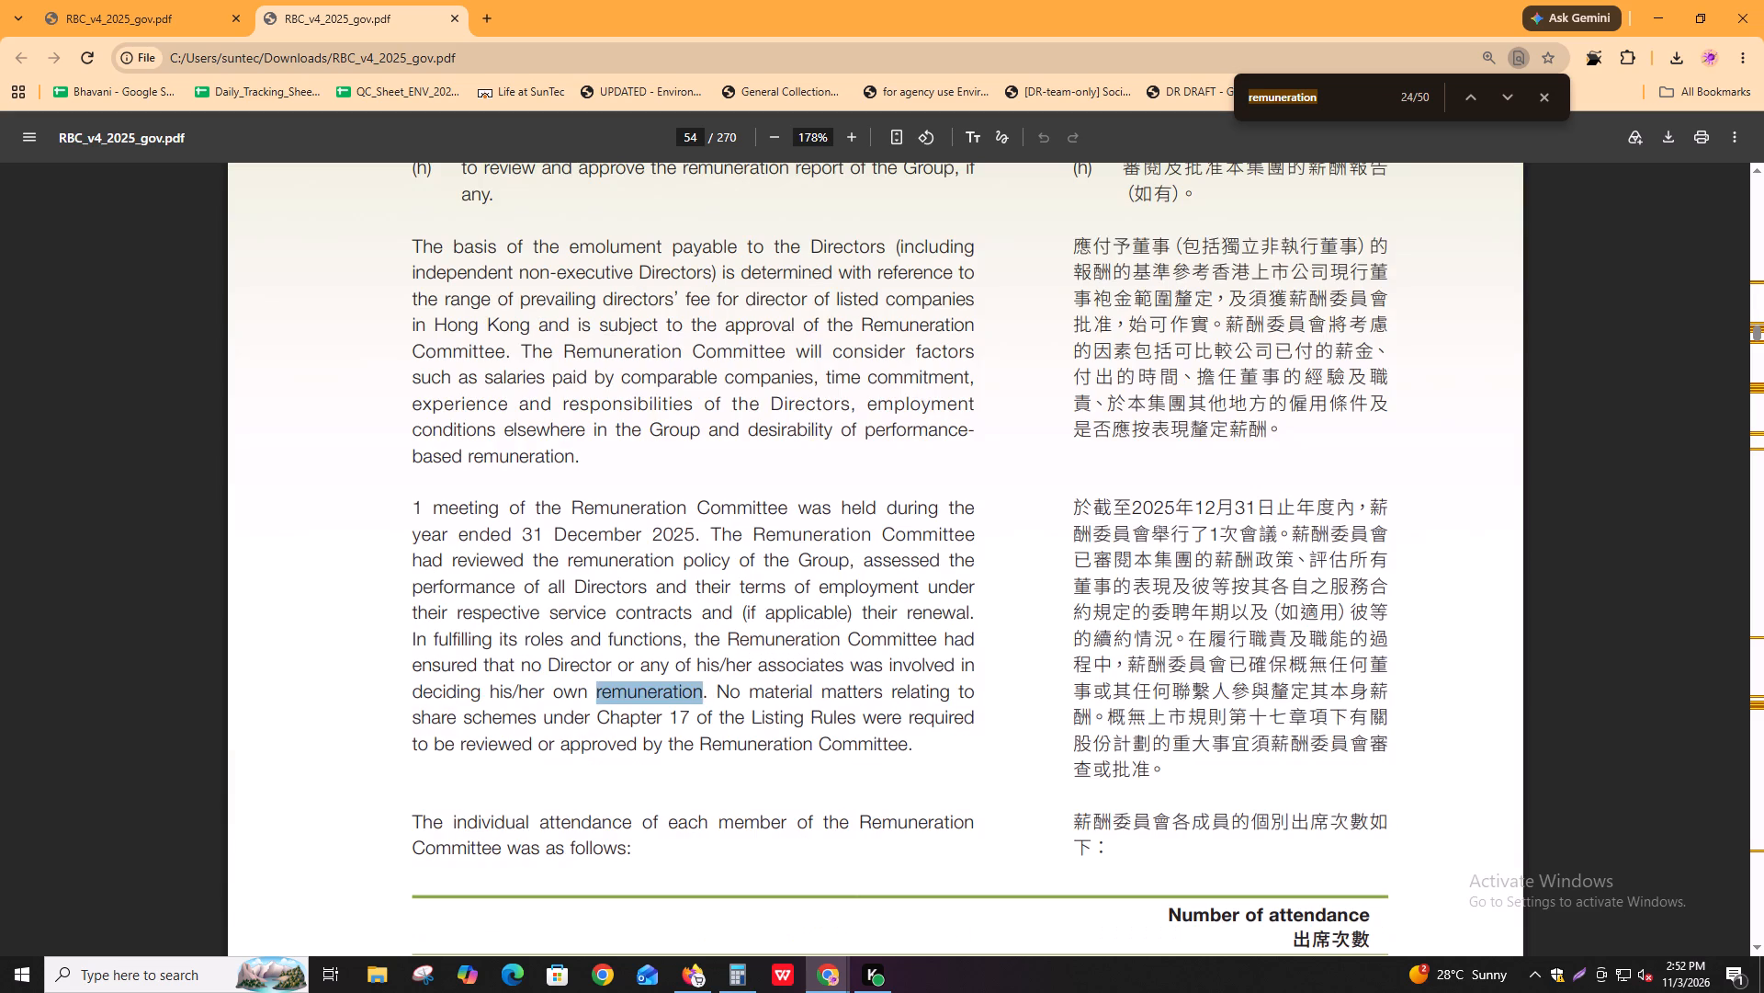
key("Return")
key("Return")
key("Return")
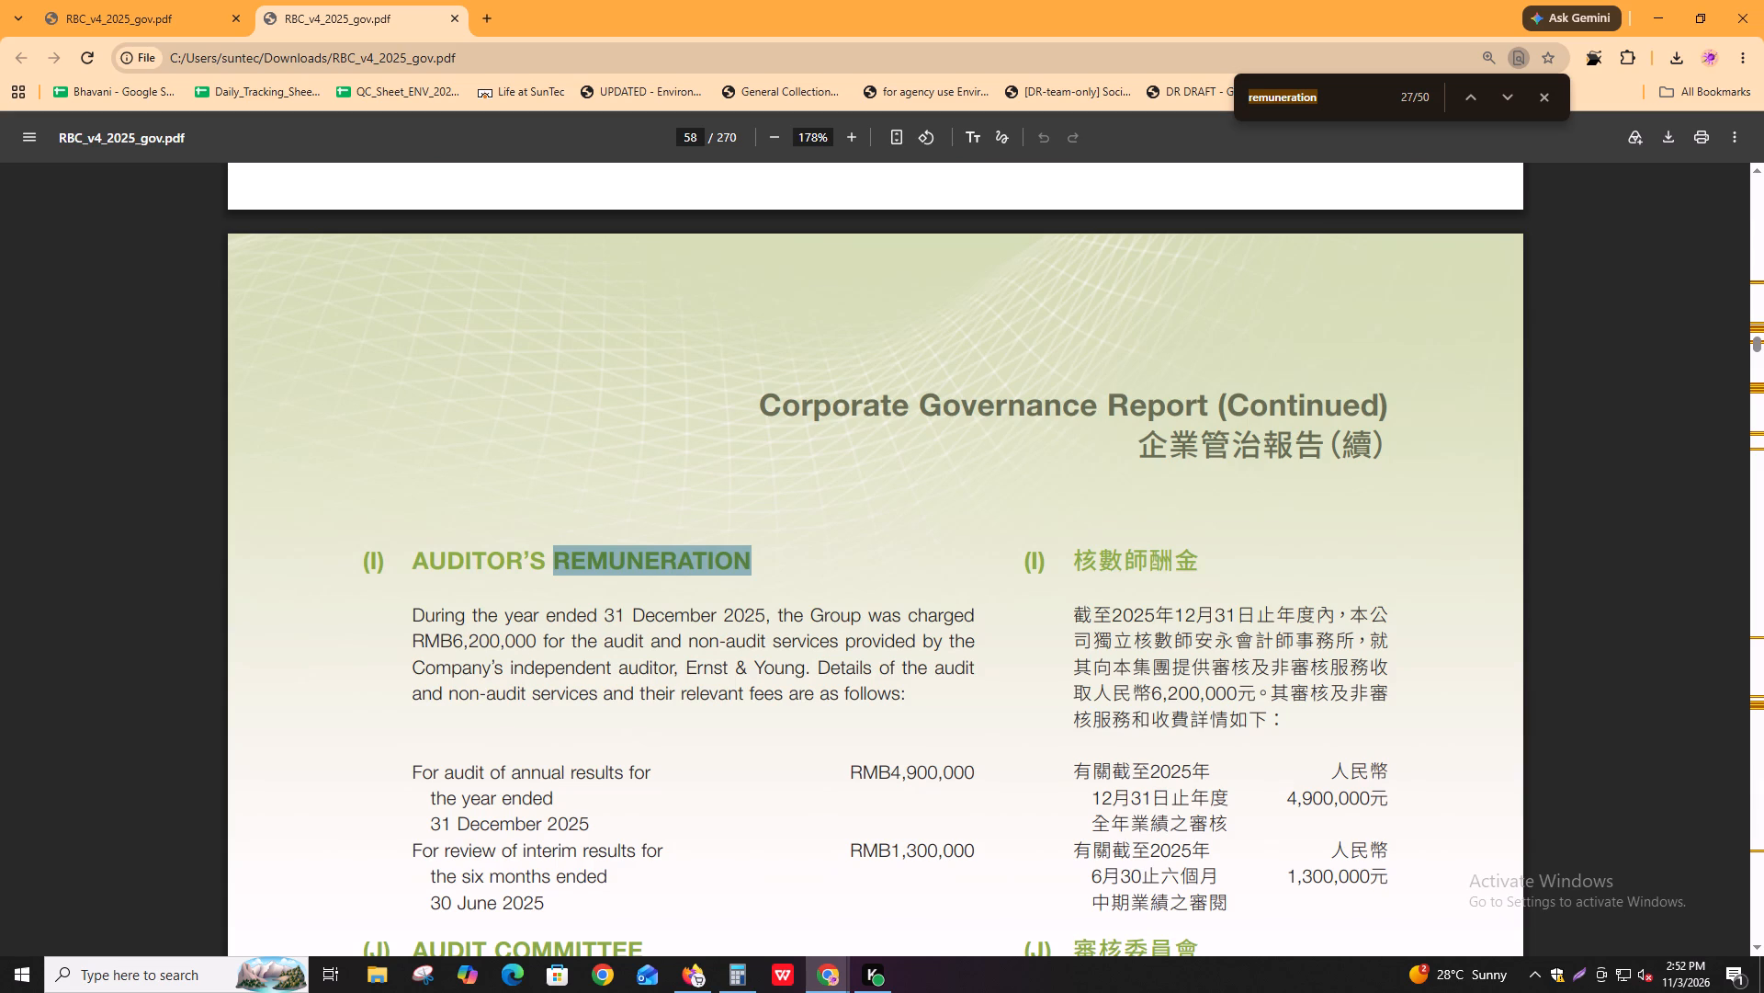
key("Return")
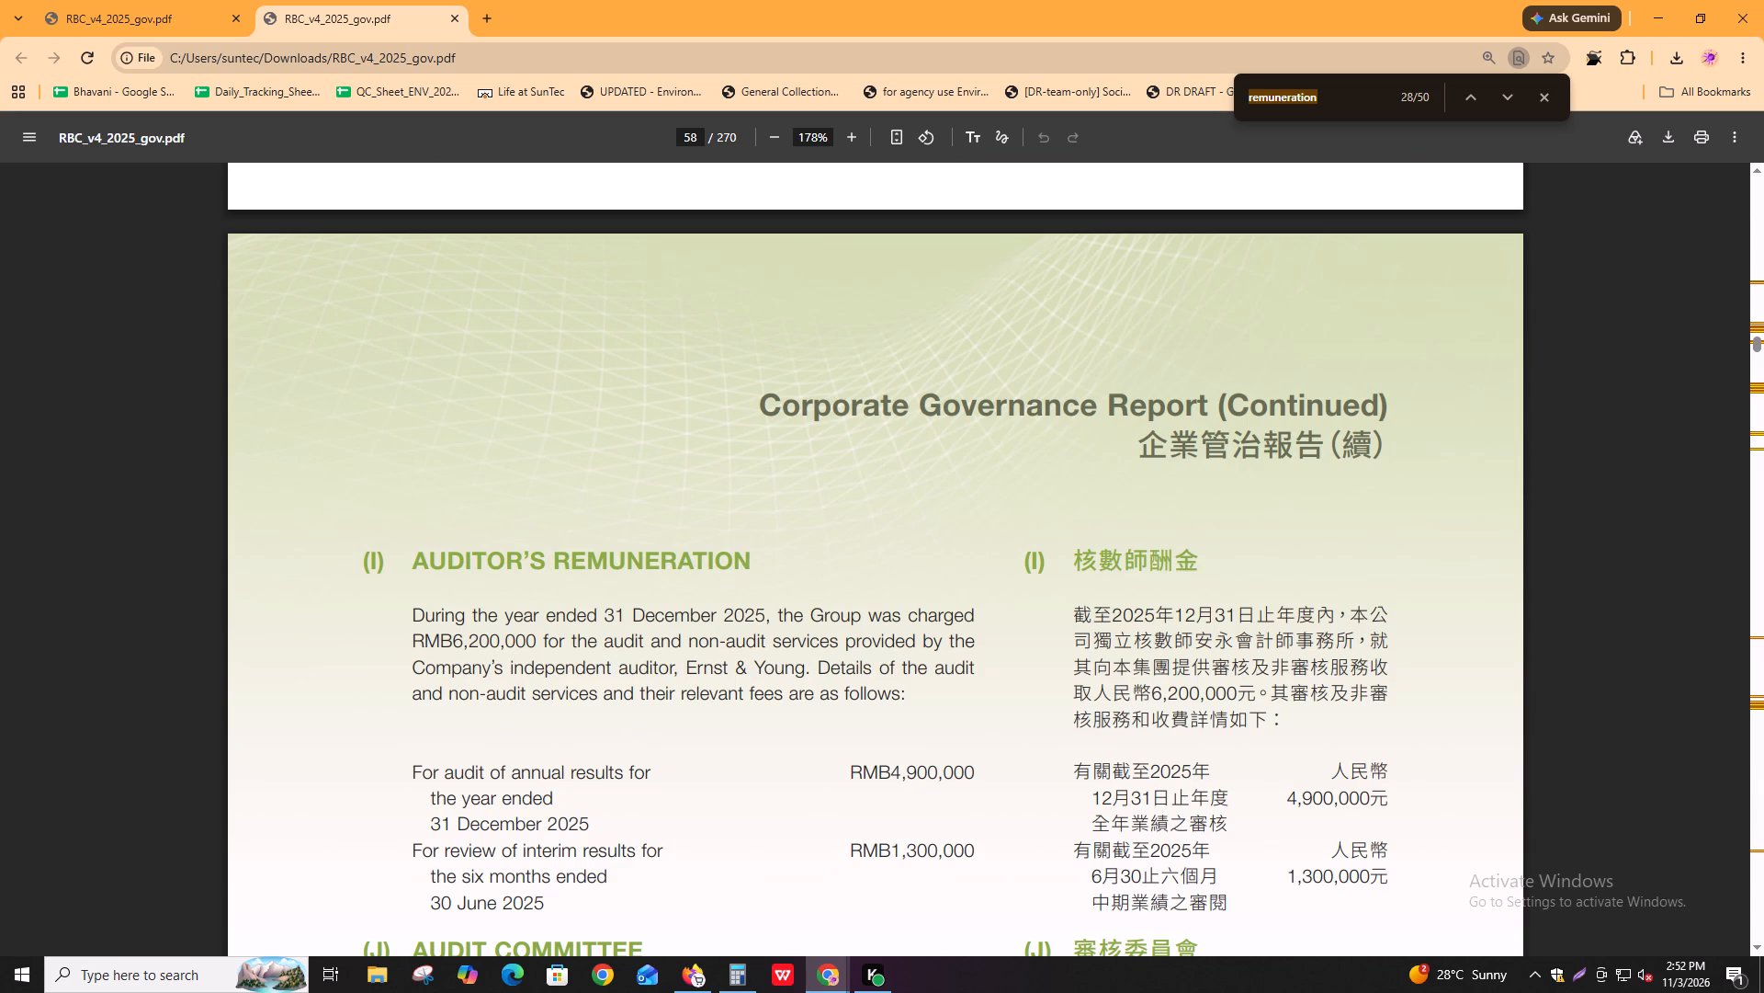
key("Return")
key("Return")
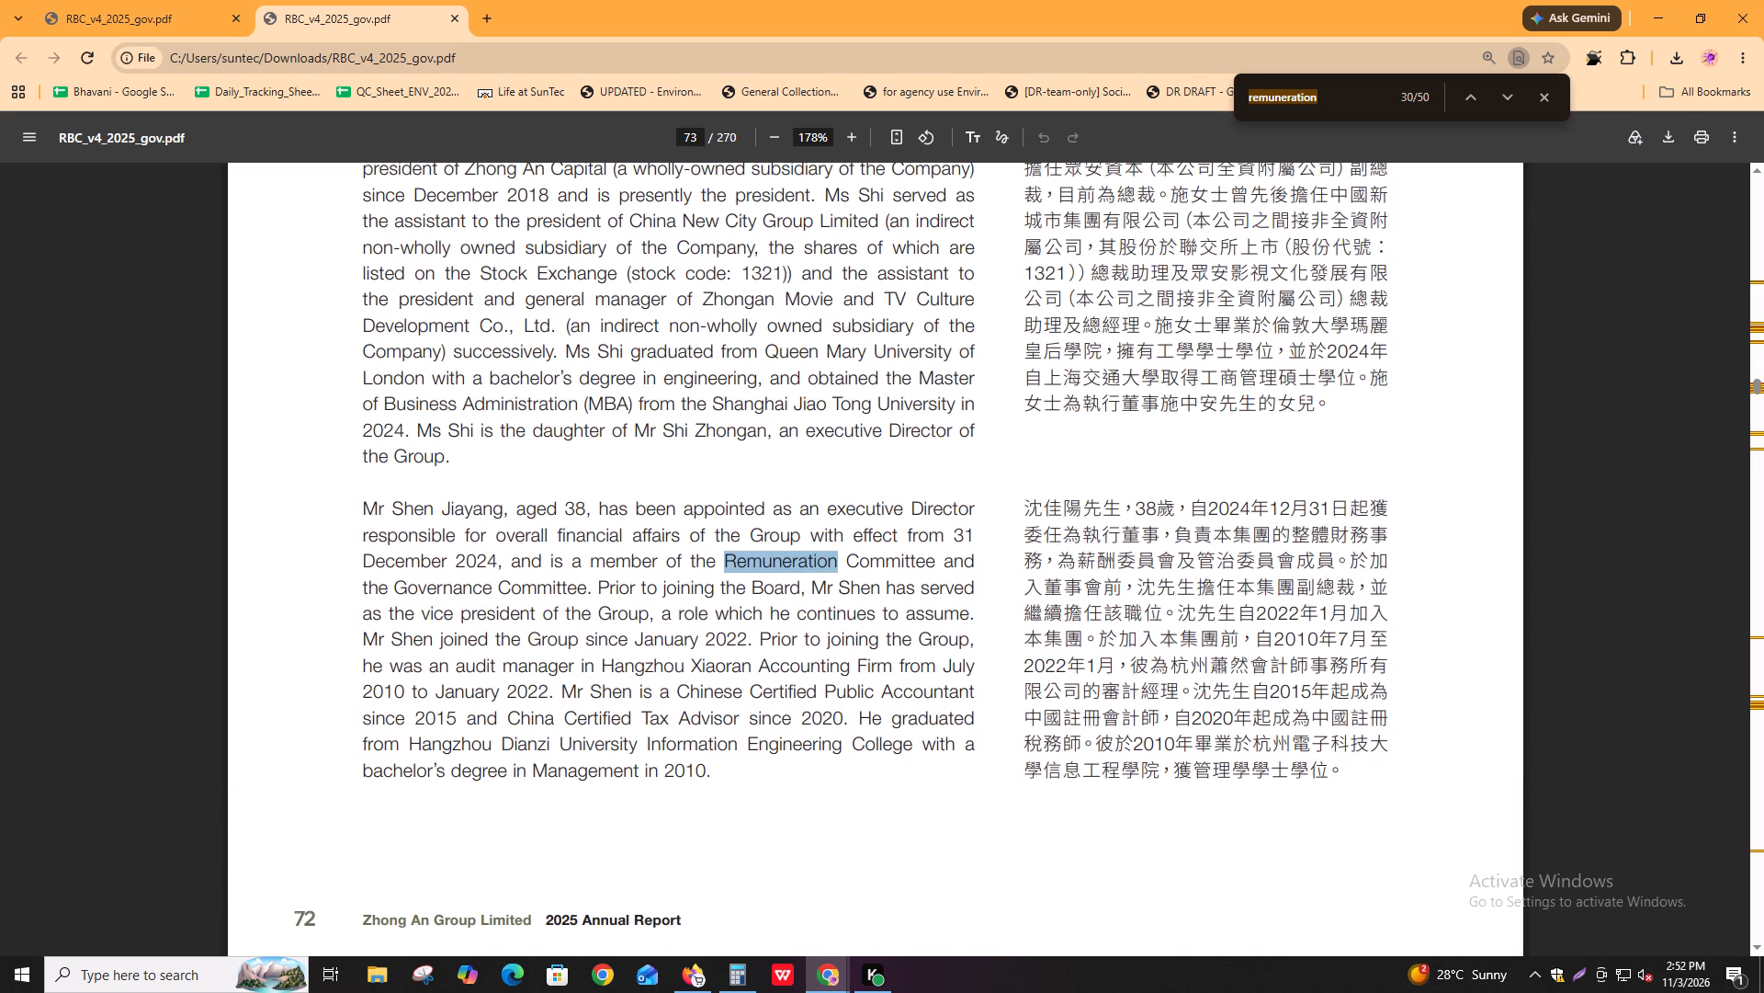
key("Return")
key("Return")
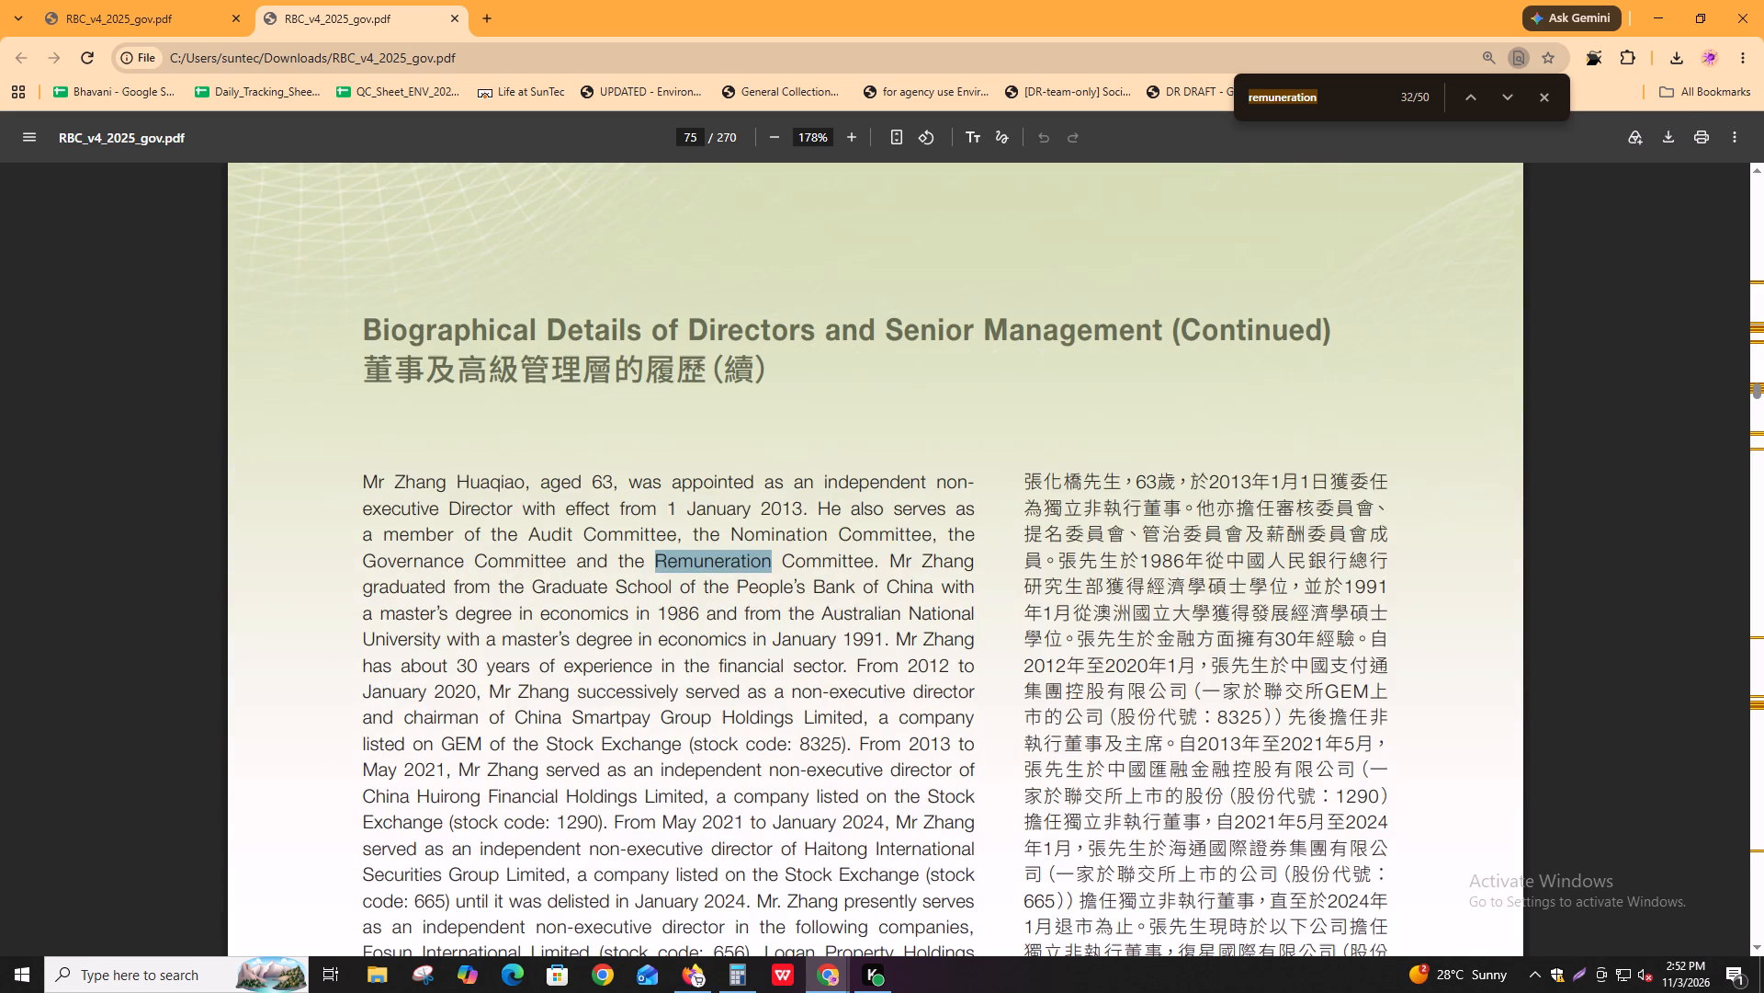
key("Return")
key("Return")
key("Return")
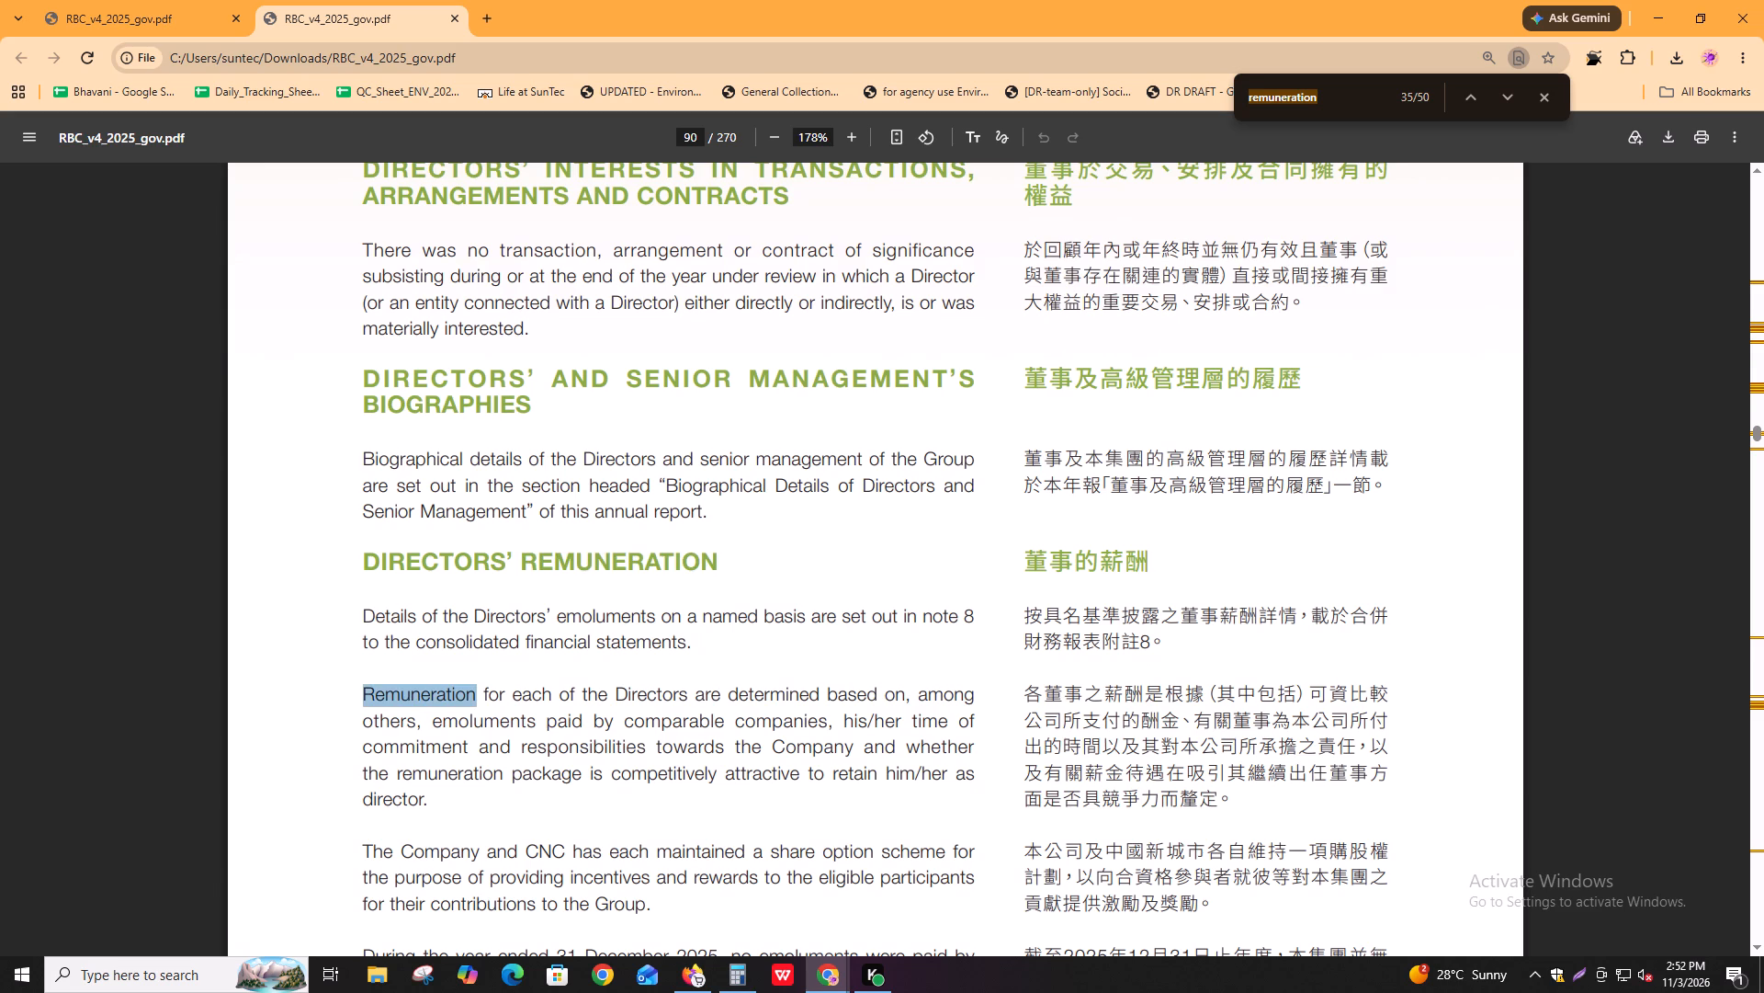
key("Return")
key("Return")
key("Return")
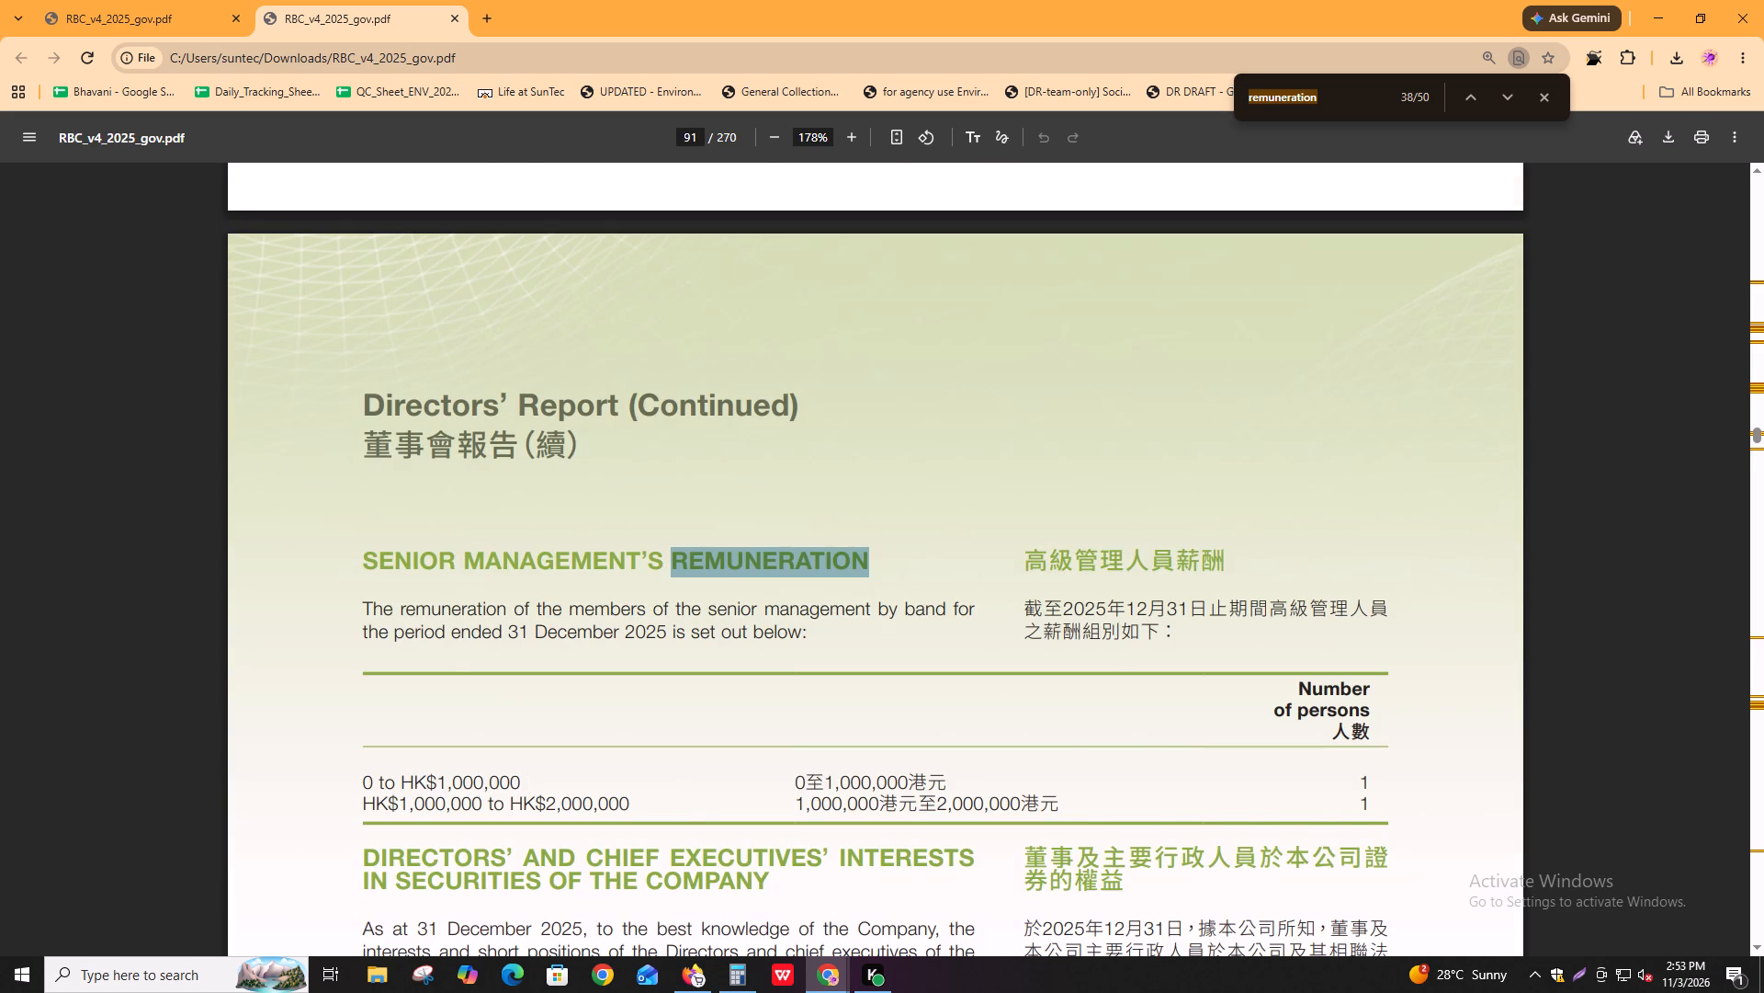
key("Return")
key("Return")
key("Return")
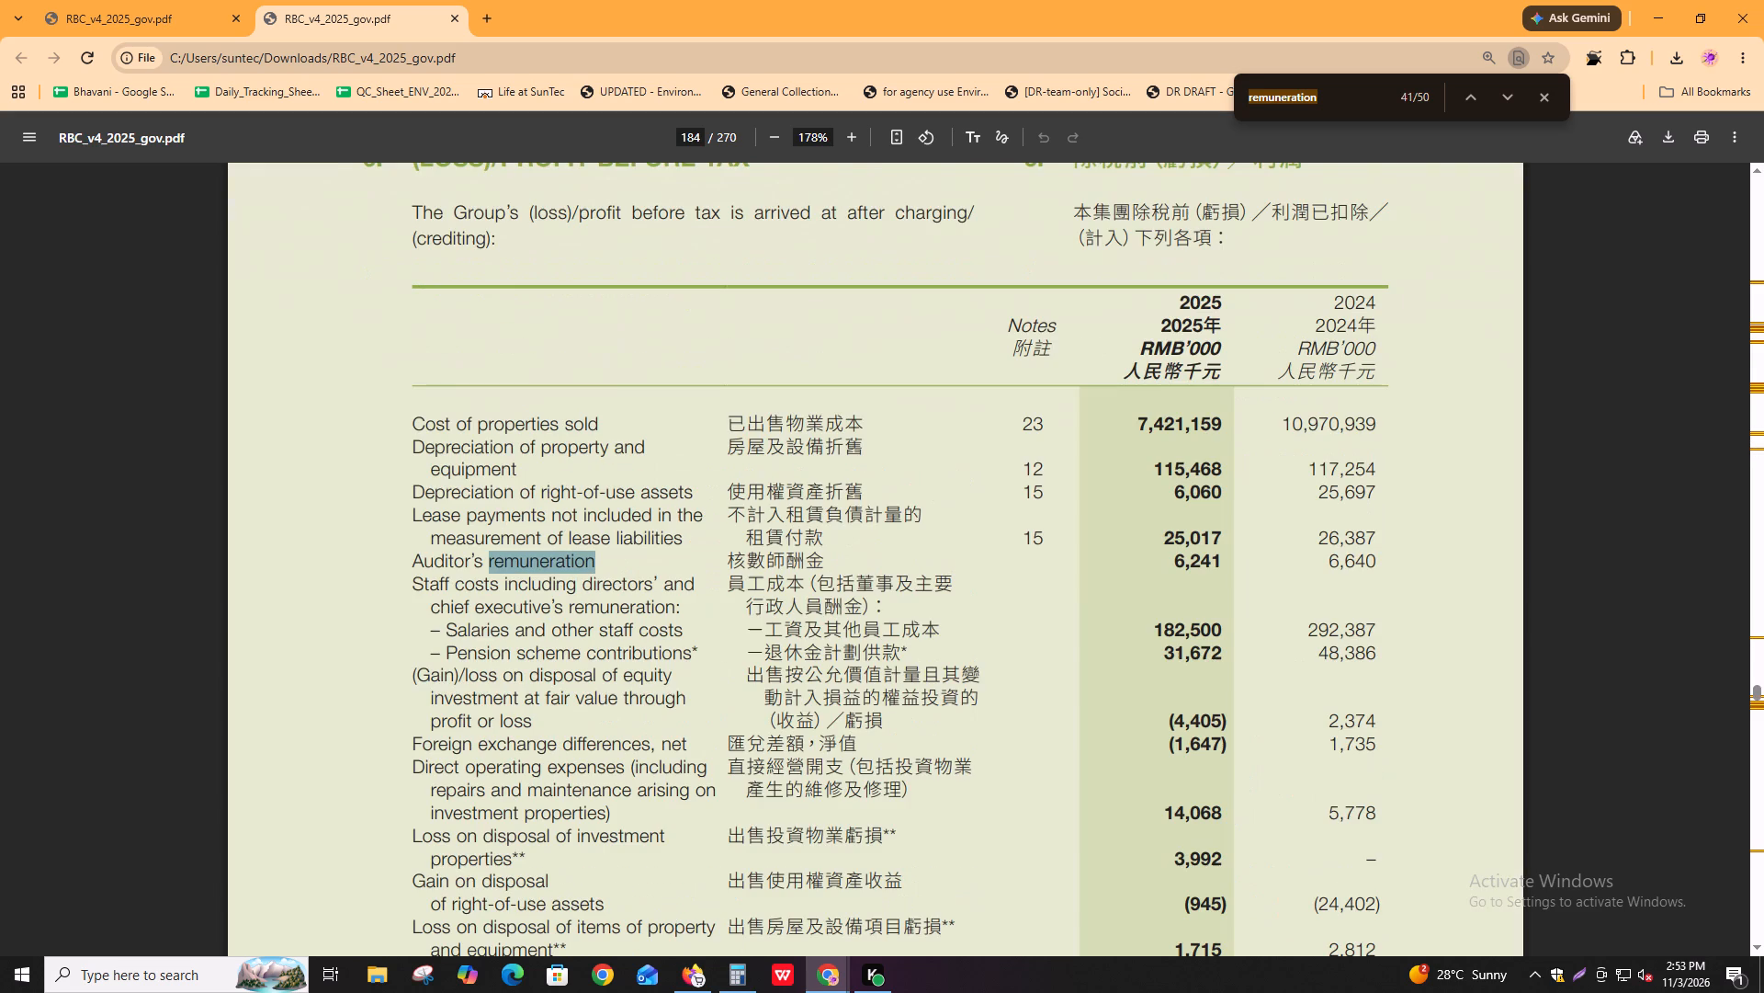
key("Return")
key("Return")
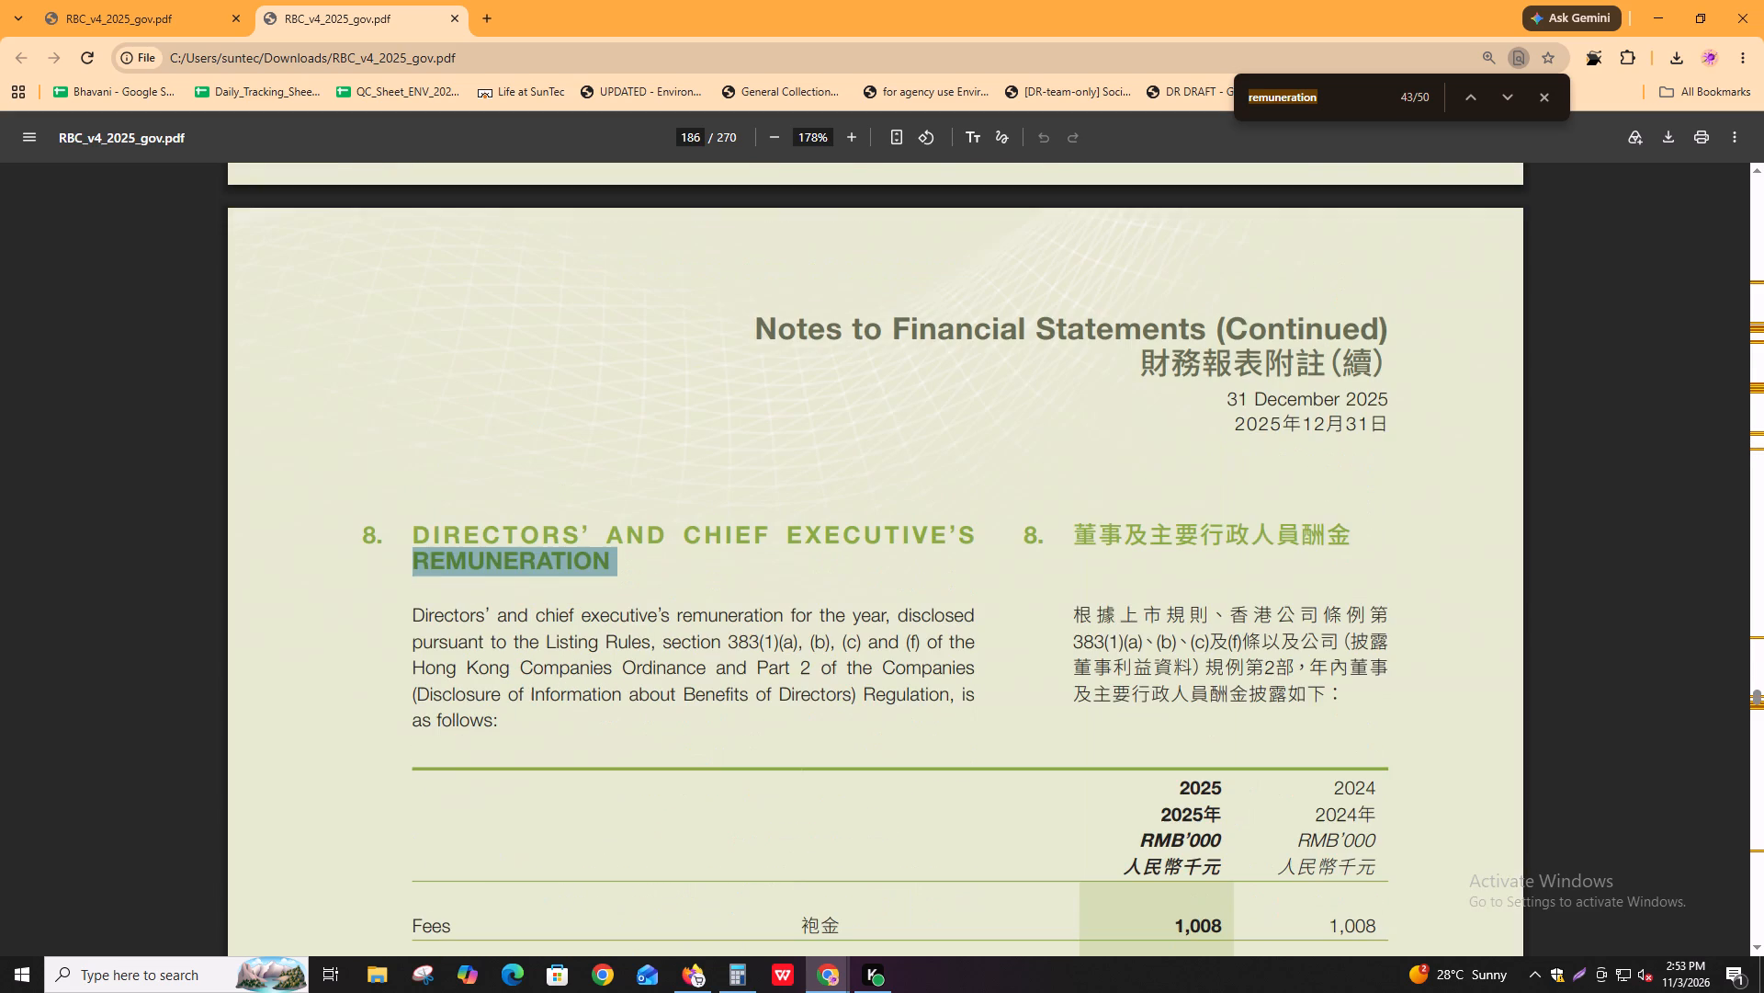
Examine the directors' and chief executive's pay tables in note 8 on pages 186 and 187.
scroll(1166, 565, "down", 5)
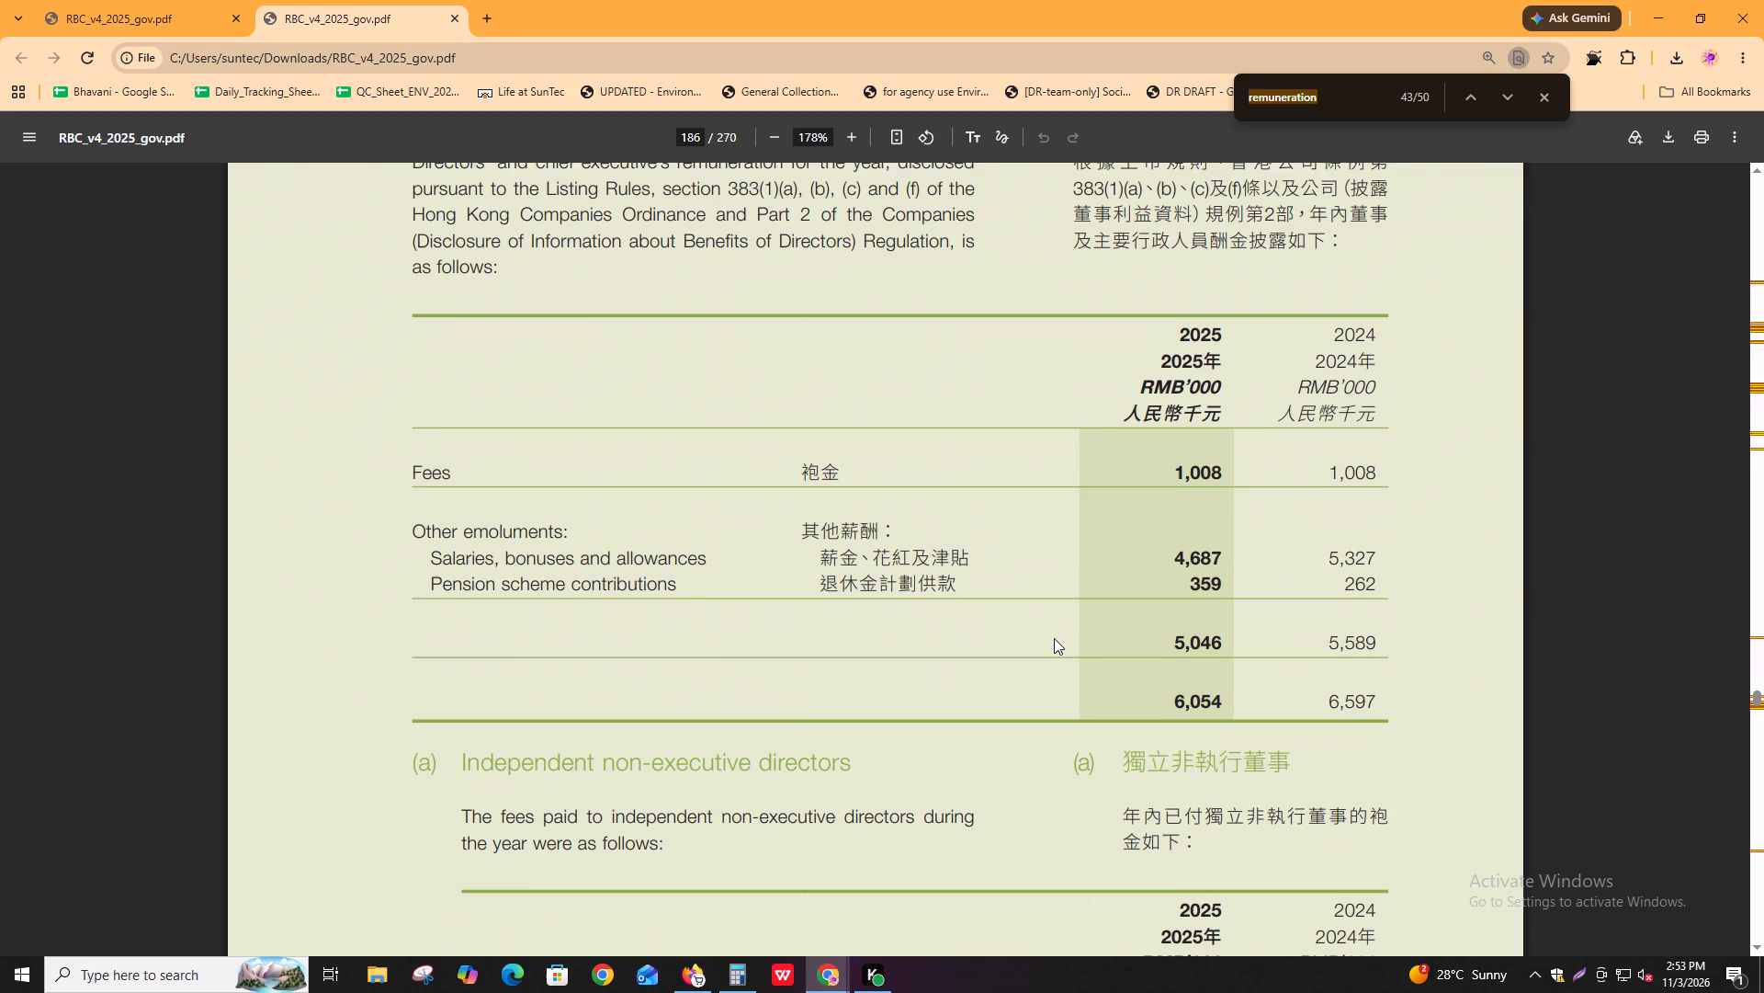
key("Return")
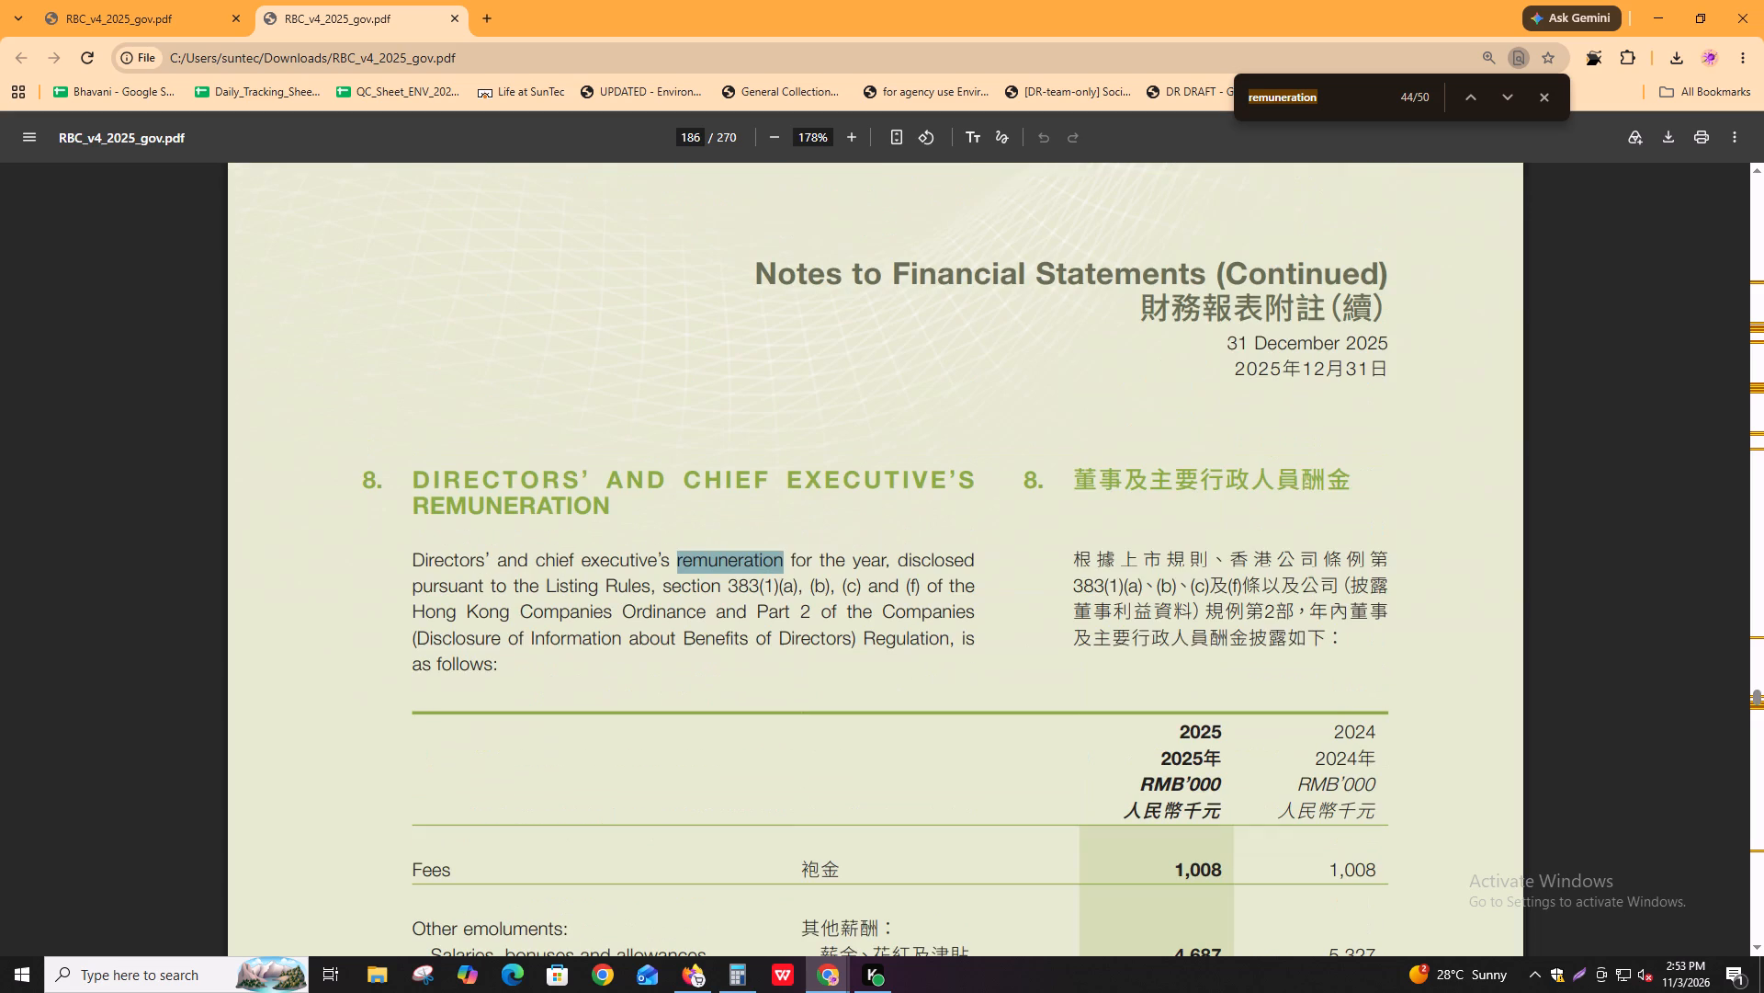
key("Return")
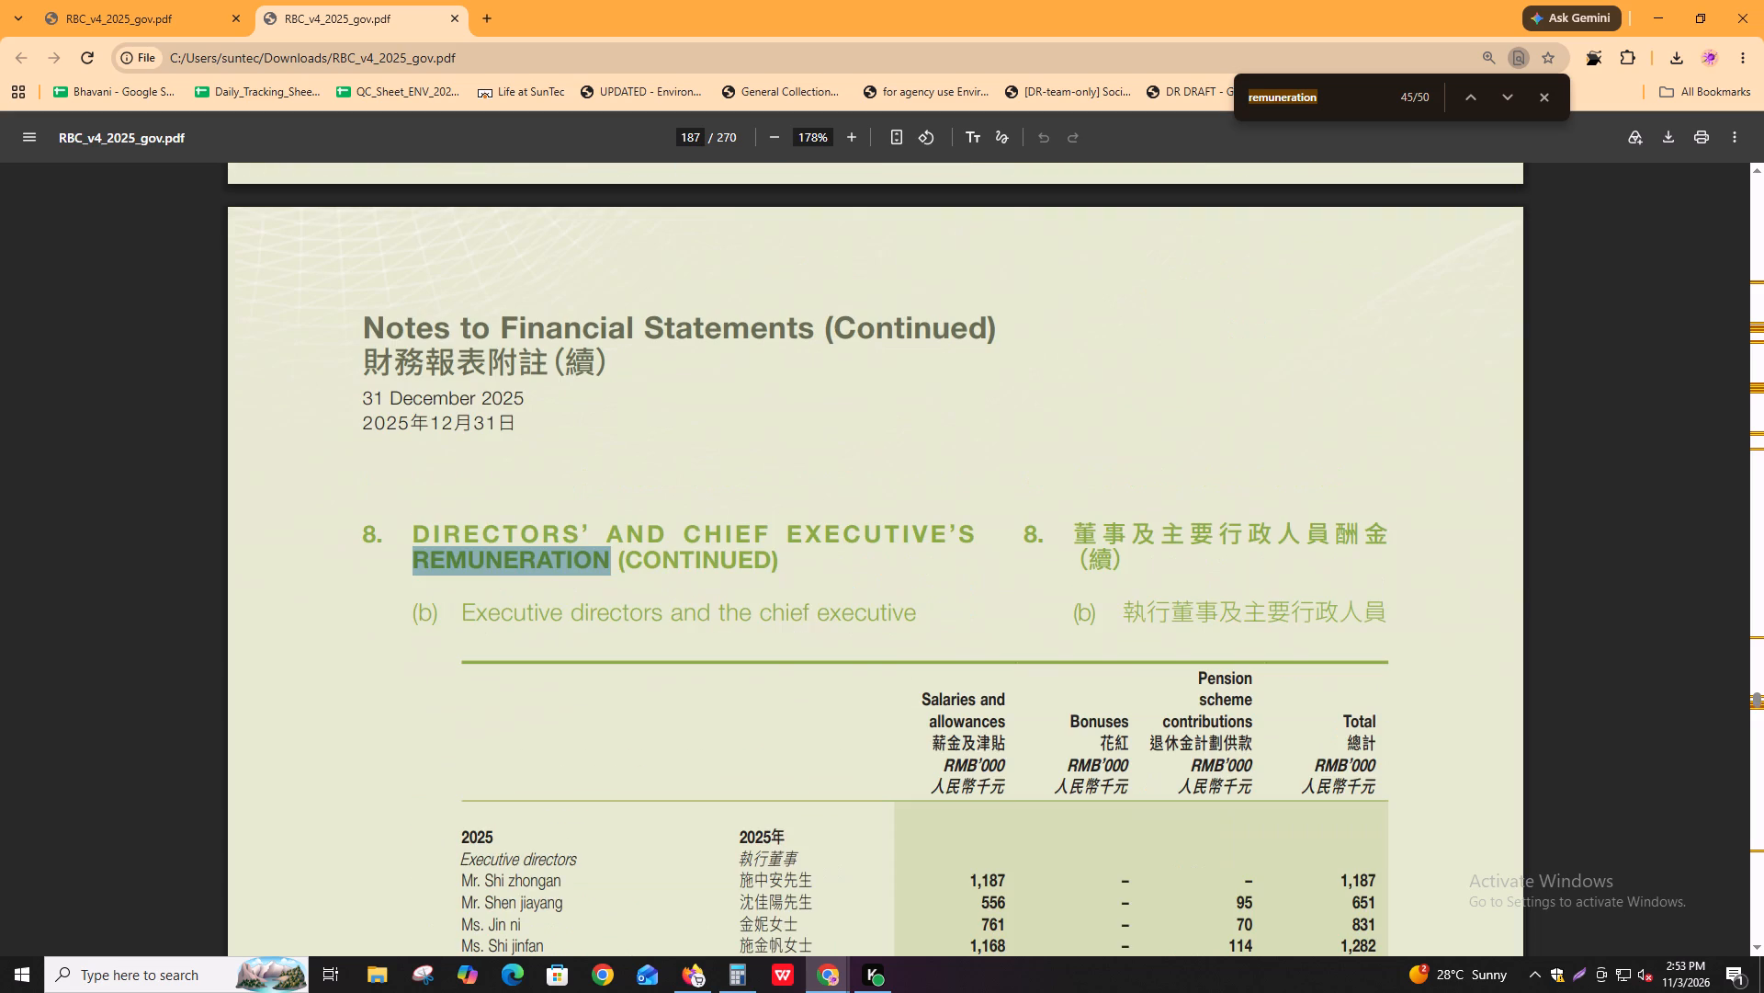
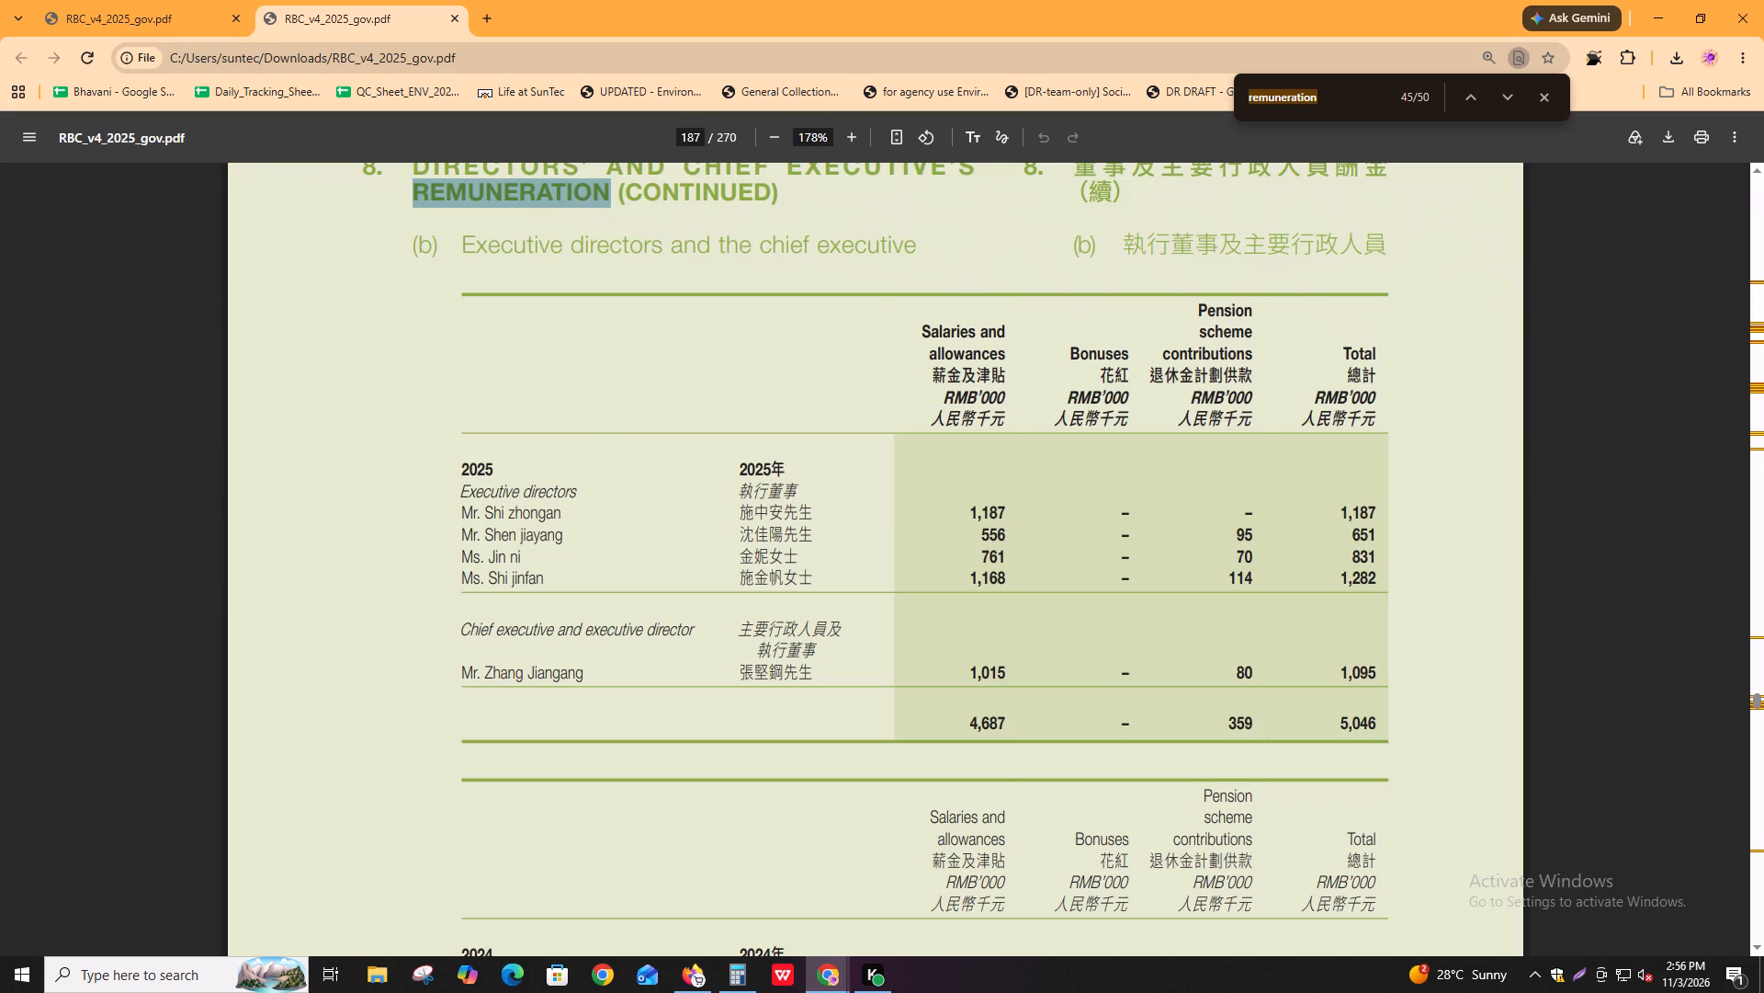
key("ctrl+f")
key("Return")
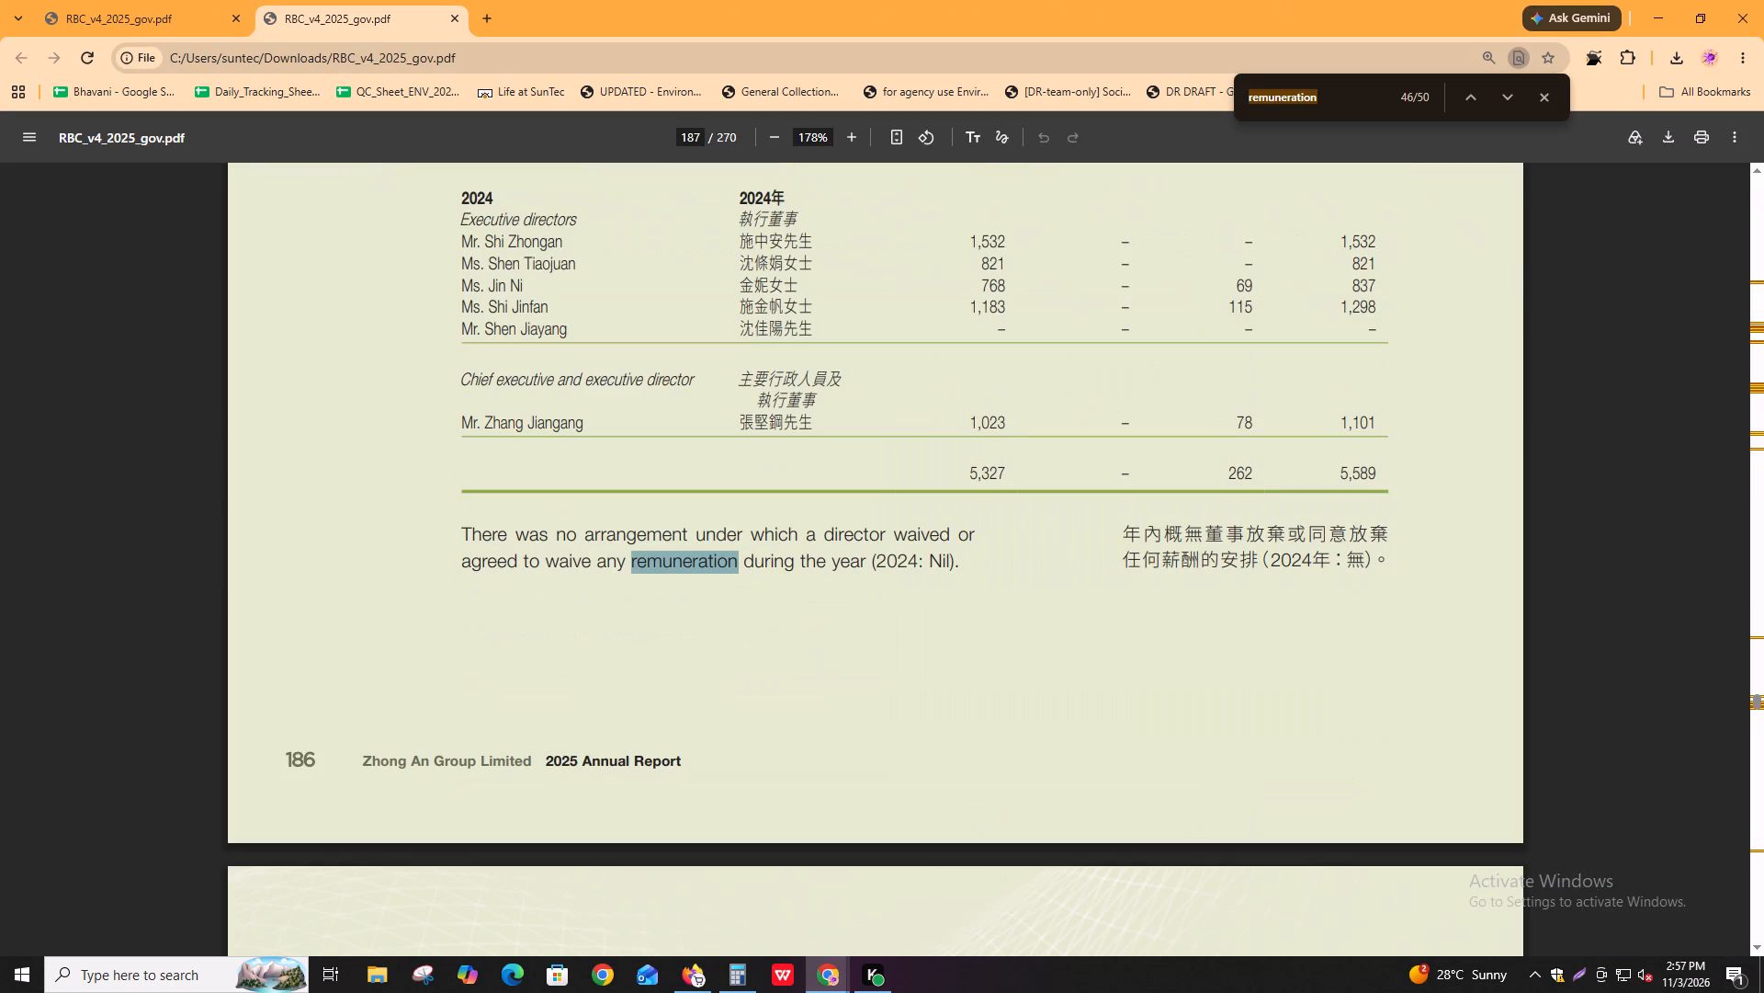
key("Return")
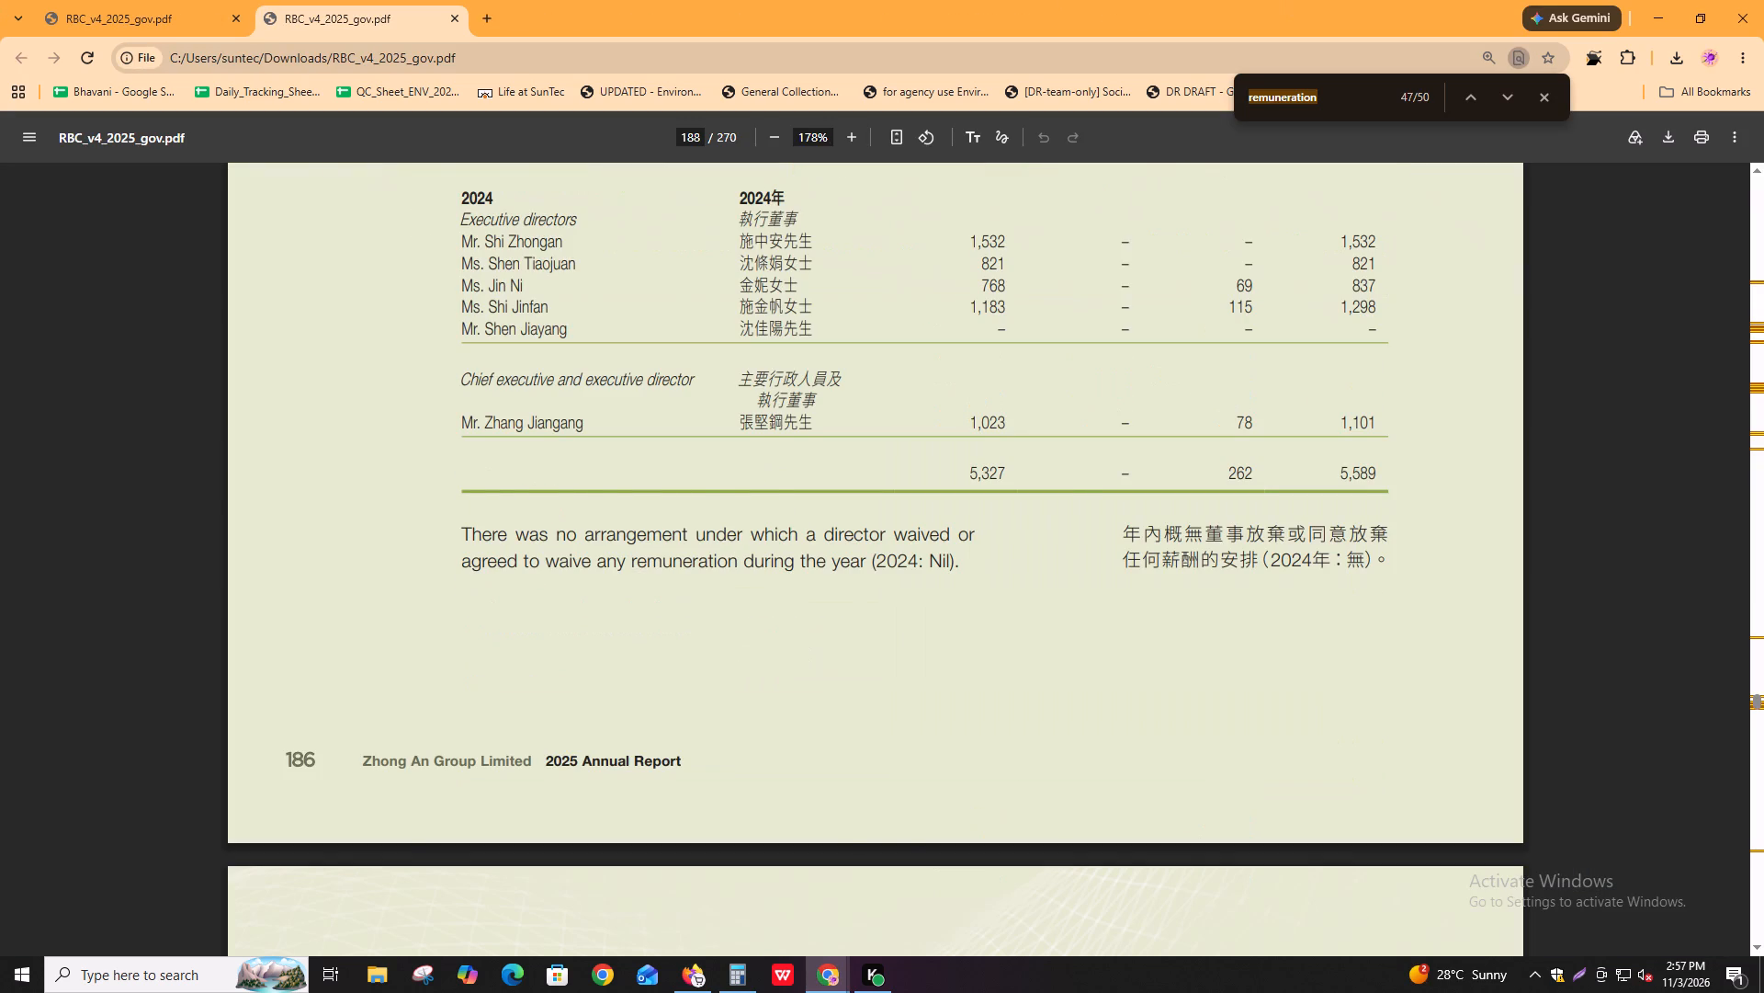
key("Return")
key("Return")
key("Return")
key("Return")
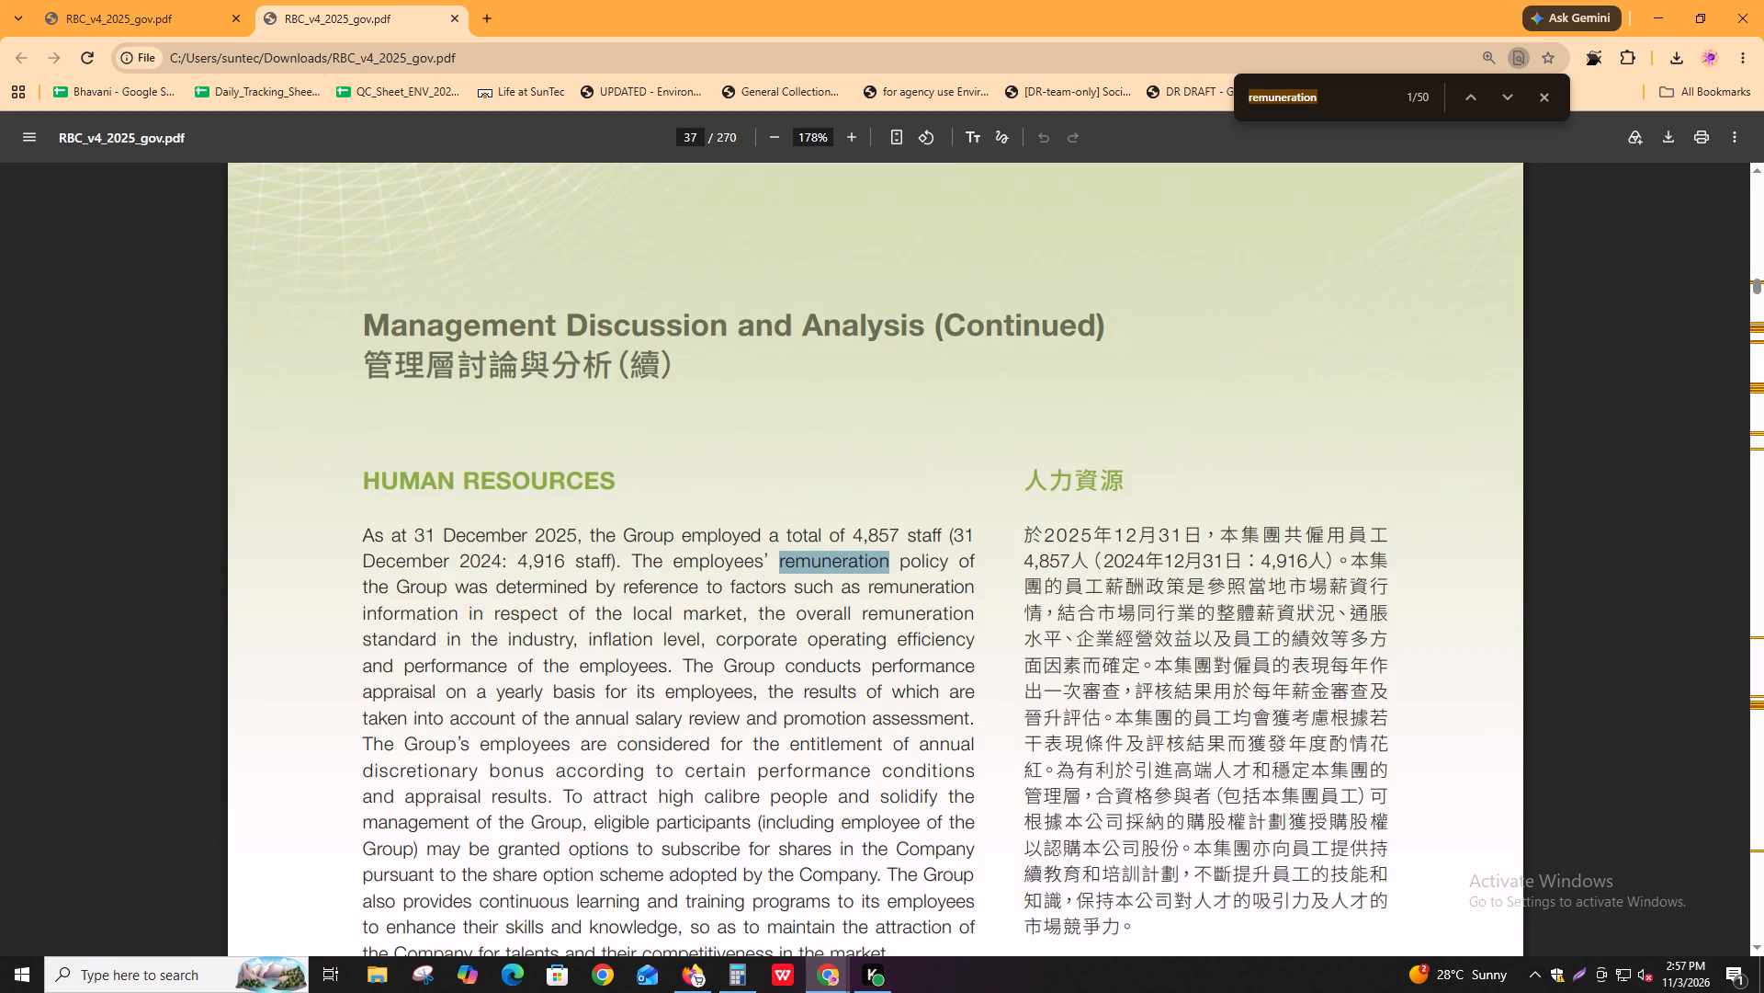
key("Return")
key("ctrl+f")
key("alt+Tab")
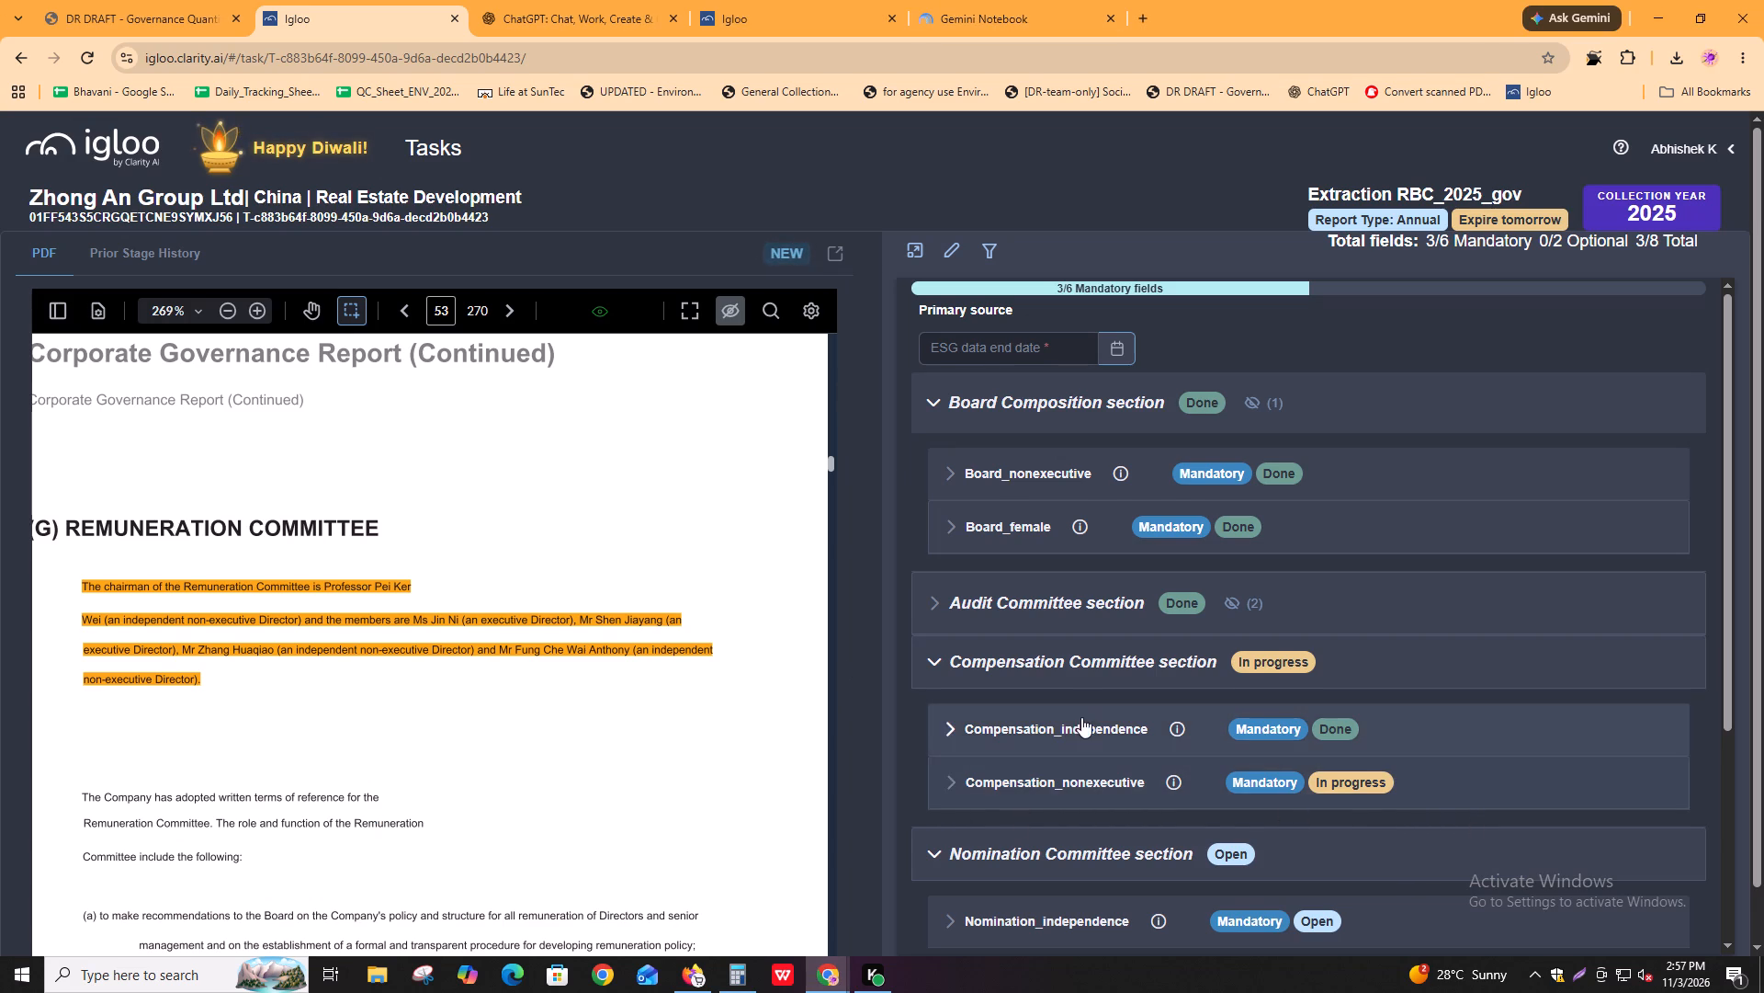
Open Compensation_nonexecutive in Igloo's Compensation Committee section and complete the field with its existing entry.
scroll(1088, 718, "down", 2)
left_click(1059, 609)
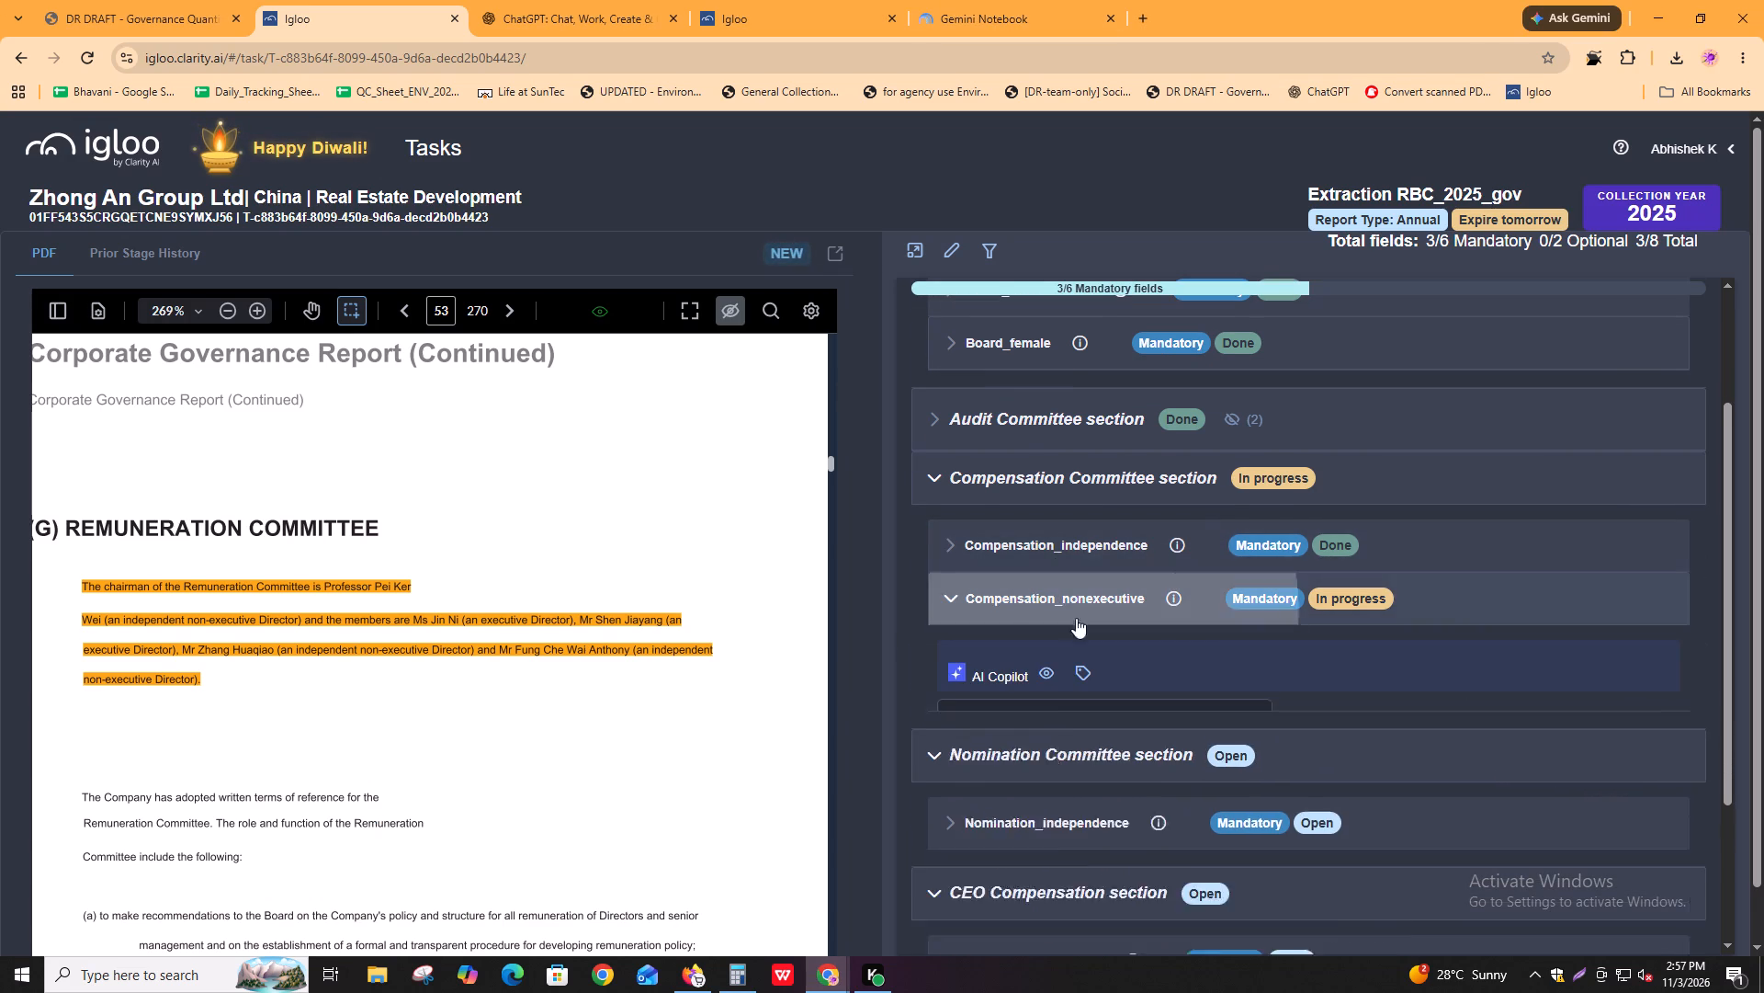
scroll(1559, 815, "down", 2)
left_click(1378, 732)
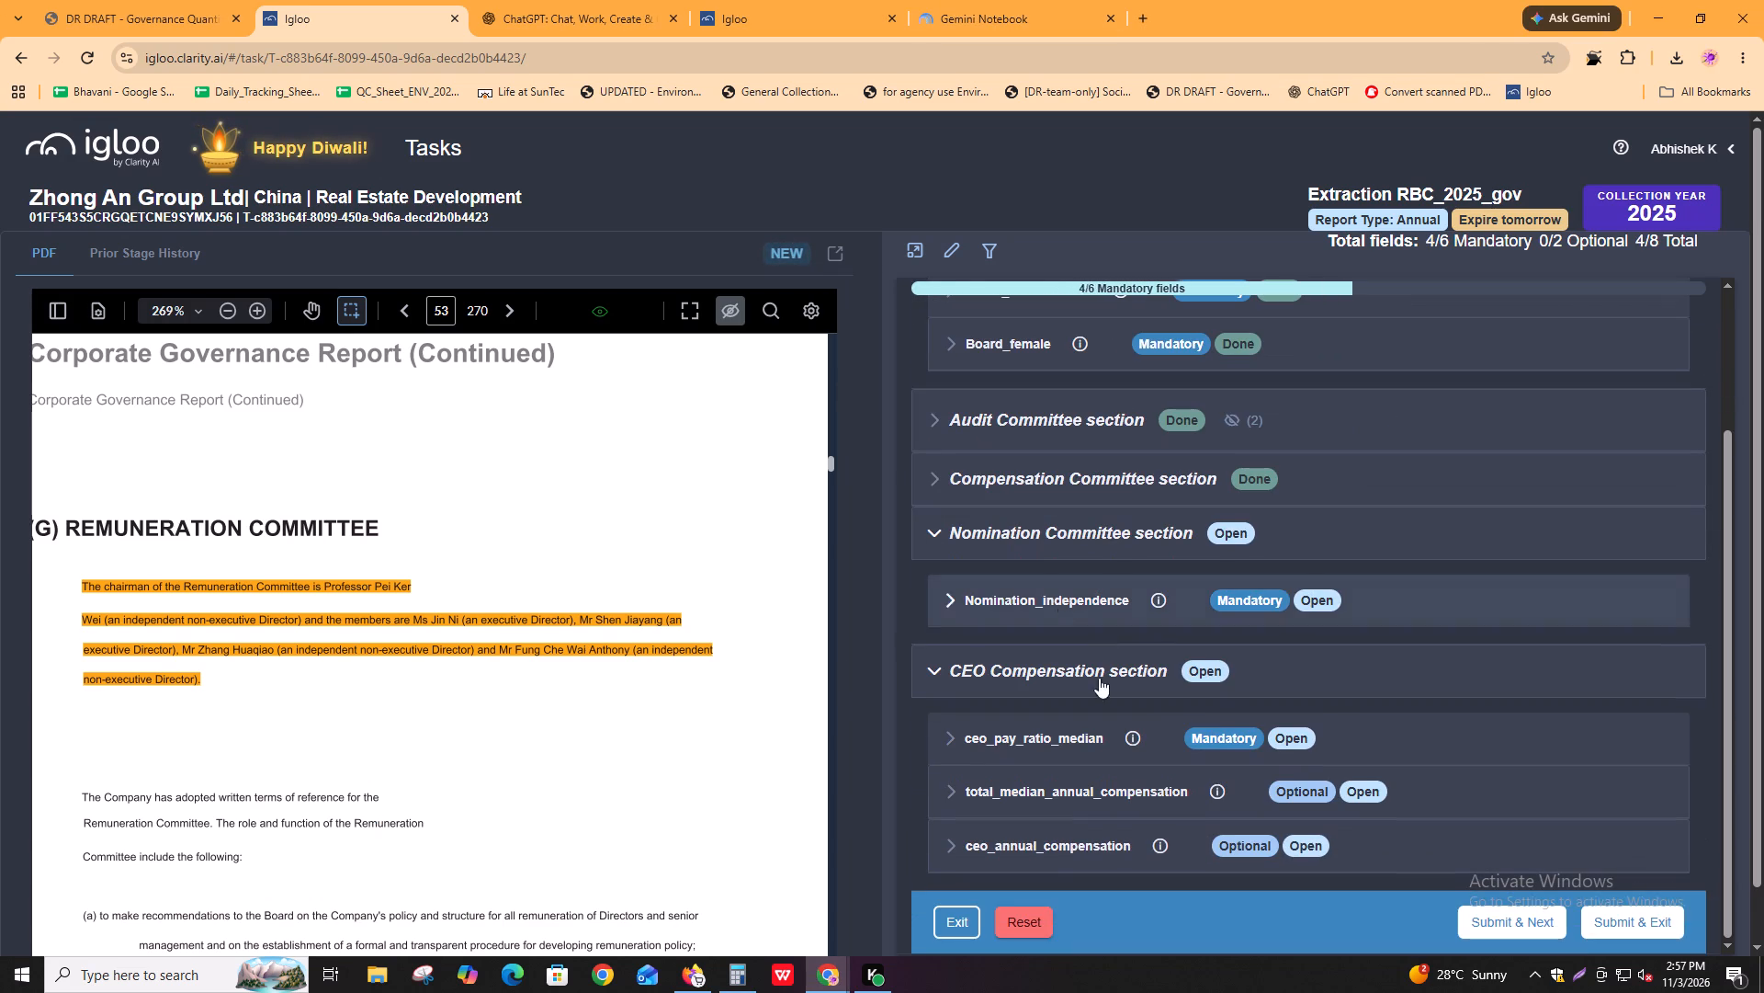
Open the Nomination_independence field and search the report PDF for nomination to find the Nomination Committee's membership paragraph.
left_click(1047, 603)
key("alt+Tab")
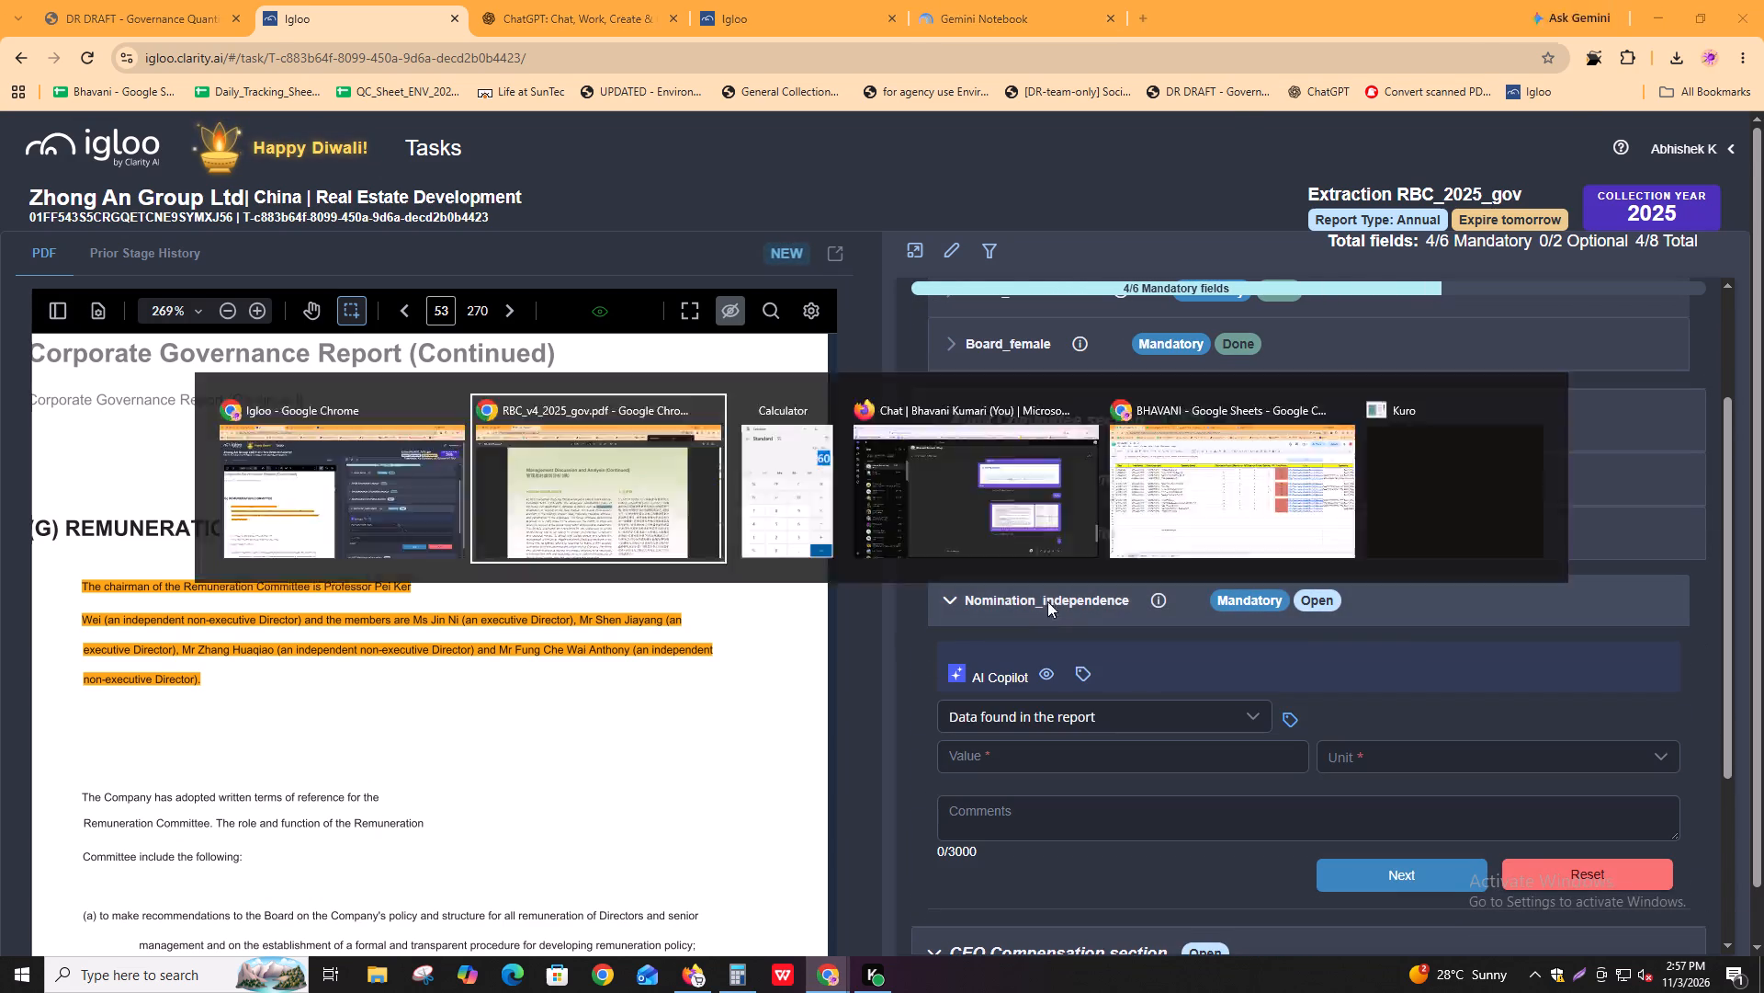
key("ctrl+f")
type("nomination")
key("Return")
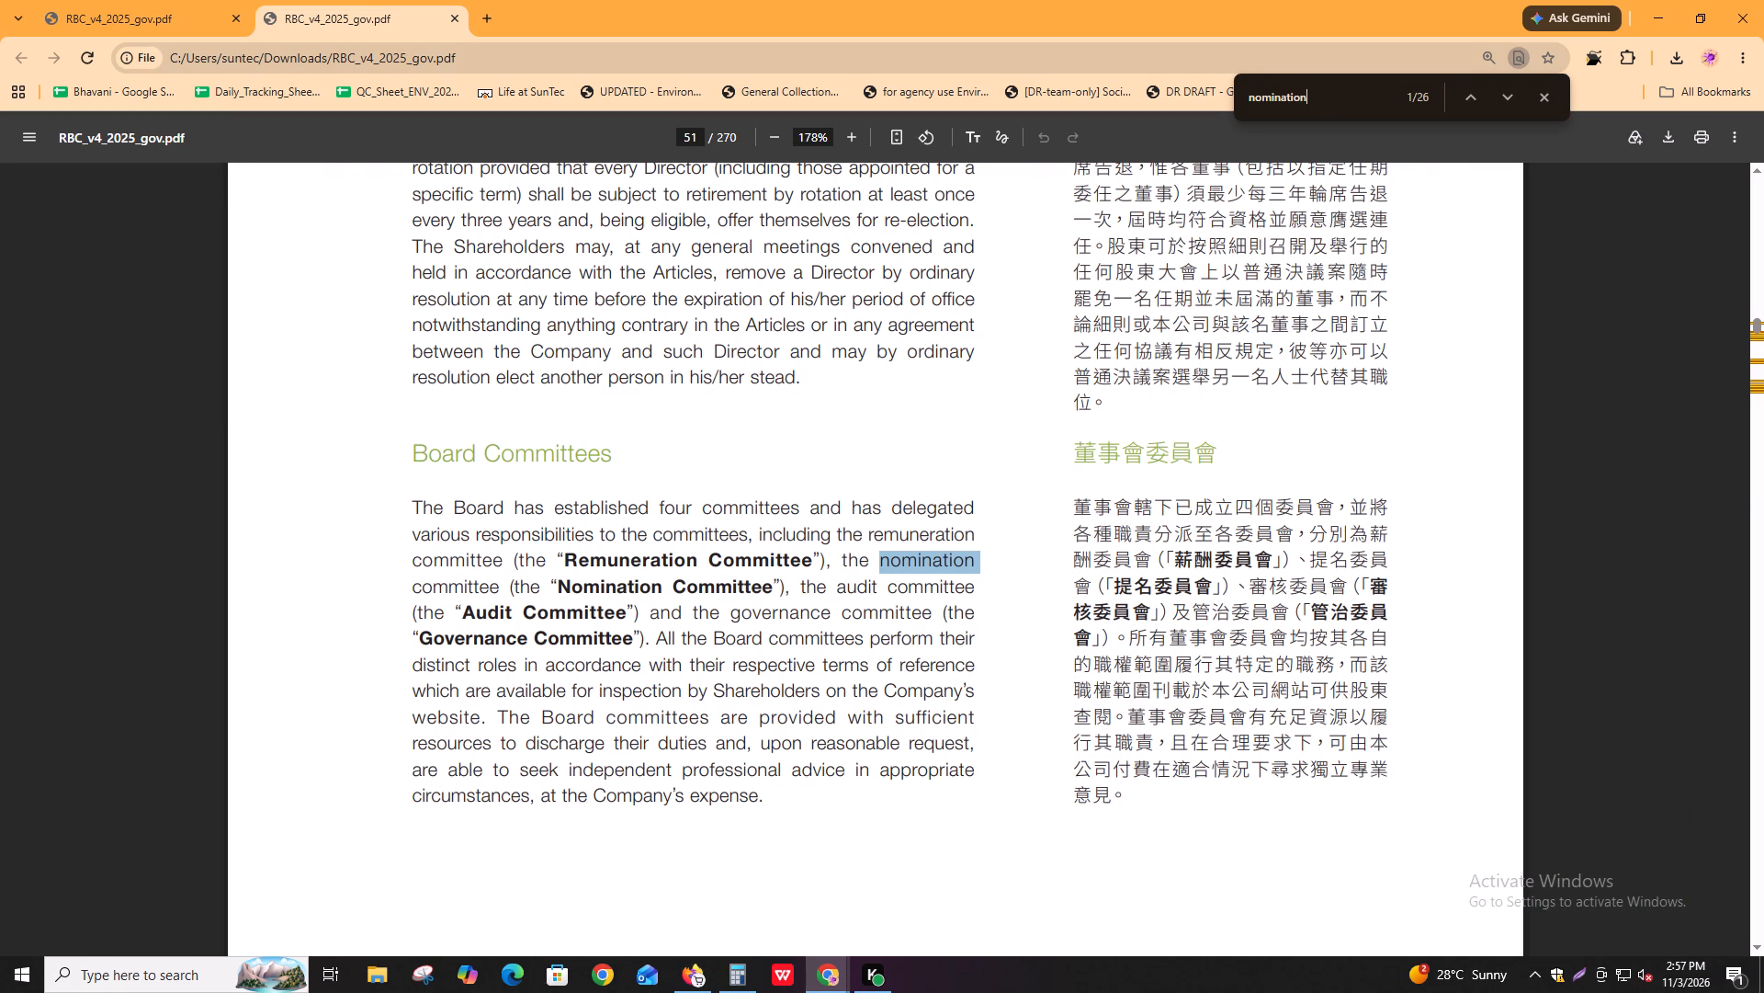
key("Return")
key("Return")
key("Return")
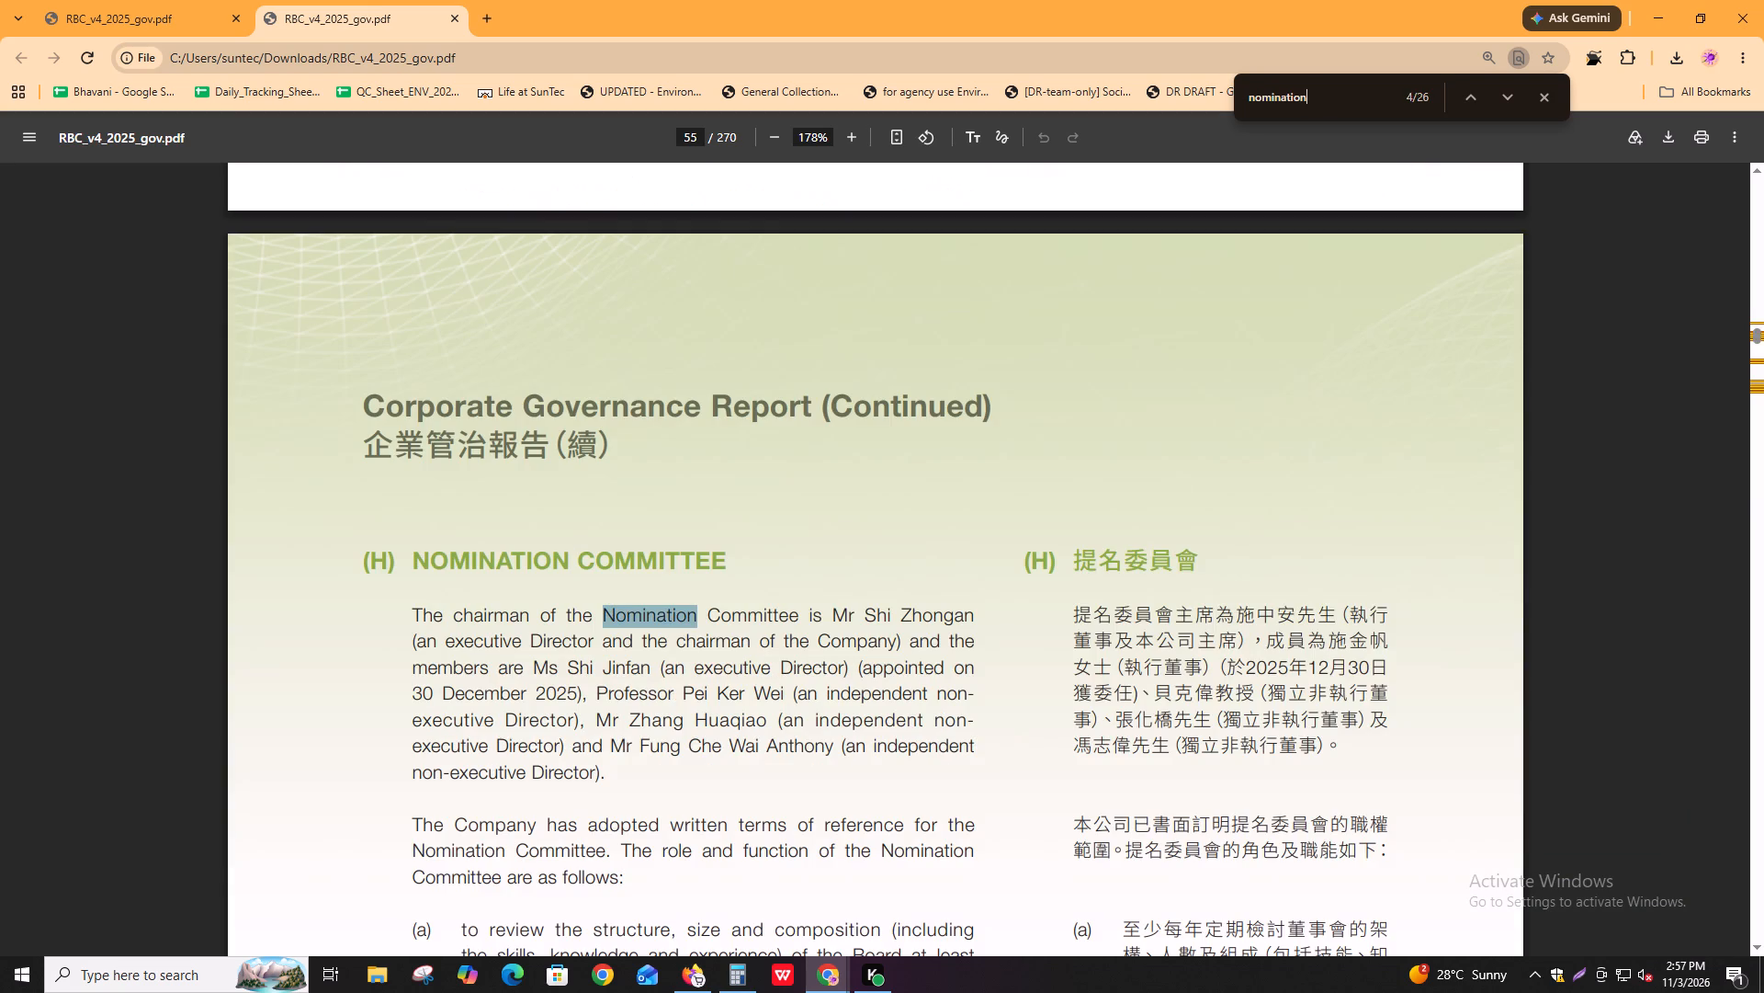
Go to page 55 in Igloo's report viewer and bring the Nomination Committee membership paragraph into view.
key("alt+Tab")
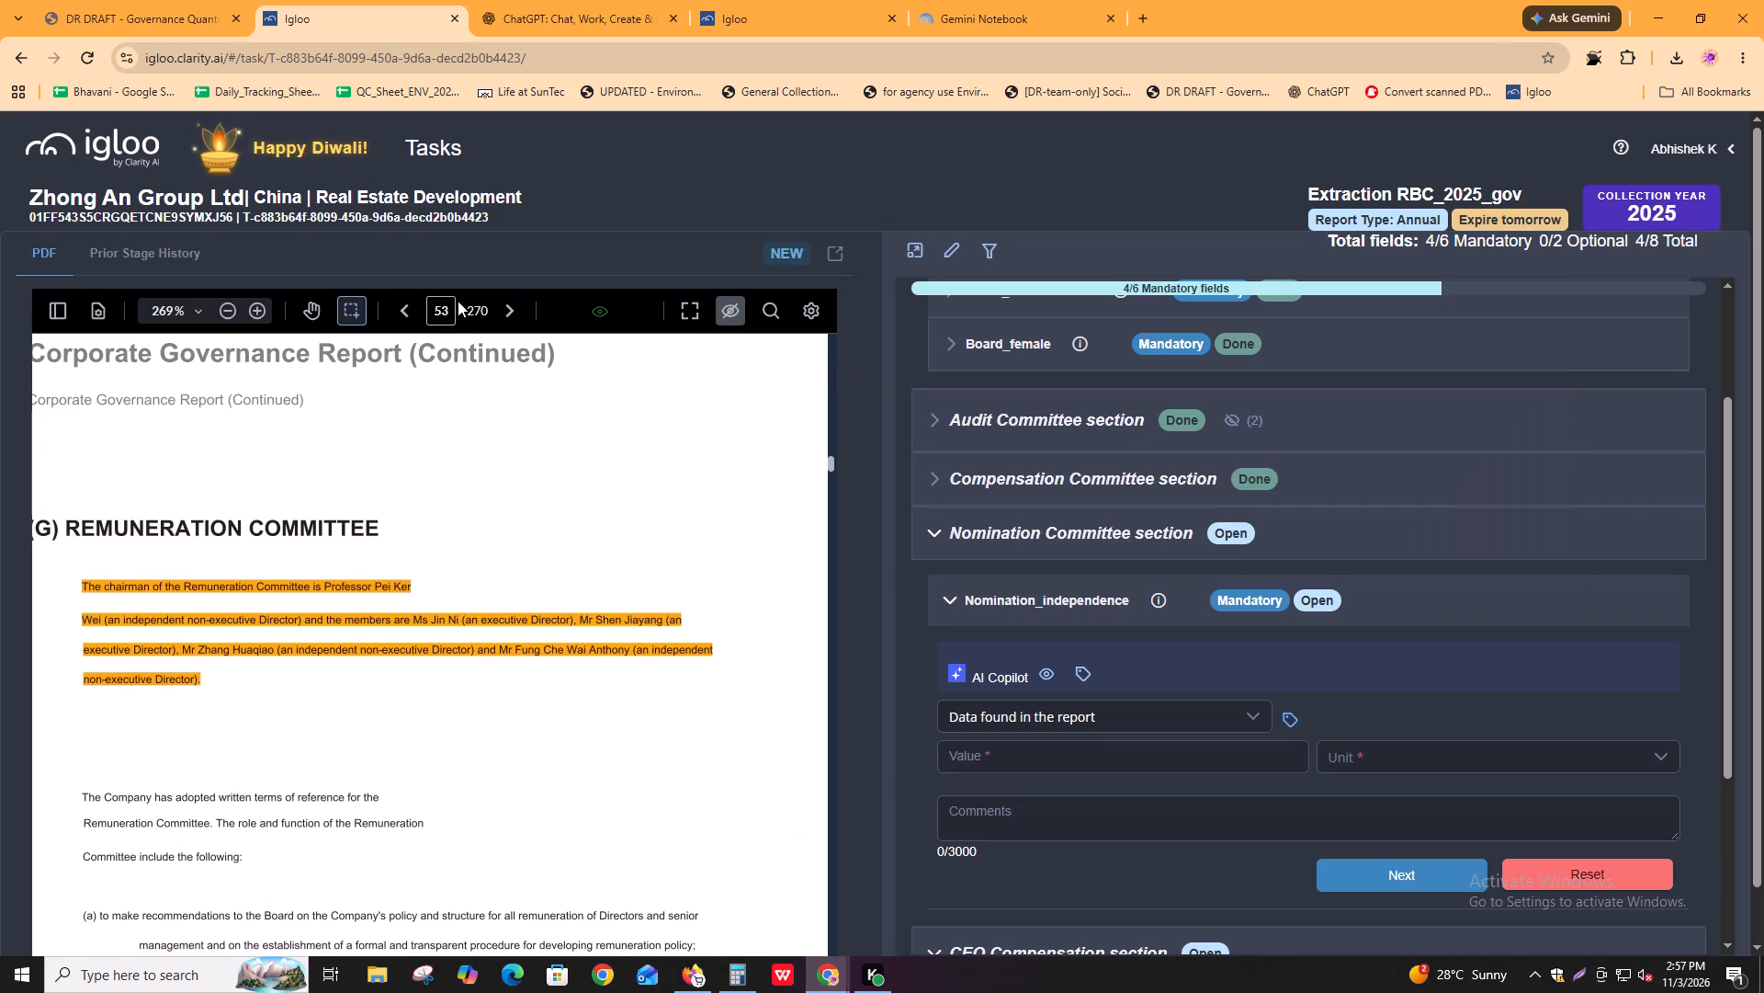
left_click(447, 309)
type("55")
key("Return")
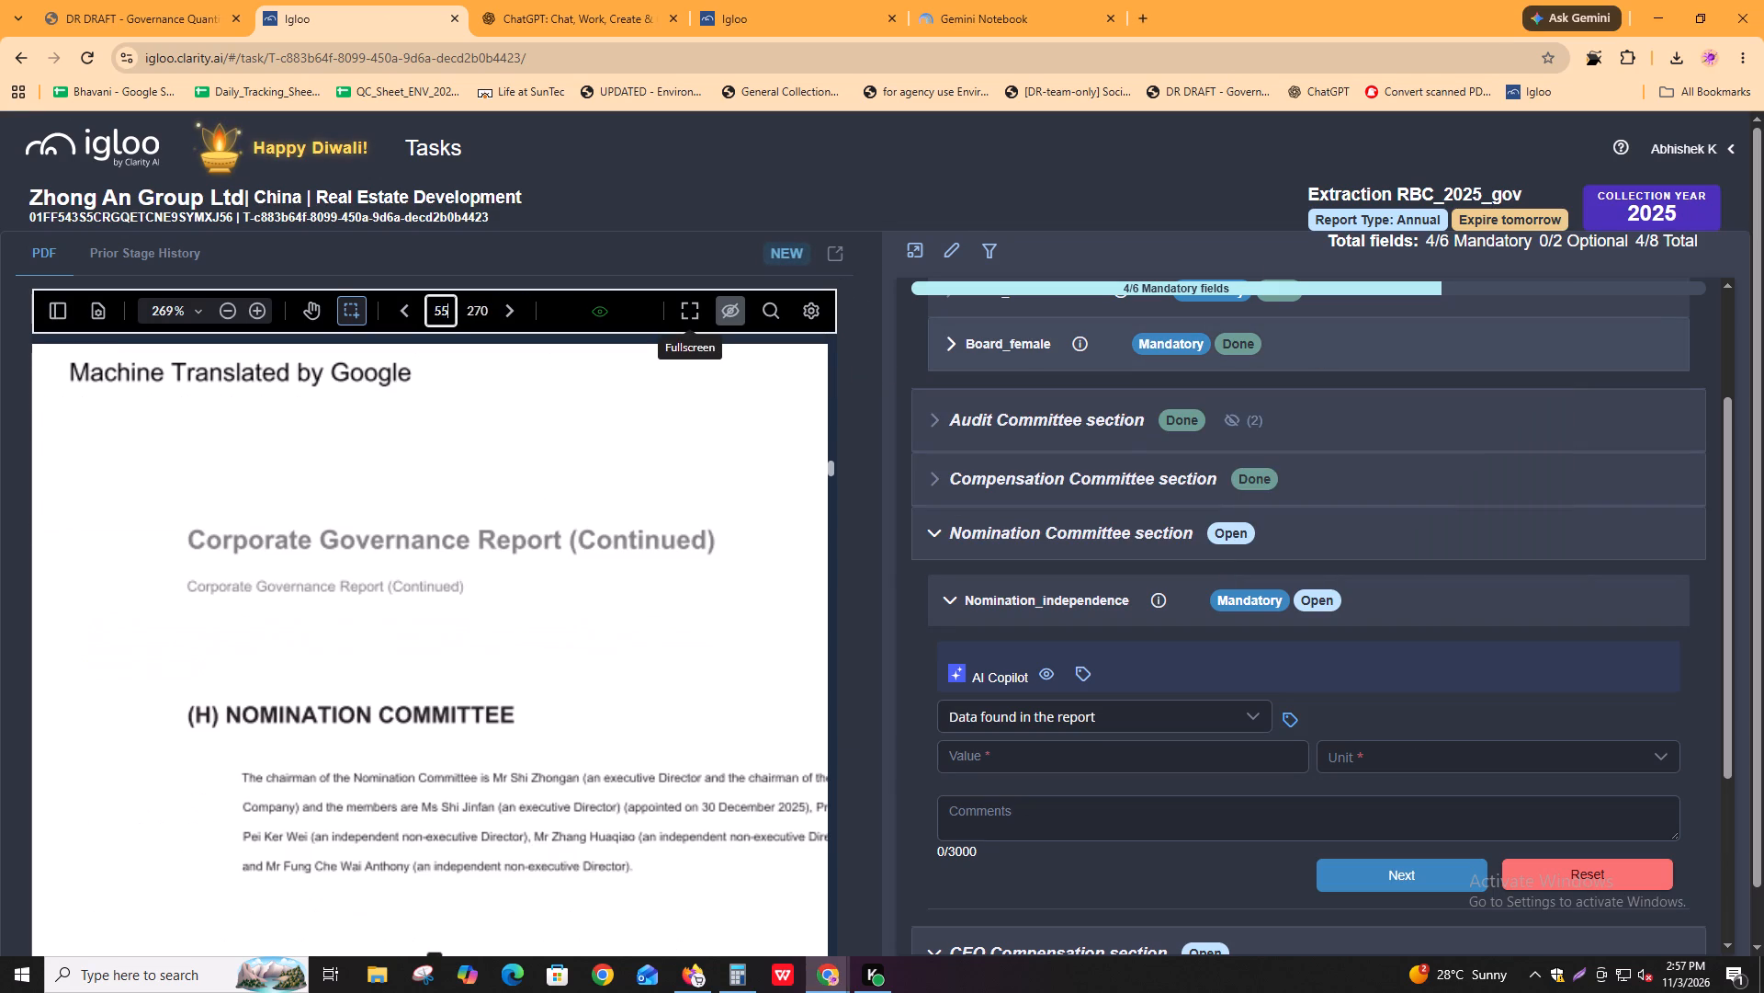
scroll(472, 793, "down", 1, "shift")
scroll(472, 793, "down", 4)
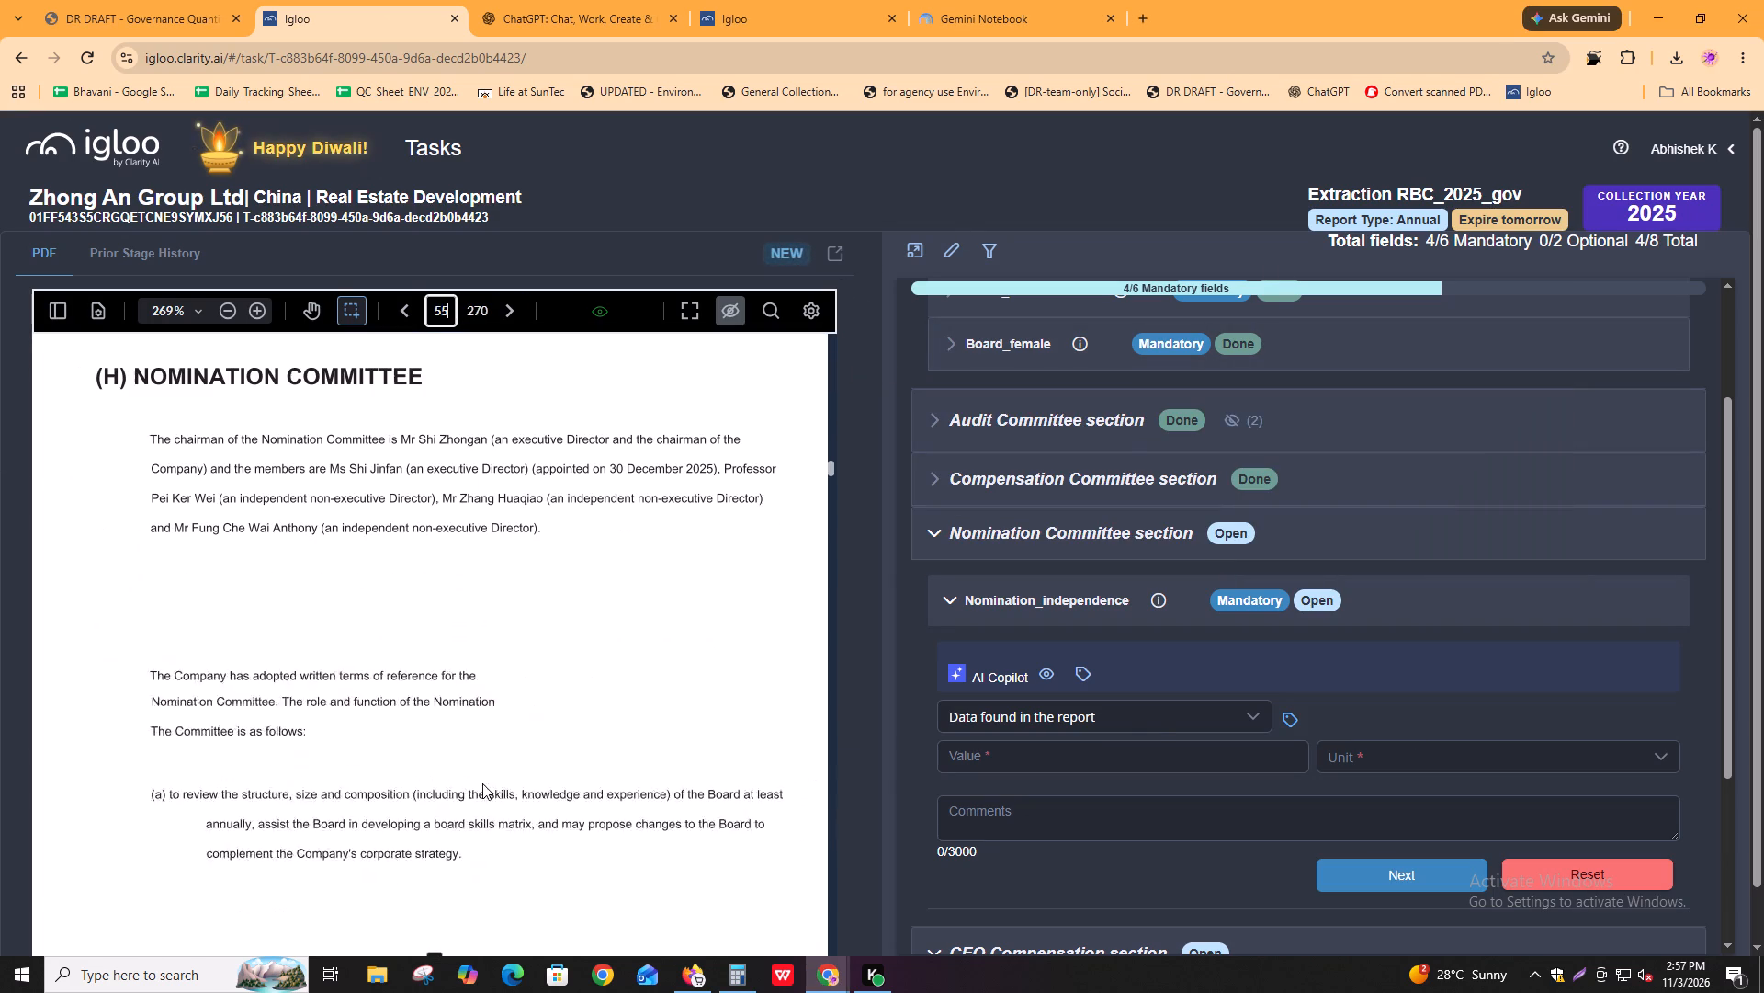
scroll(364, 628, "up", 2)
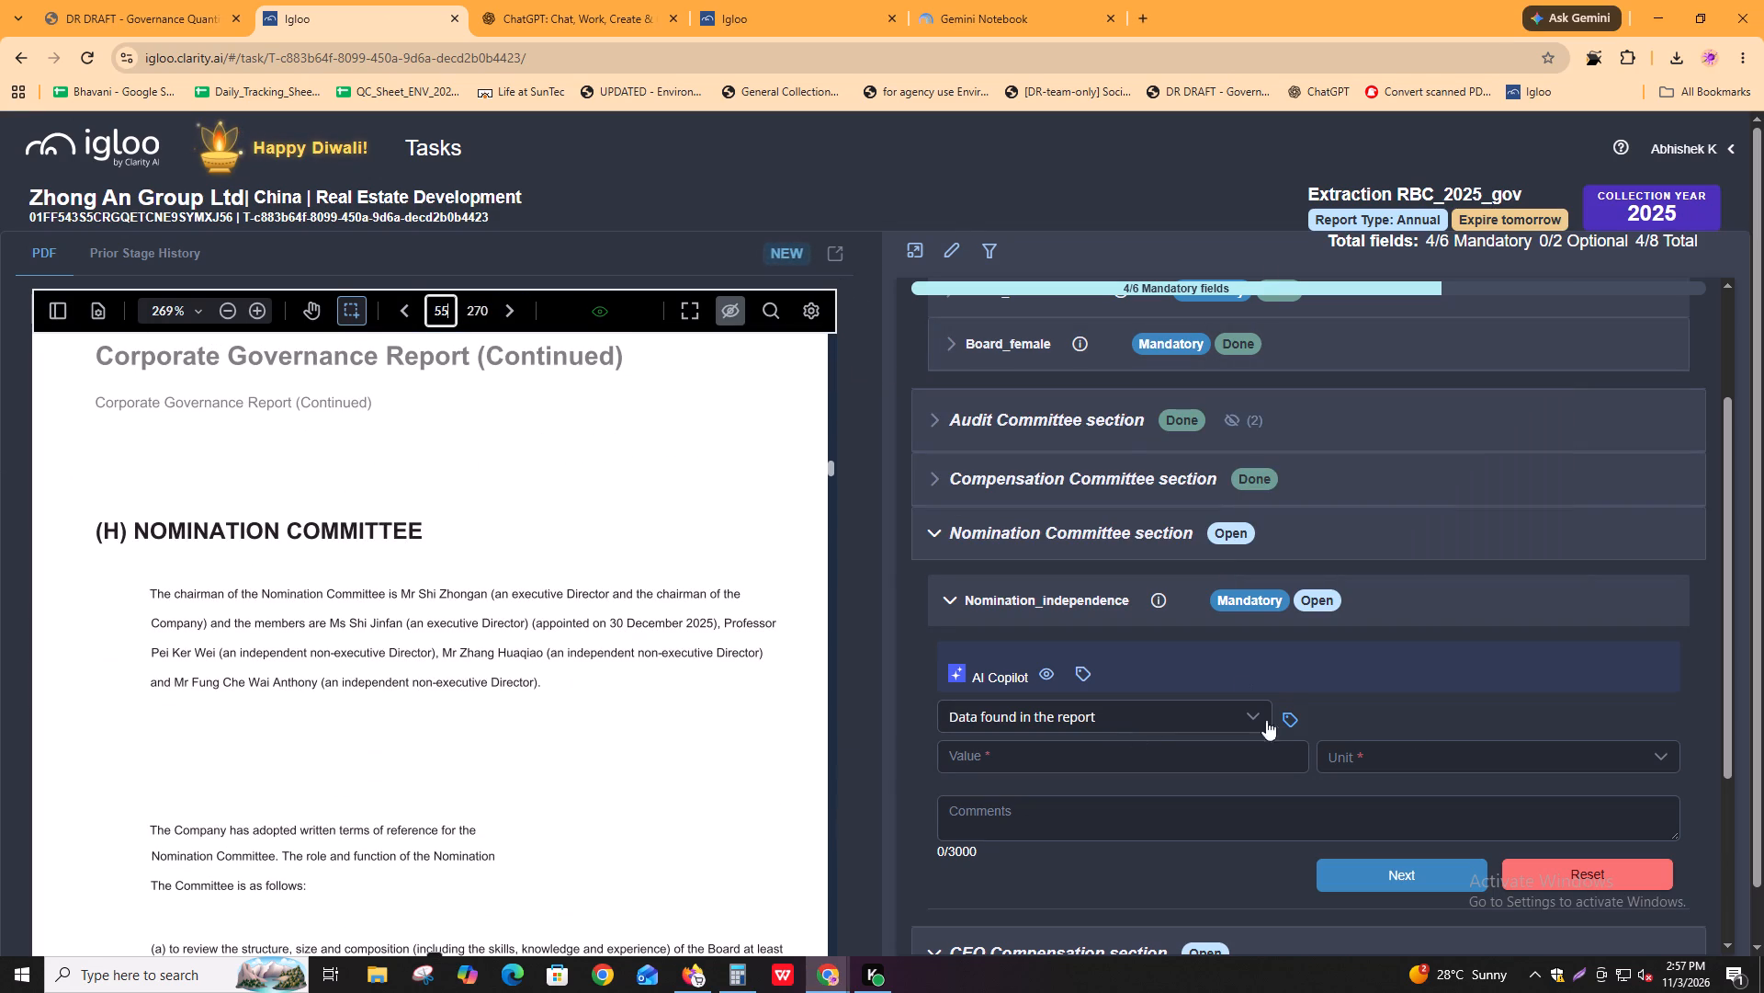
Compare the Nomination Committee members on the report PDF's page 55 with the board of directors list on page 5.
left_click(1114, 812)
key("alt+Tab")
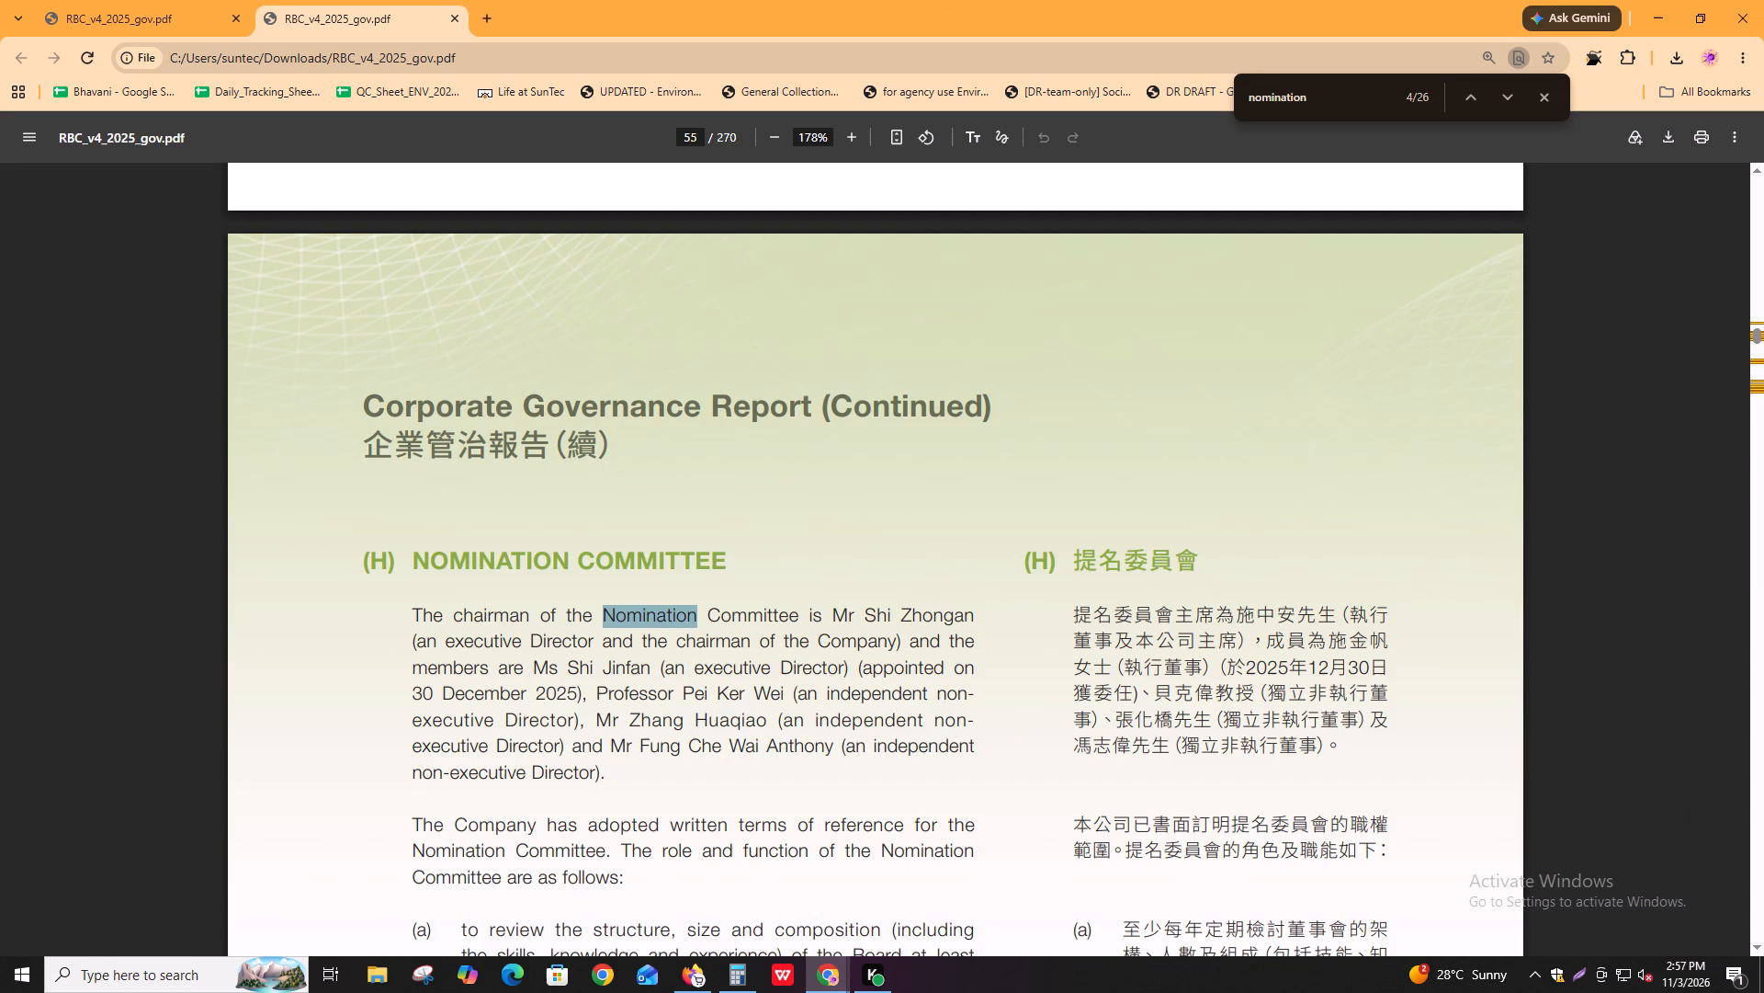
left_click_drag(842, 620, 953, 612)
left_click(953, 612)
left_click(165, 0)
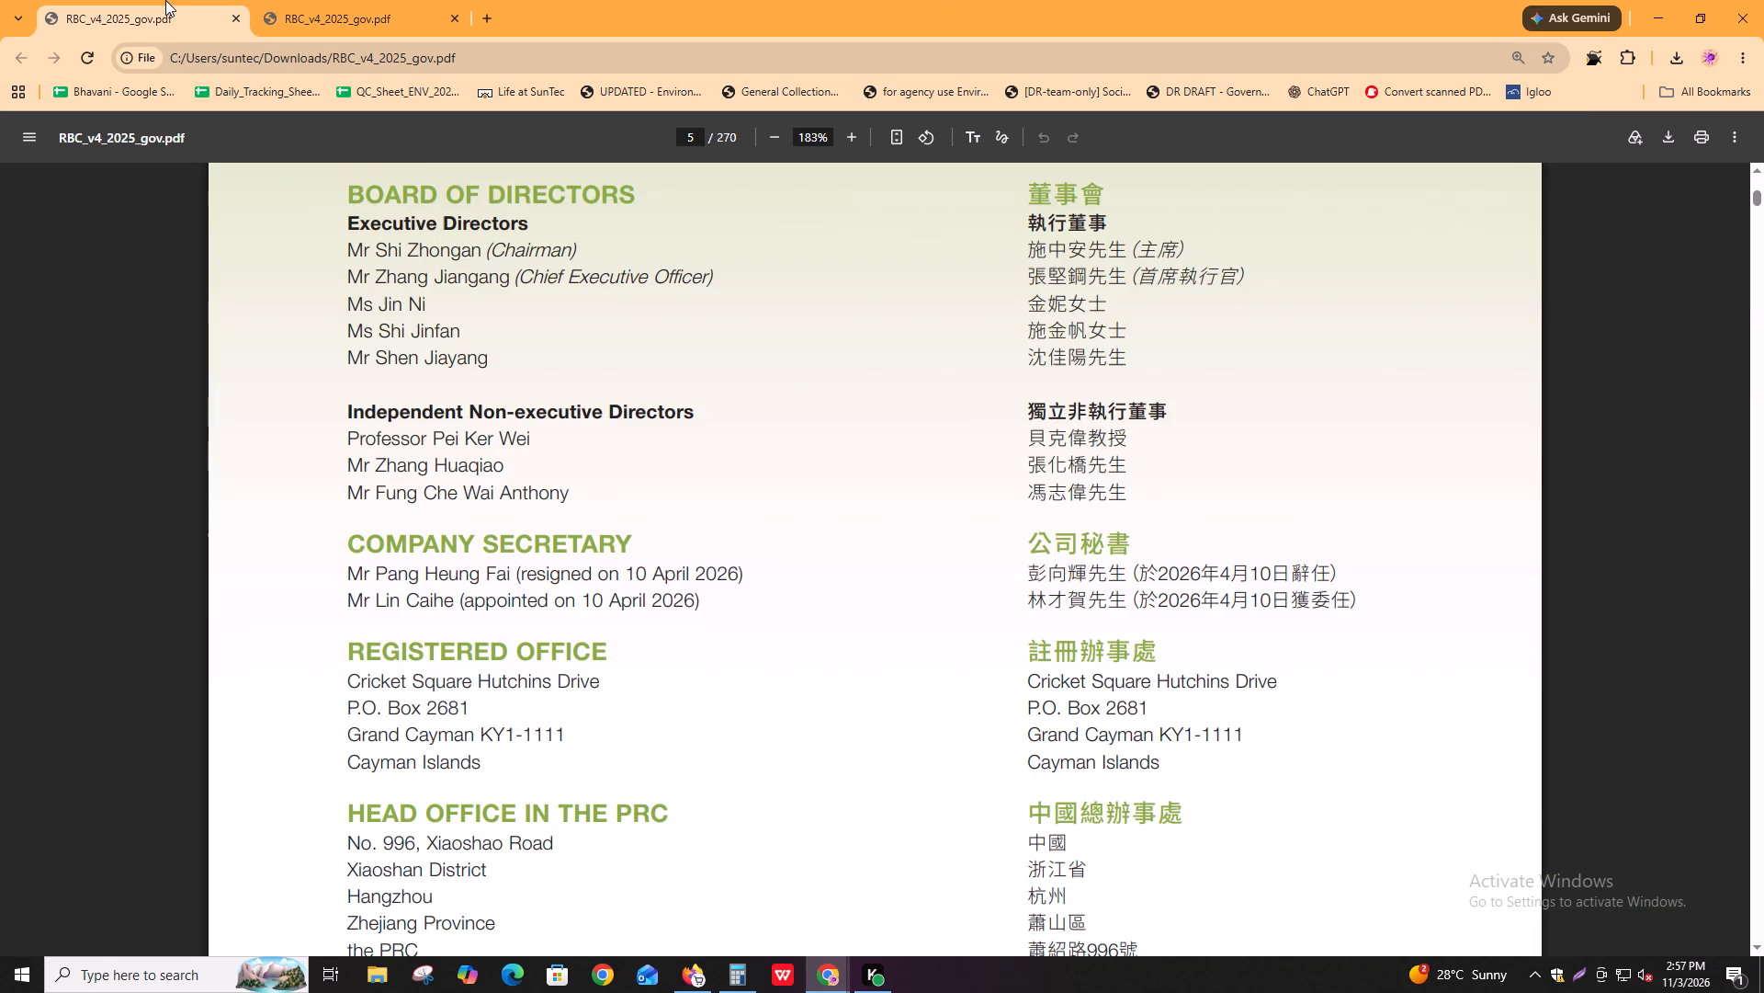
left_click(355, 0)
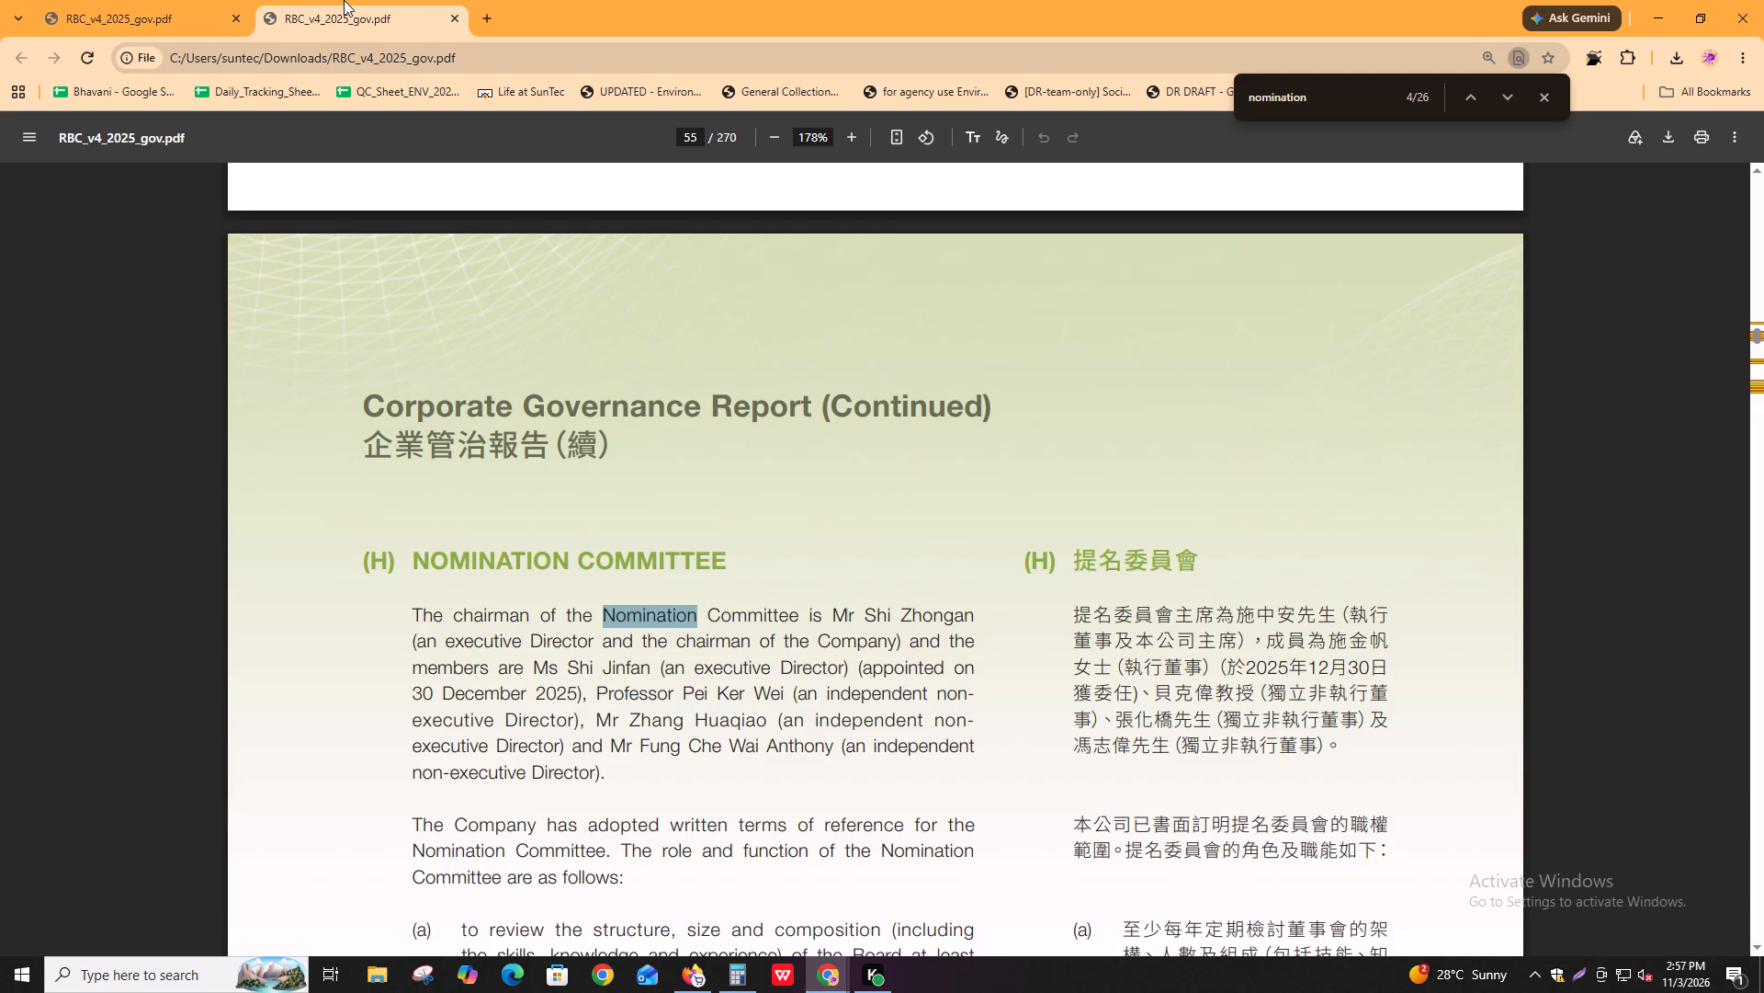
left_click(154, 0)
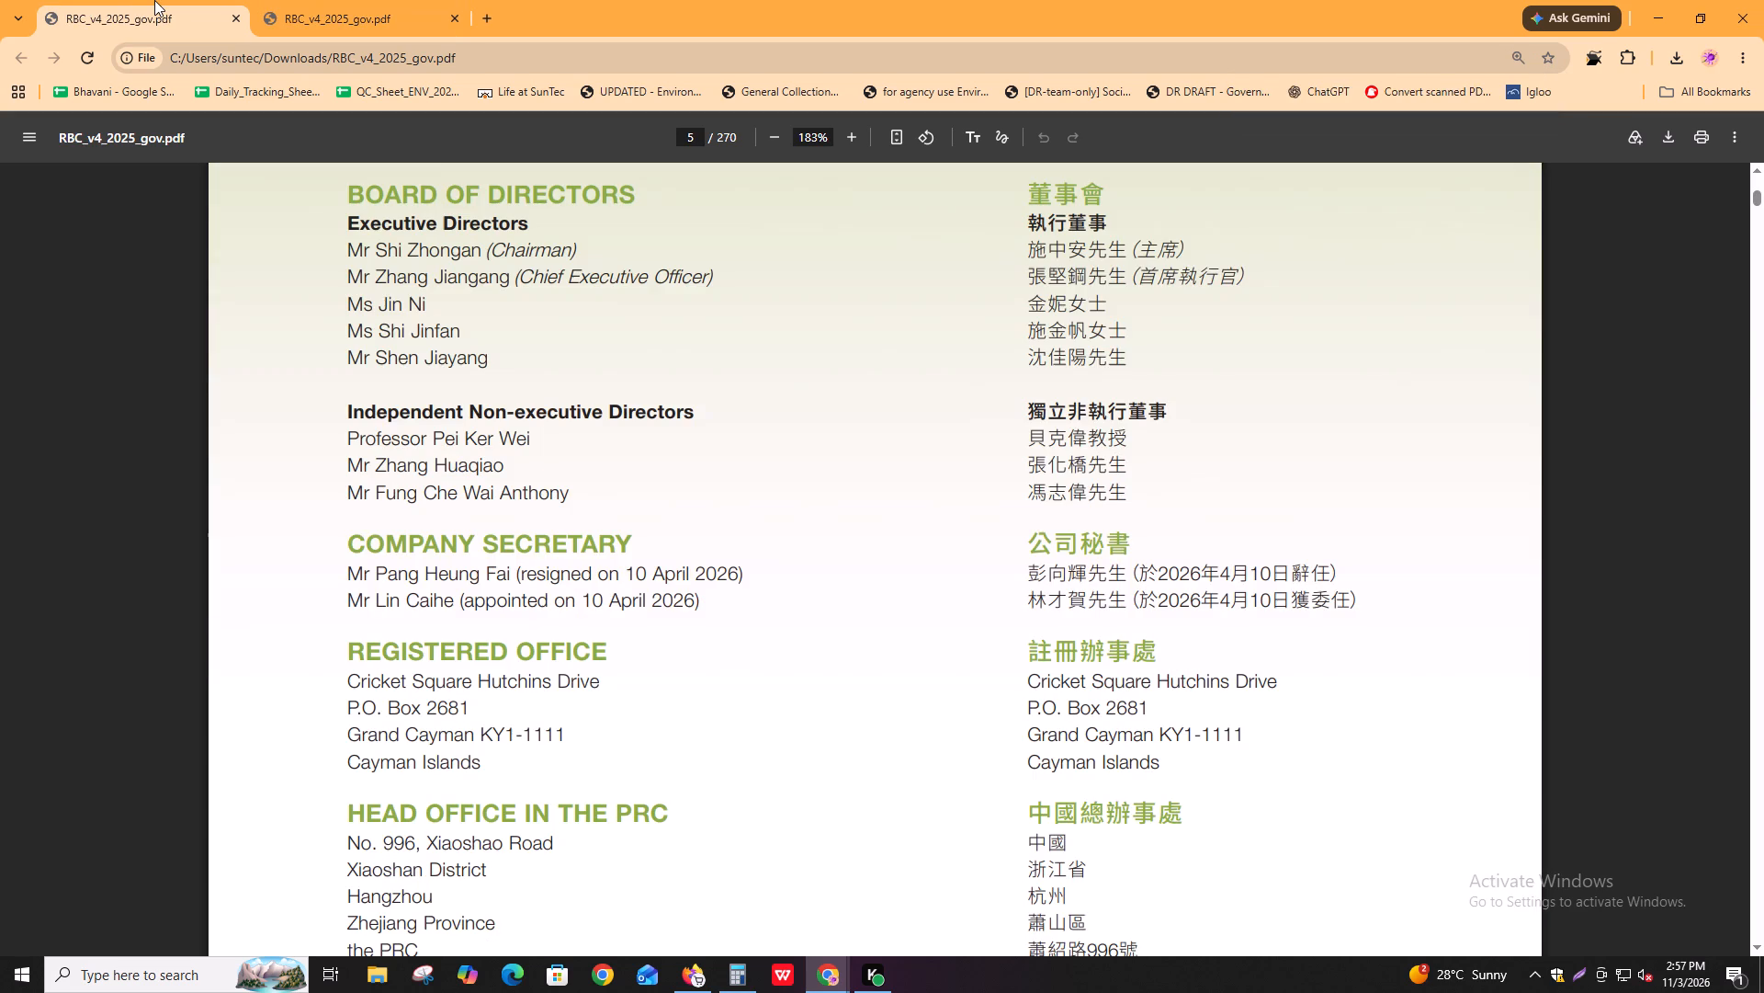
left_click(285, 0)
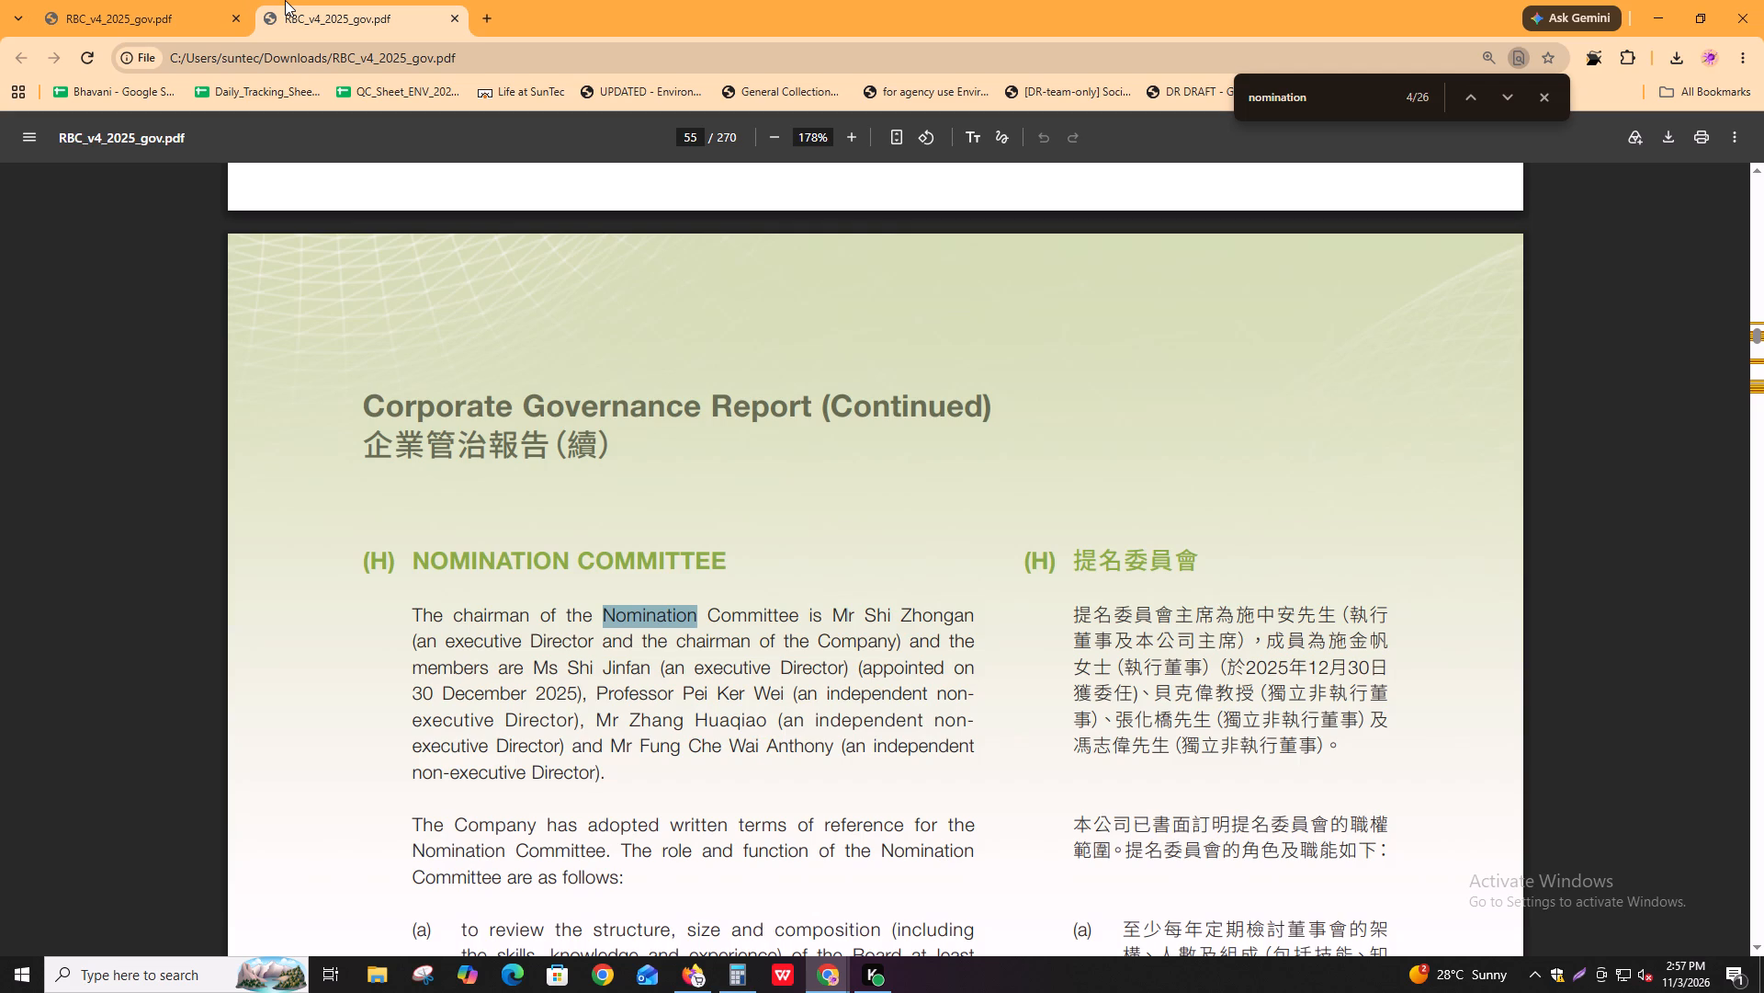
left_click(140, 0)
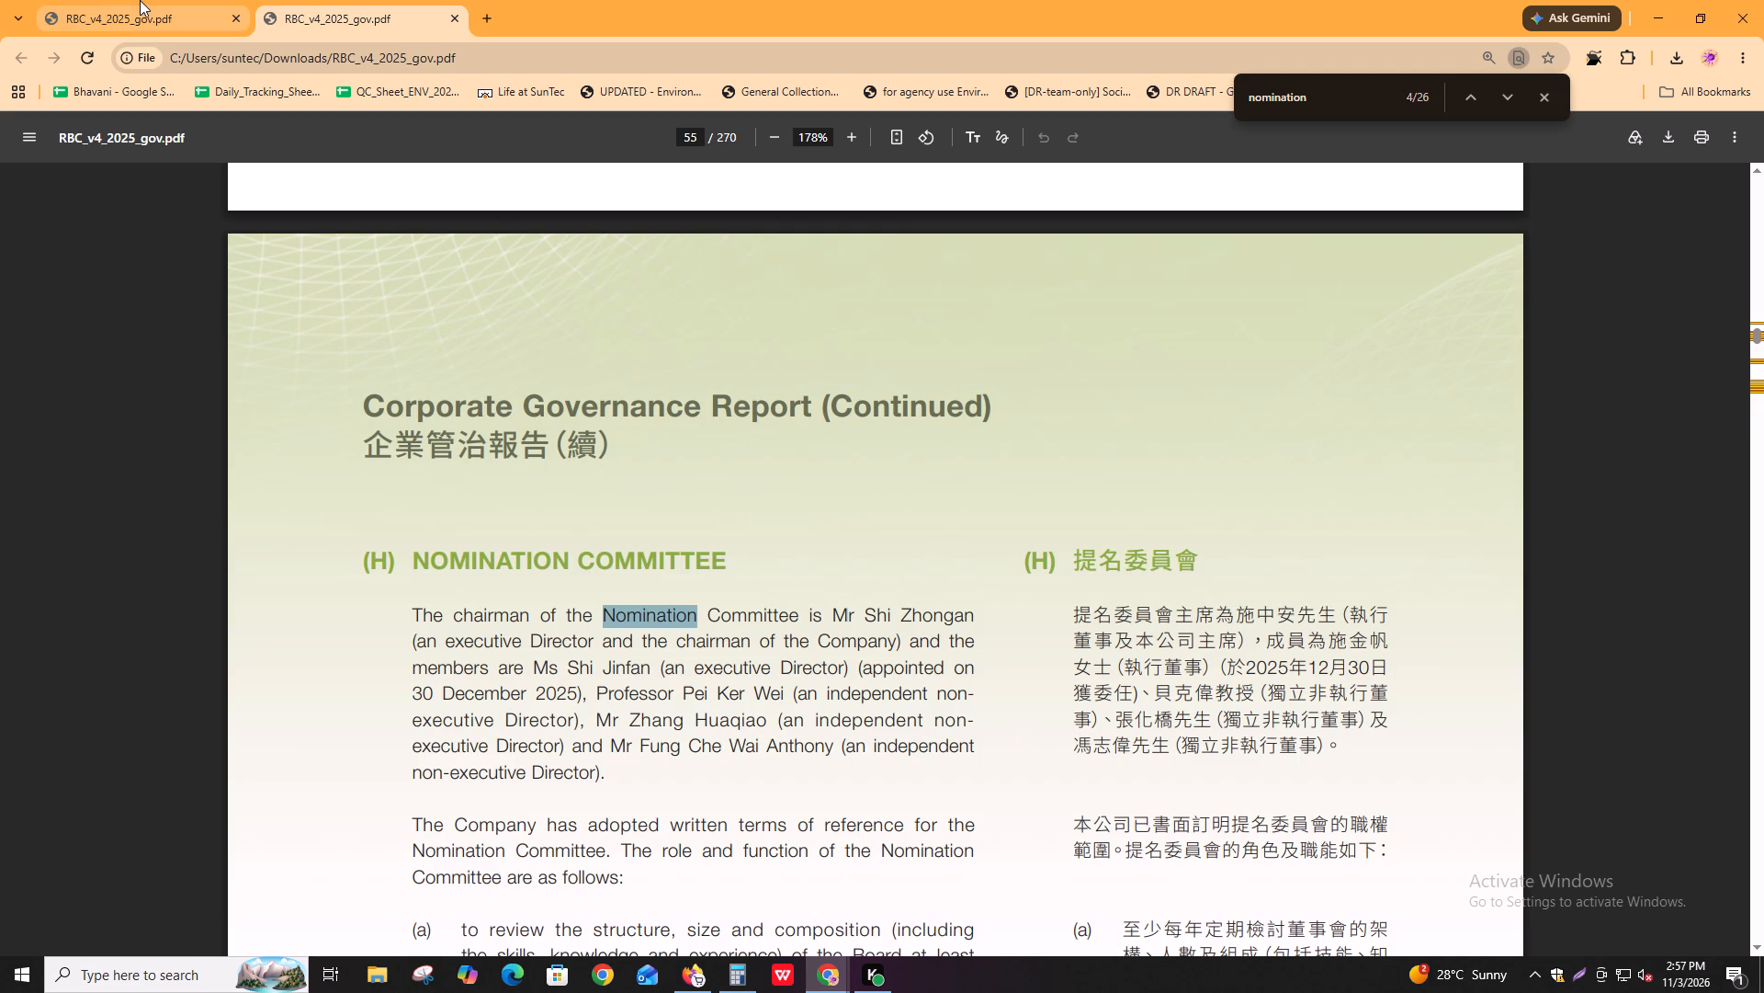
left_click(334, 0)
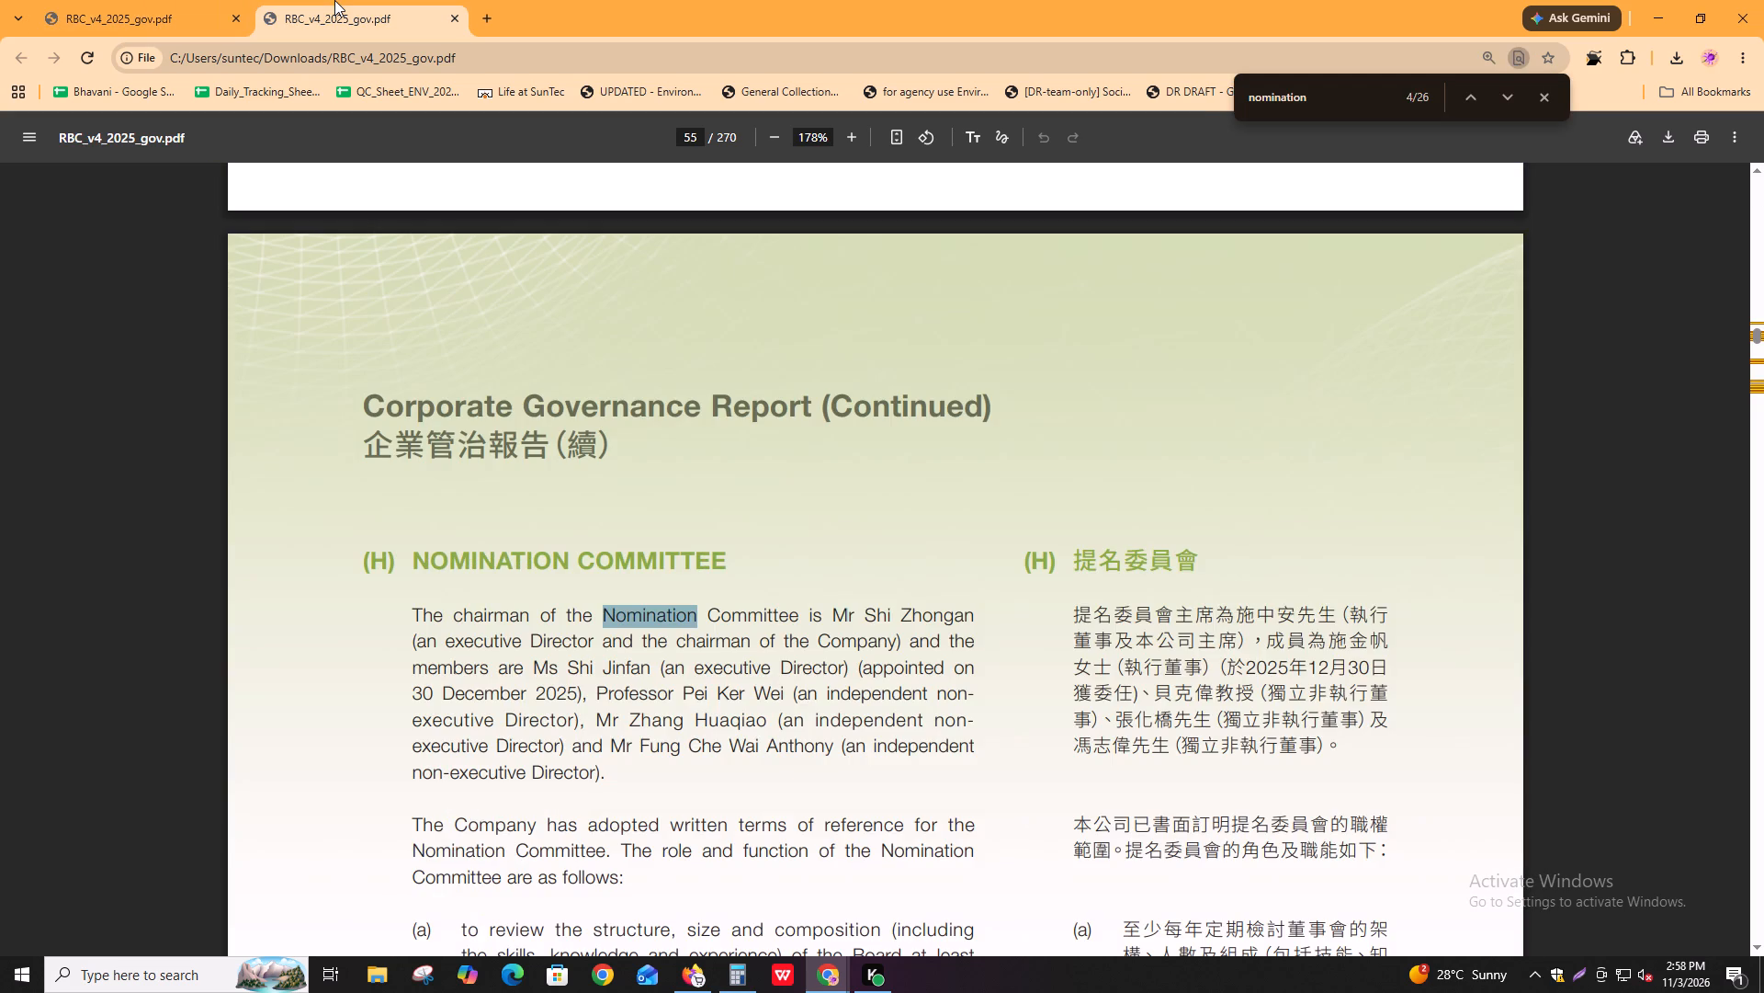
left_click(147, 1)
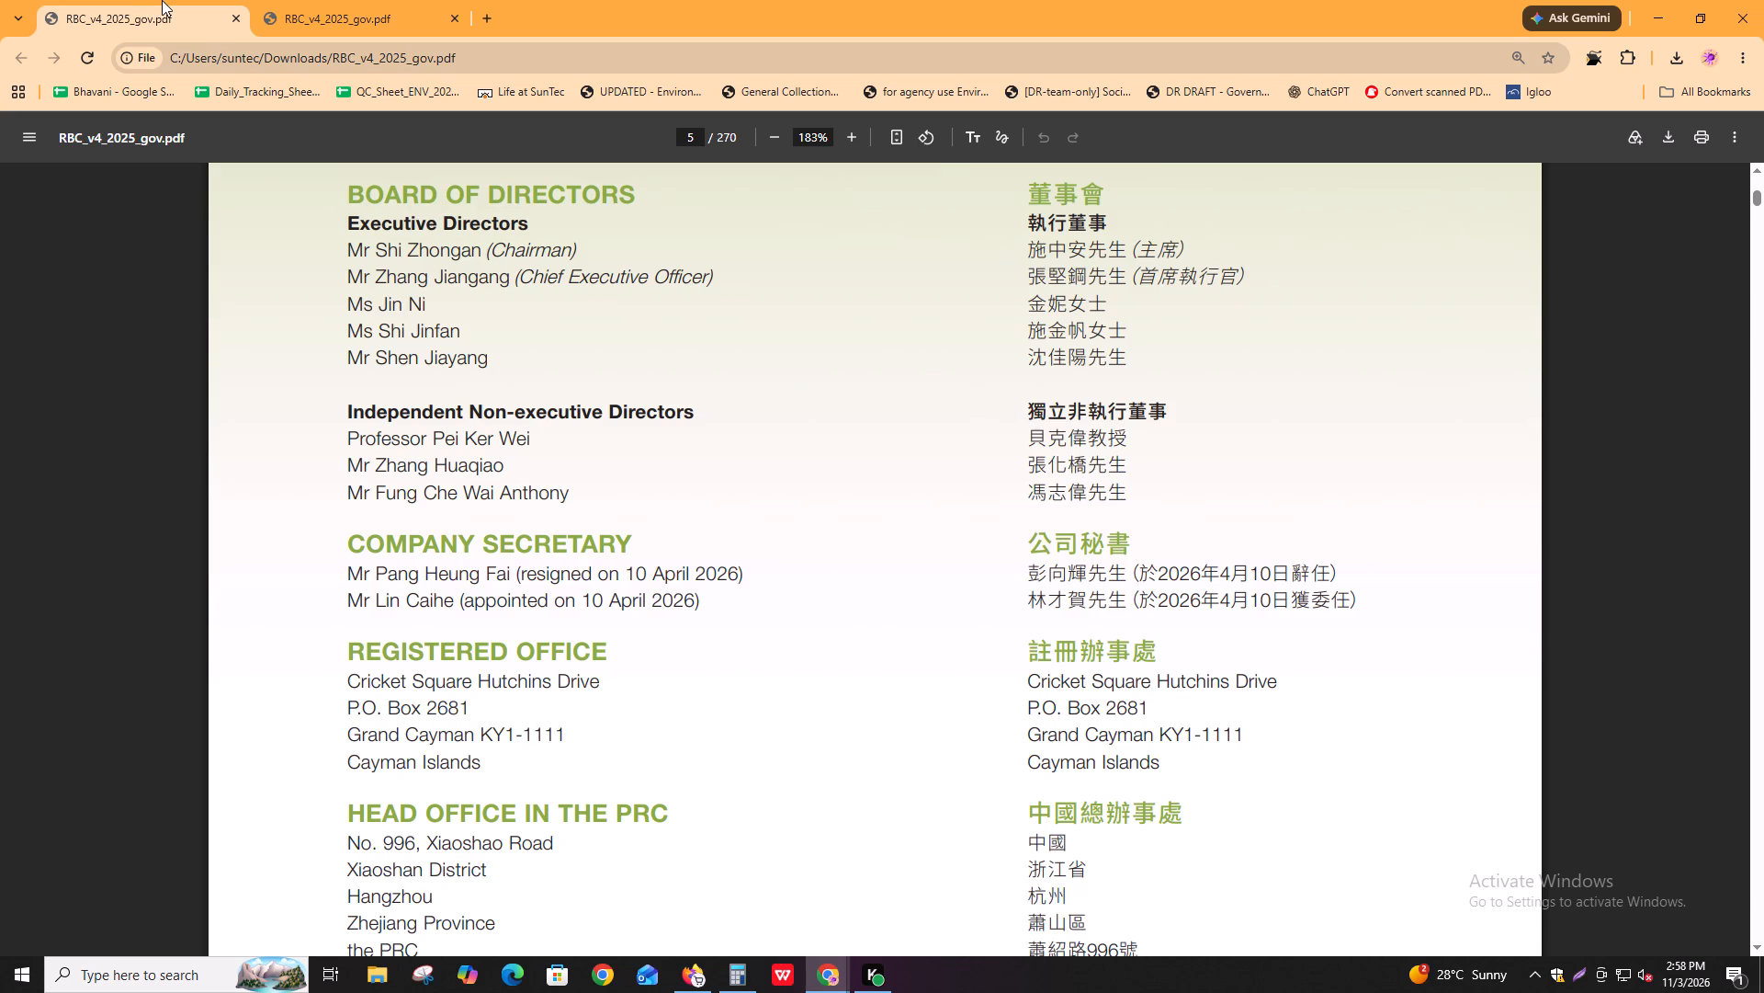
left_click(332, 0)
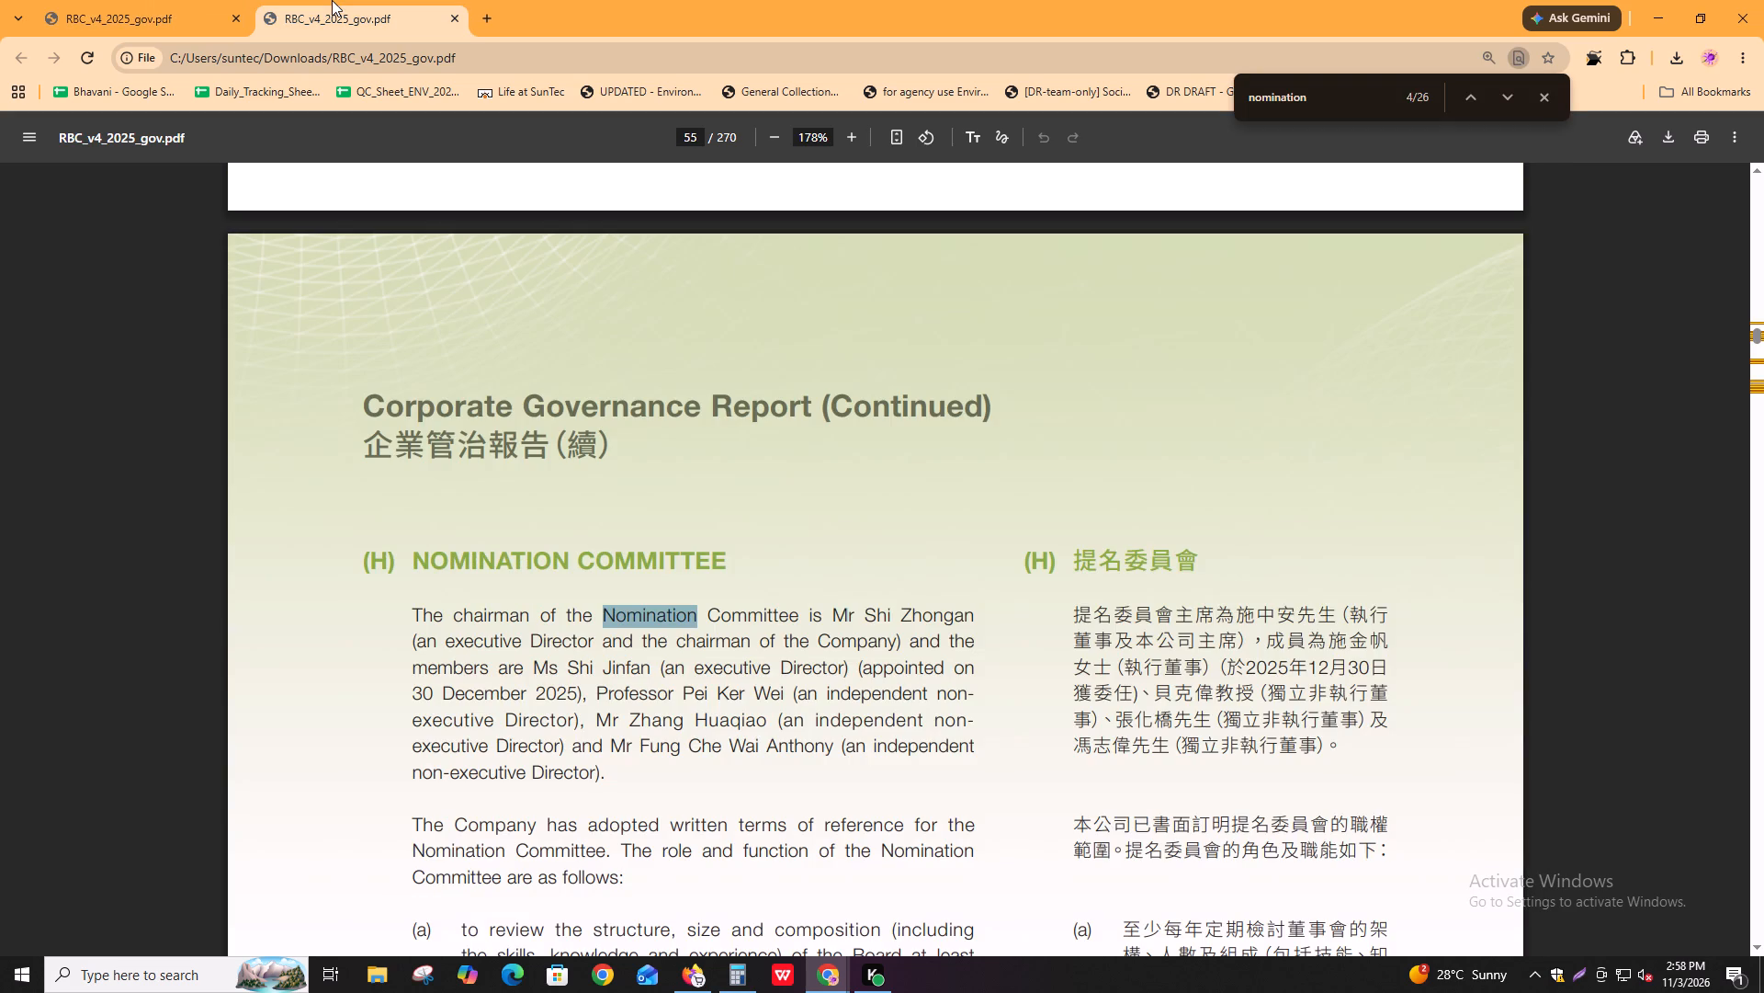
key("alt+Tab")
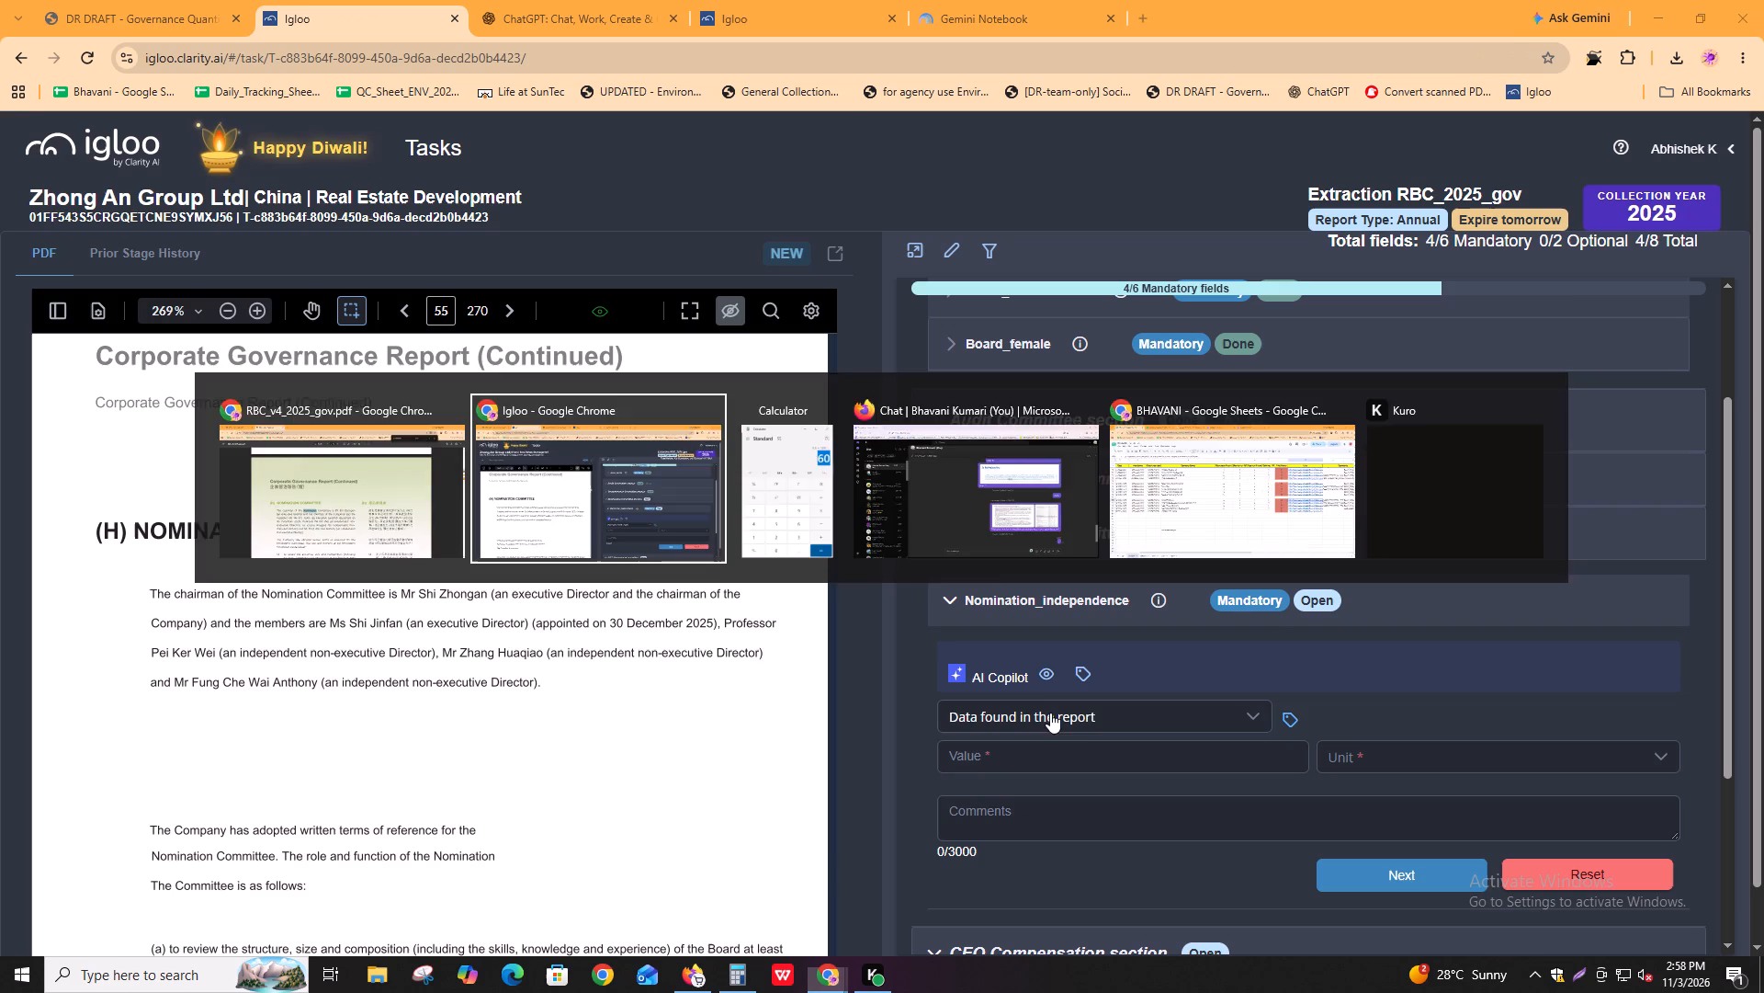
Begin the Nomination_independence comment with (3/5)*100 =, counting the committee members in the report PDF's page 55 paragraph.
left_click(1125, 813)
key("shift+parenleft")
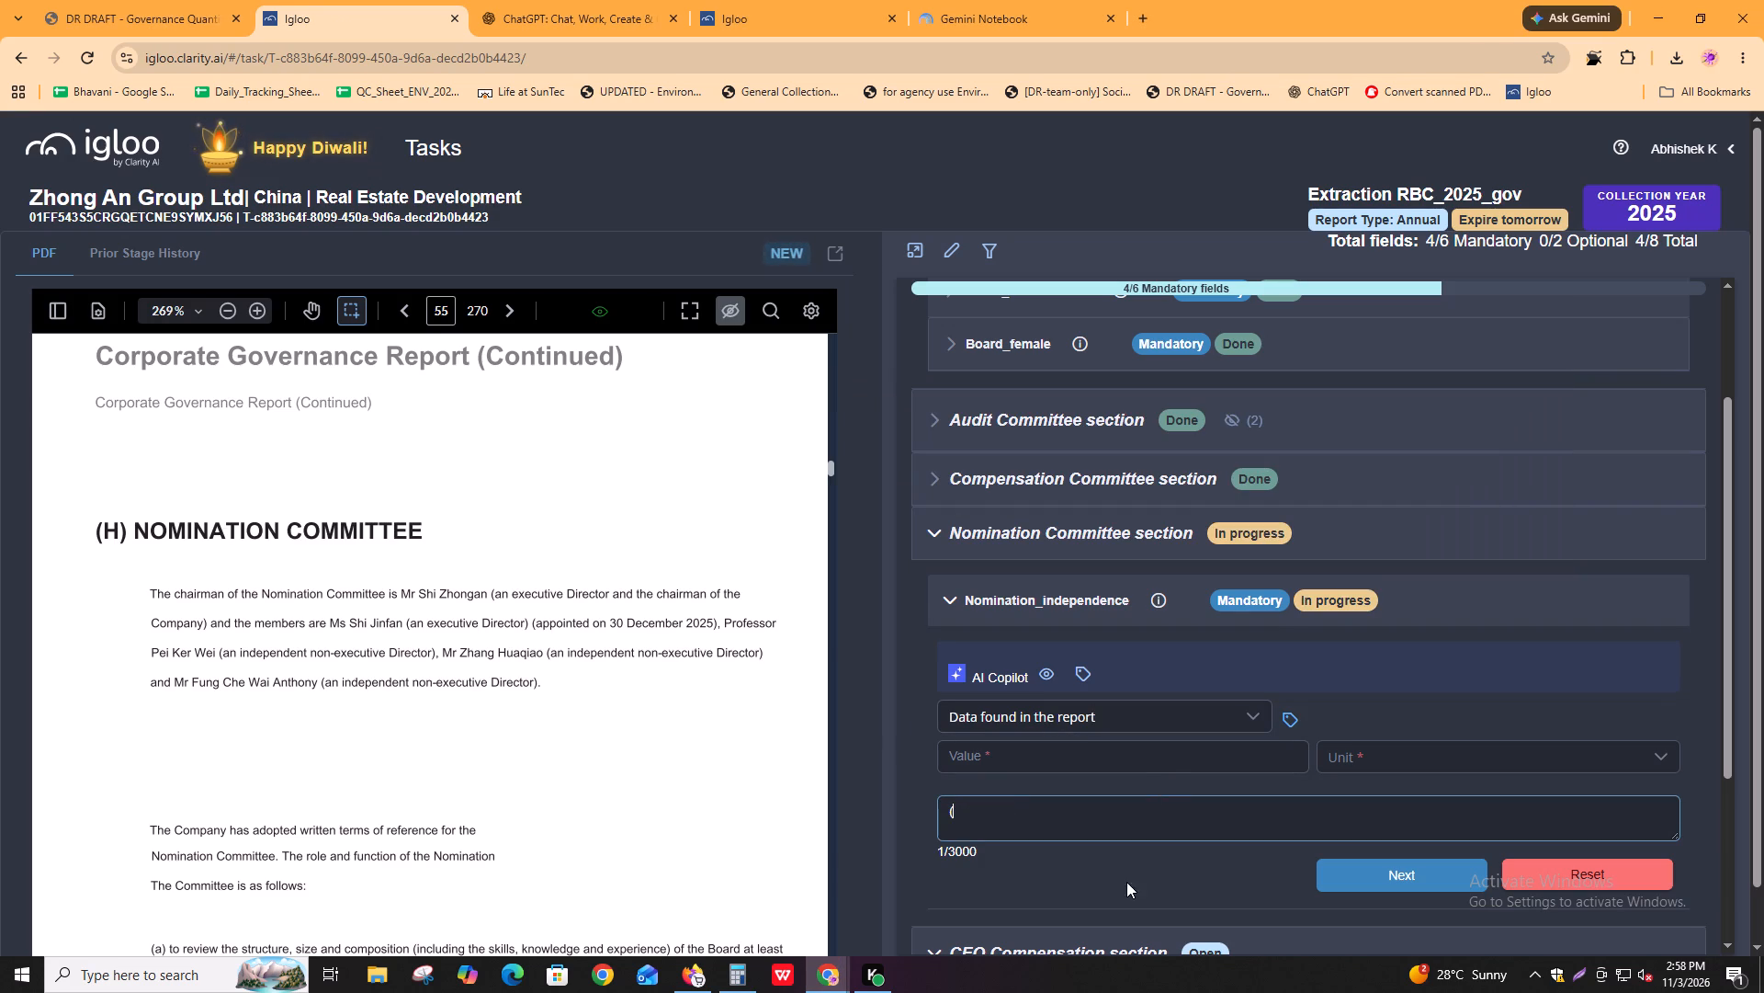
type("3/")
key("alt+Tab")
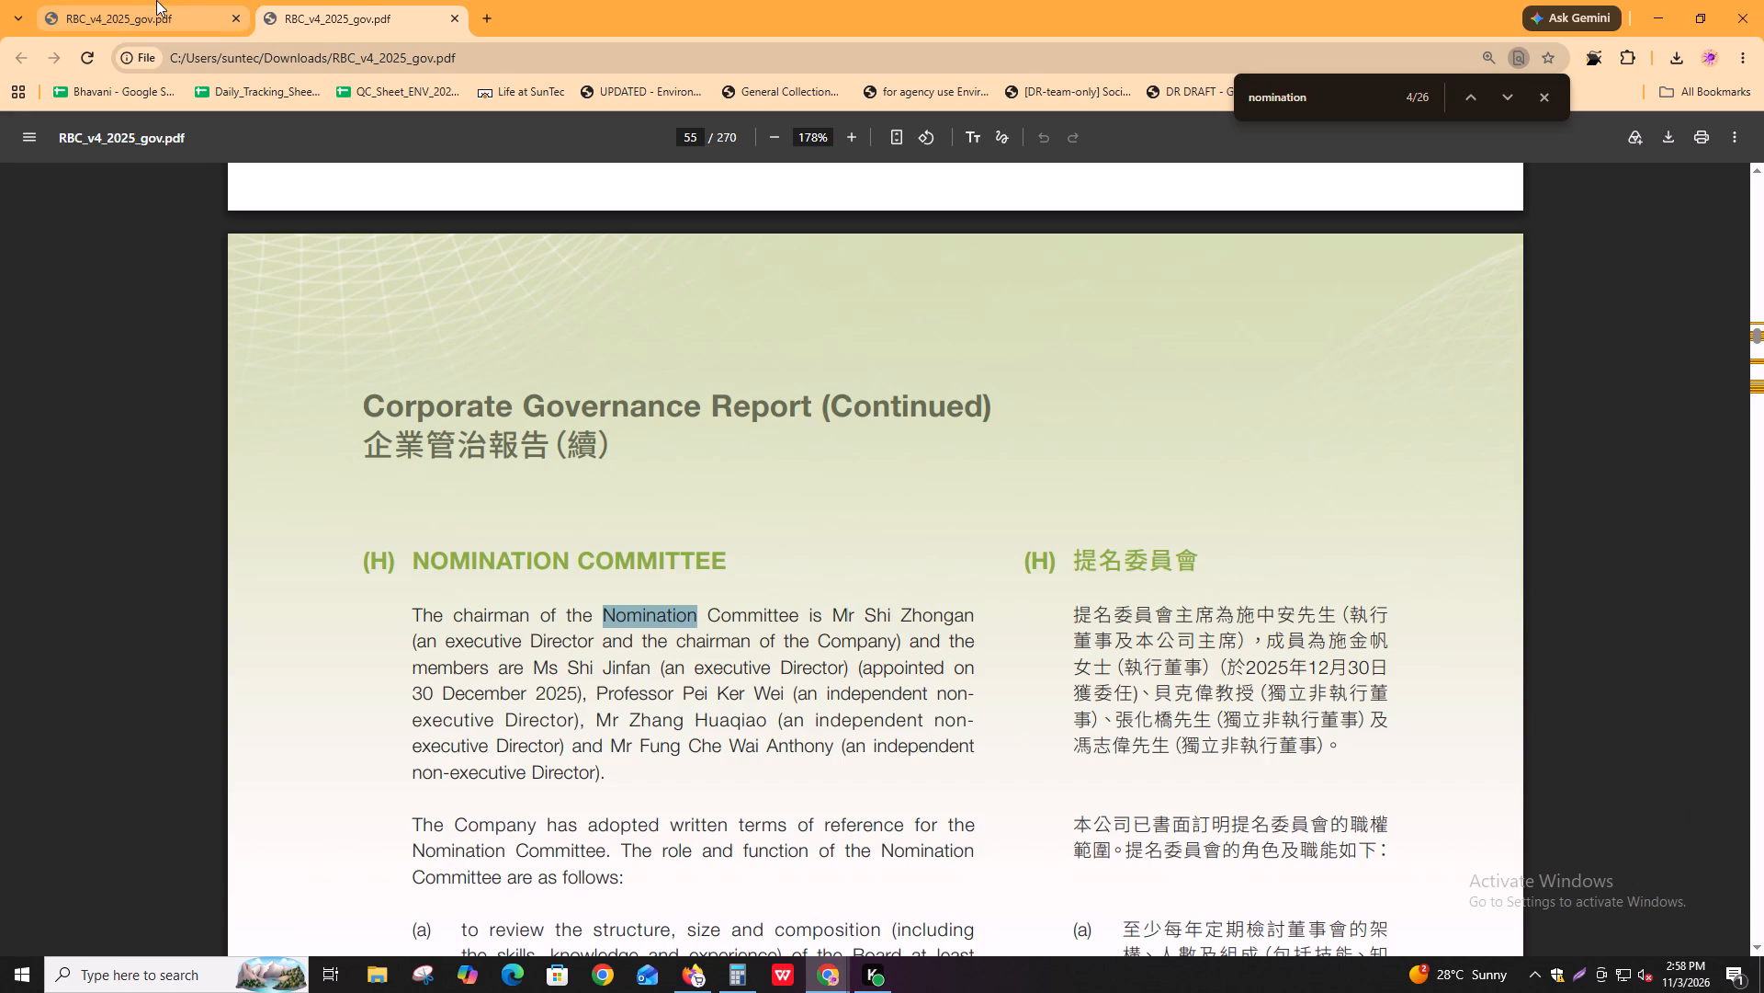
left_click_drag(868, 613, 926, 611)
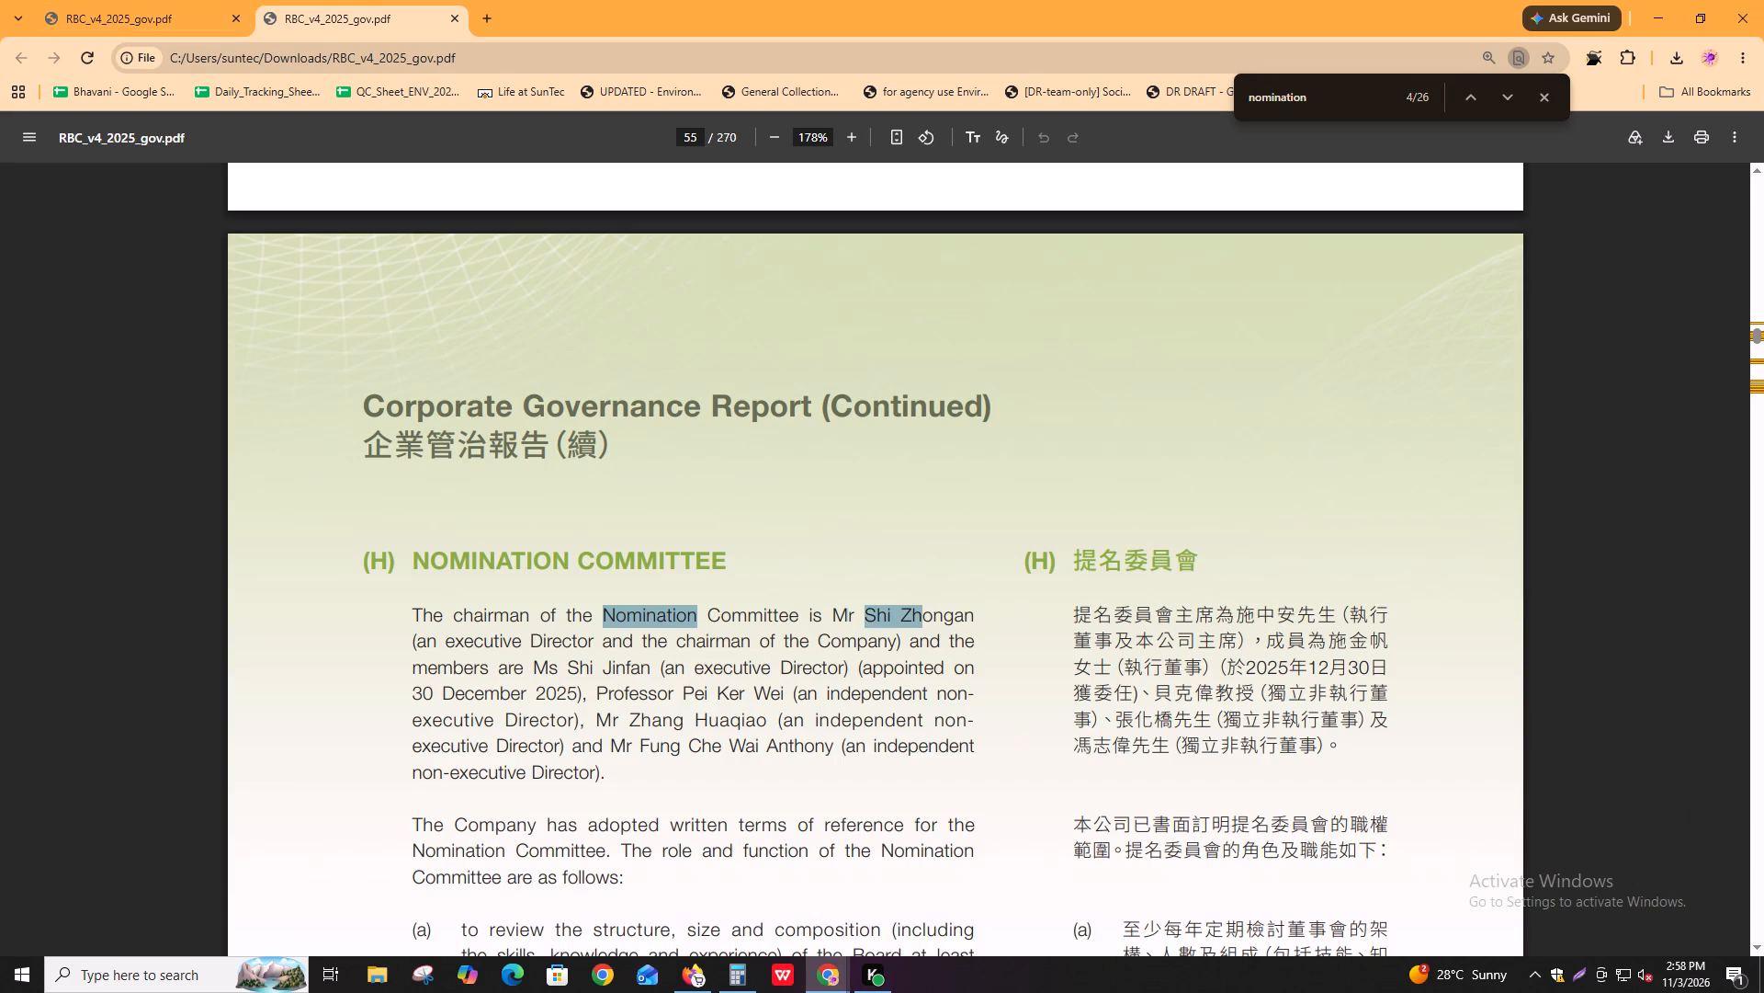
left_click_drag(535, 664, 652, 664)
left_click_drag(647, 696, 652, 696)
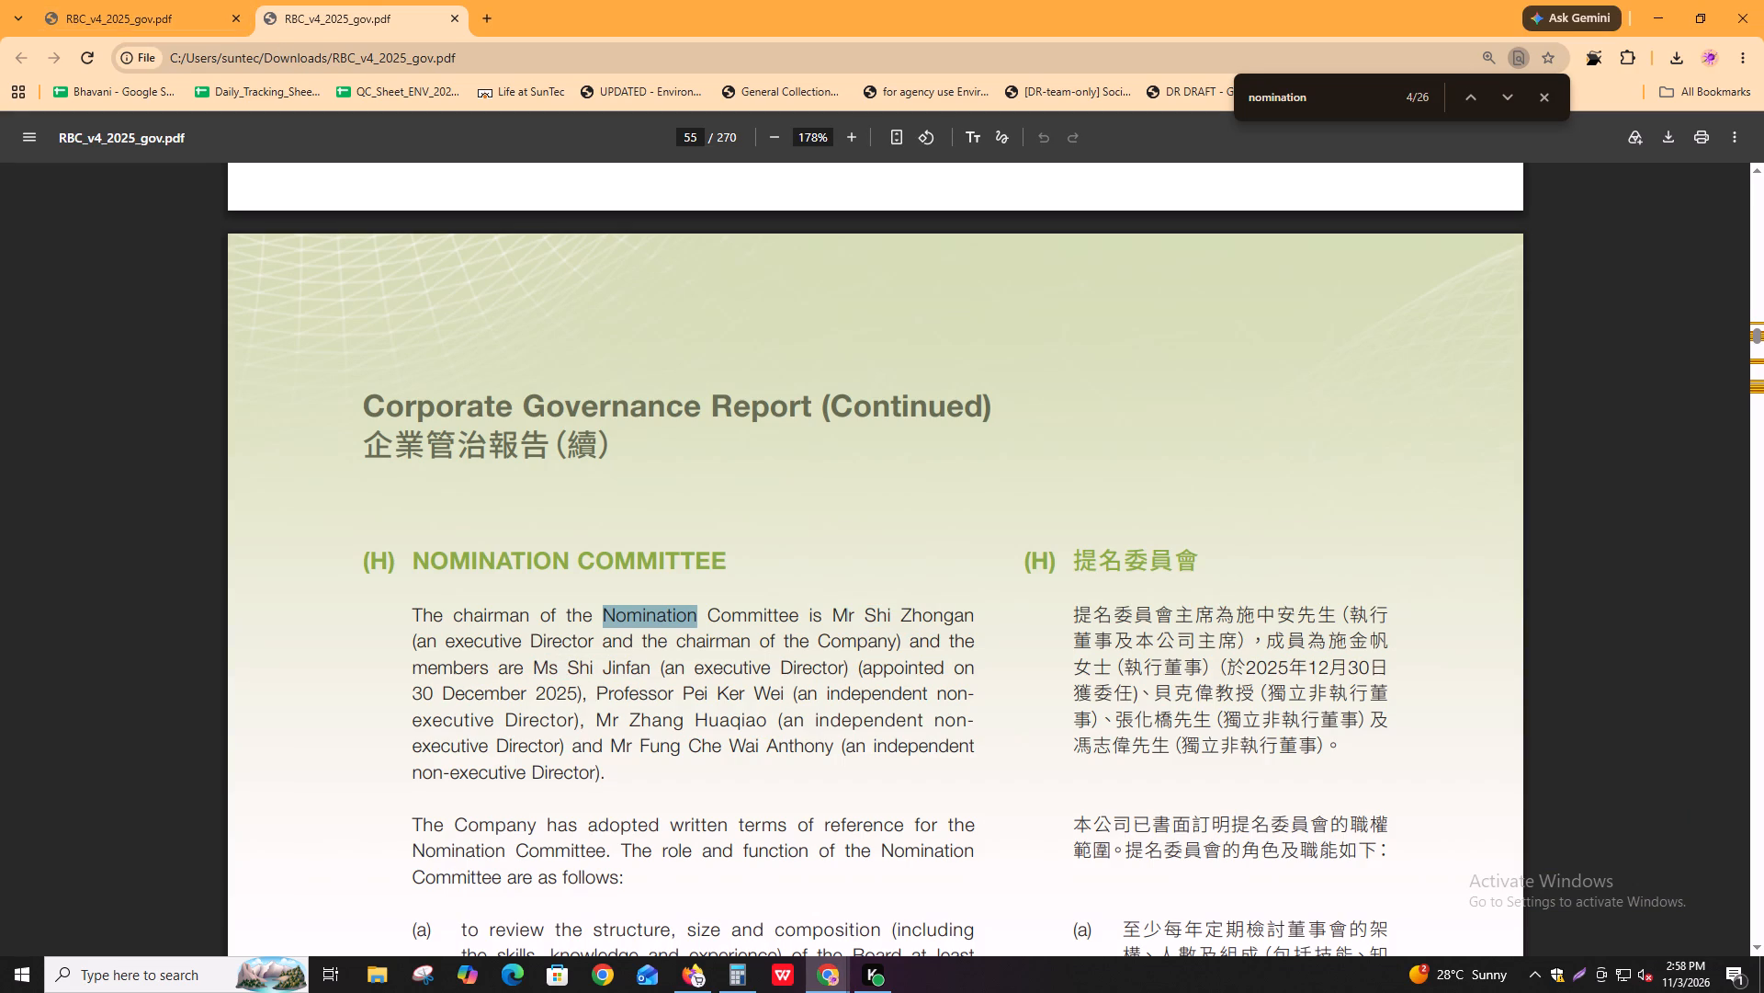
left_click_drag(652, 696, 765, 686)
left_click_drag(603, 713, 708, 713)
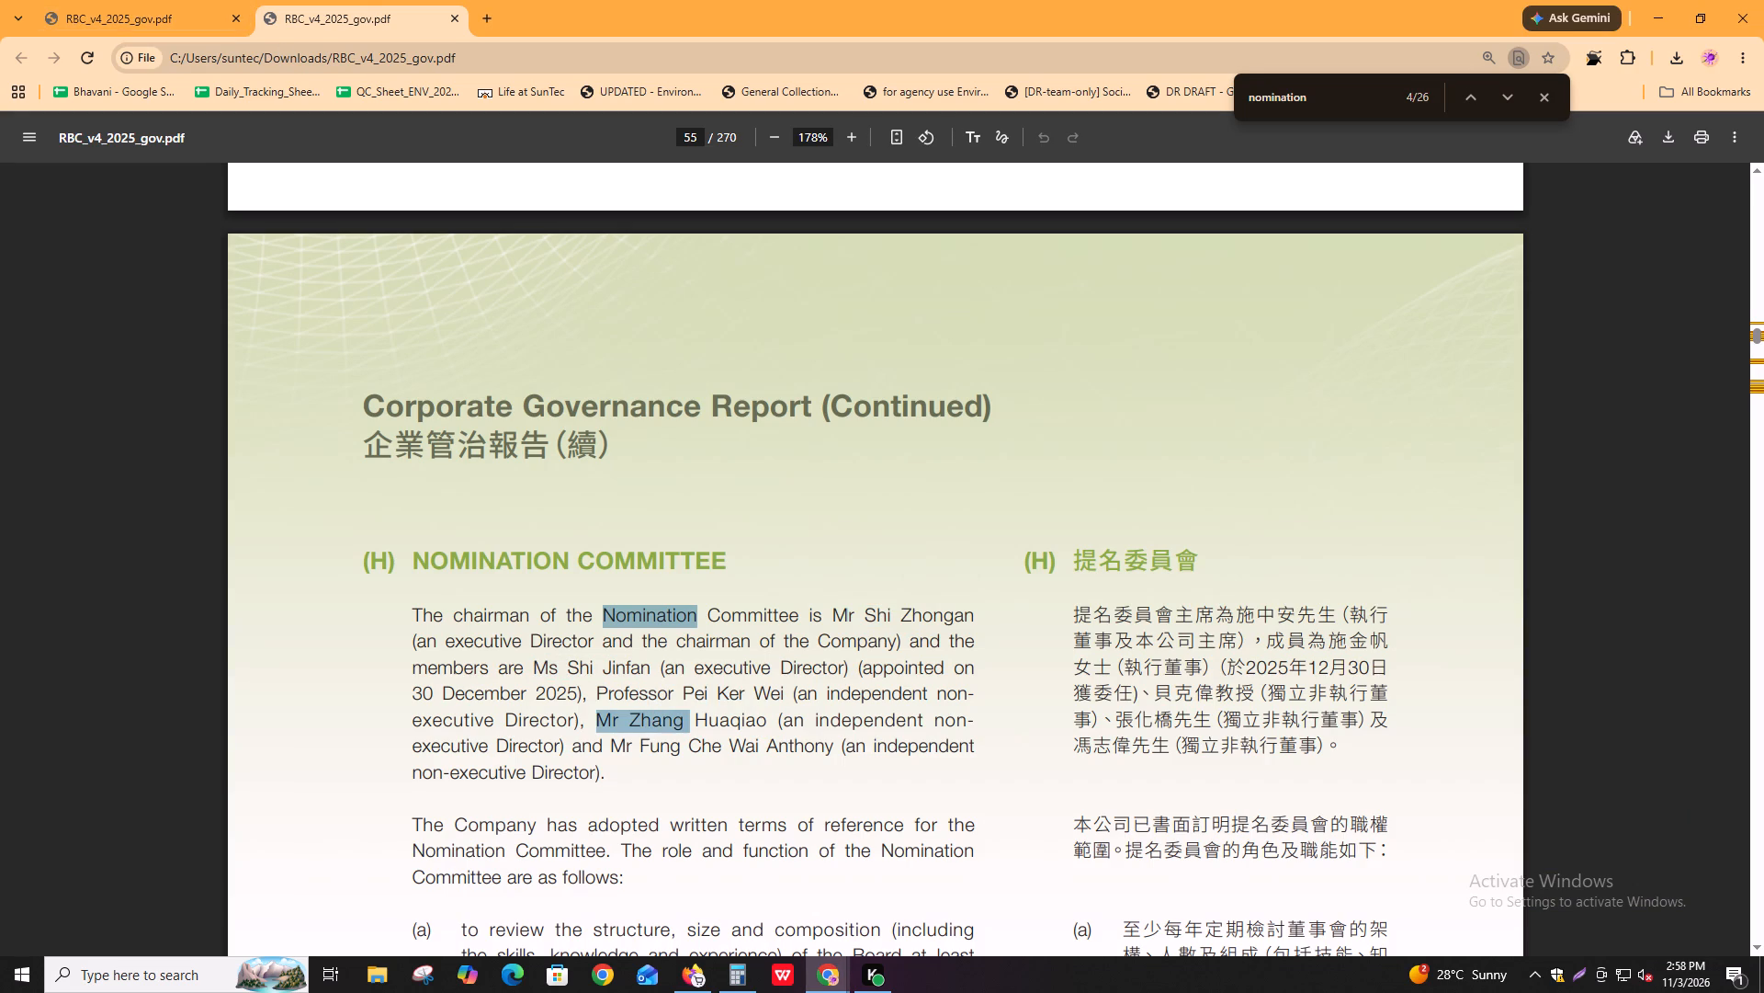
left_click_drag(708, 713, 752, 717)
left_click_drag(657, 745, 745, 745)
left_click(745, 745)
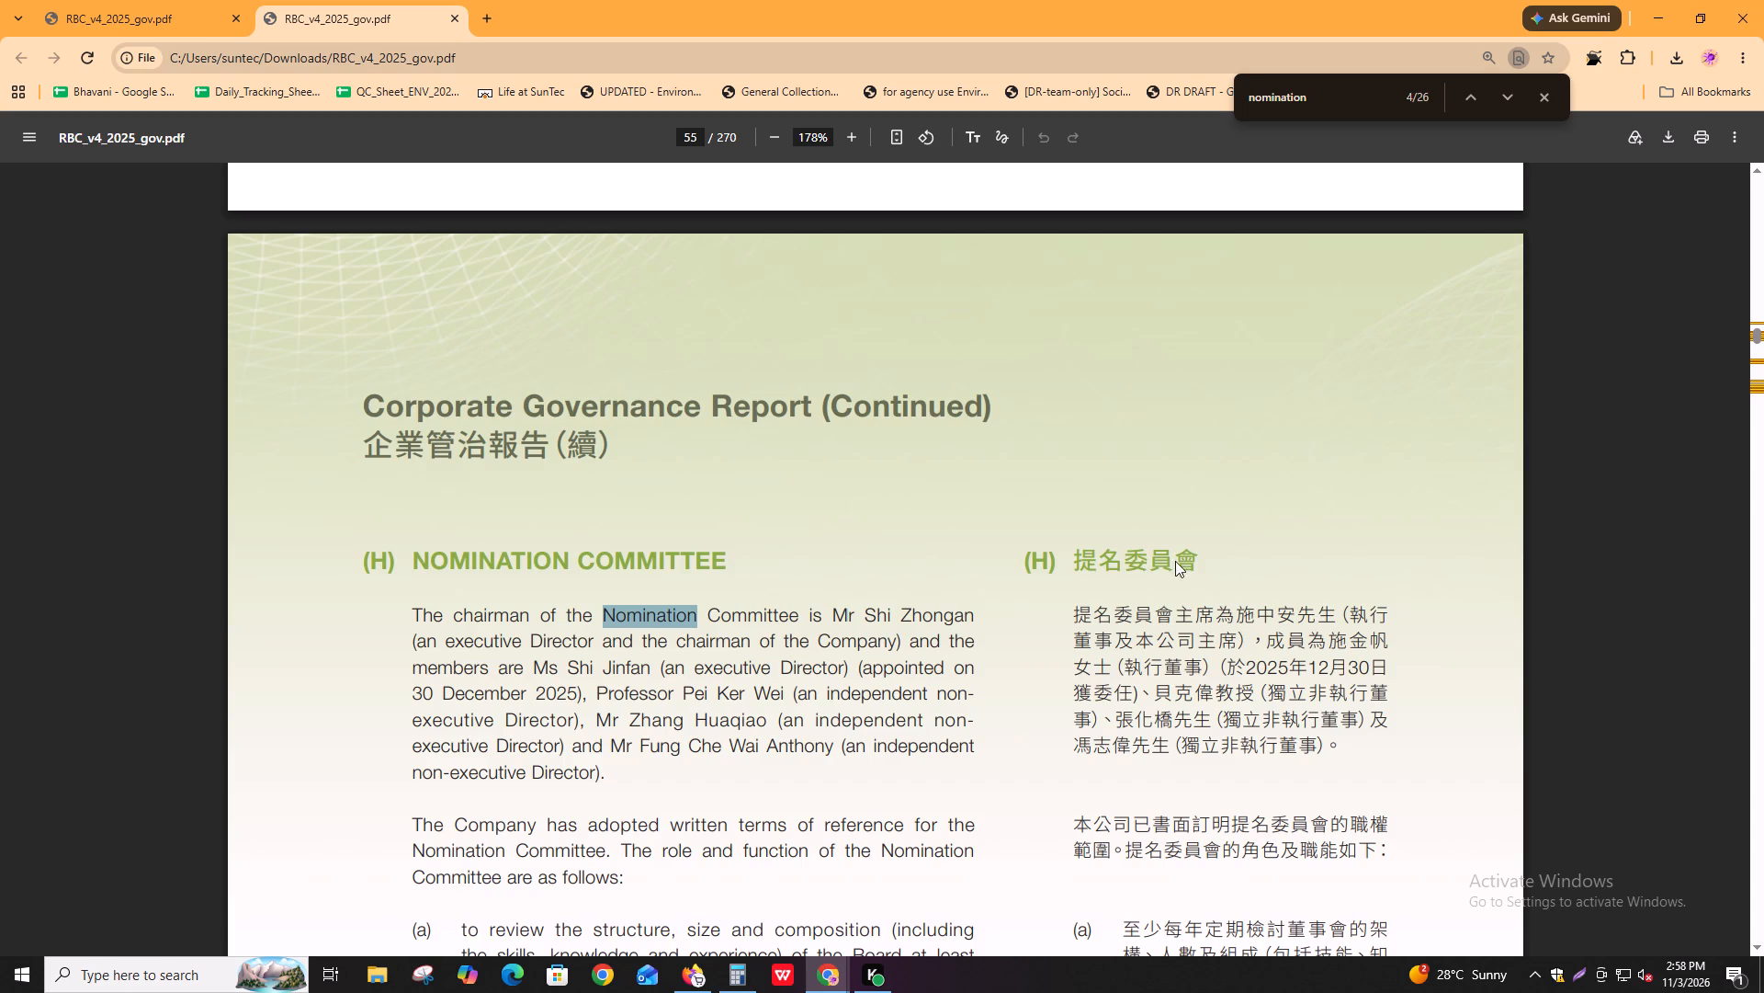
key("alt+Tab")
type("5)*100 =")
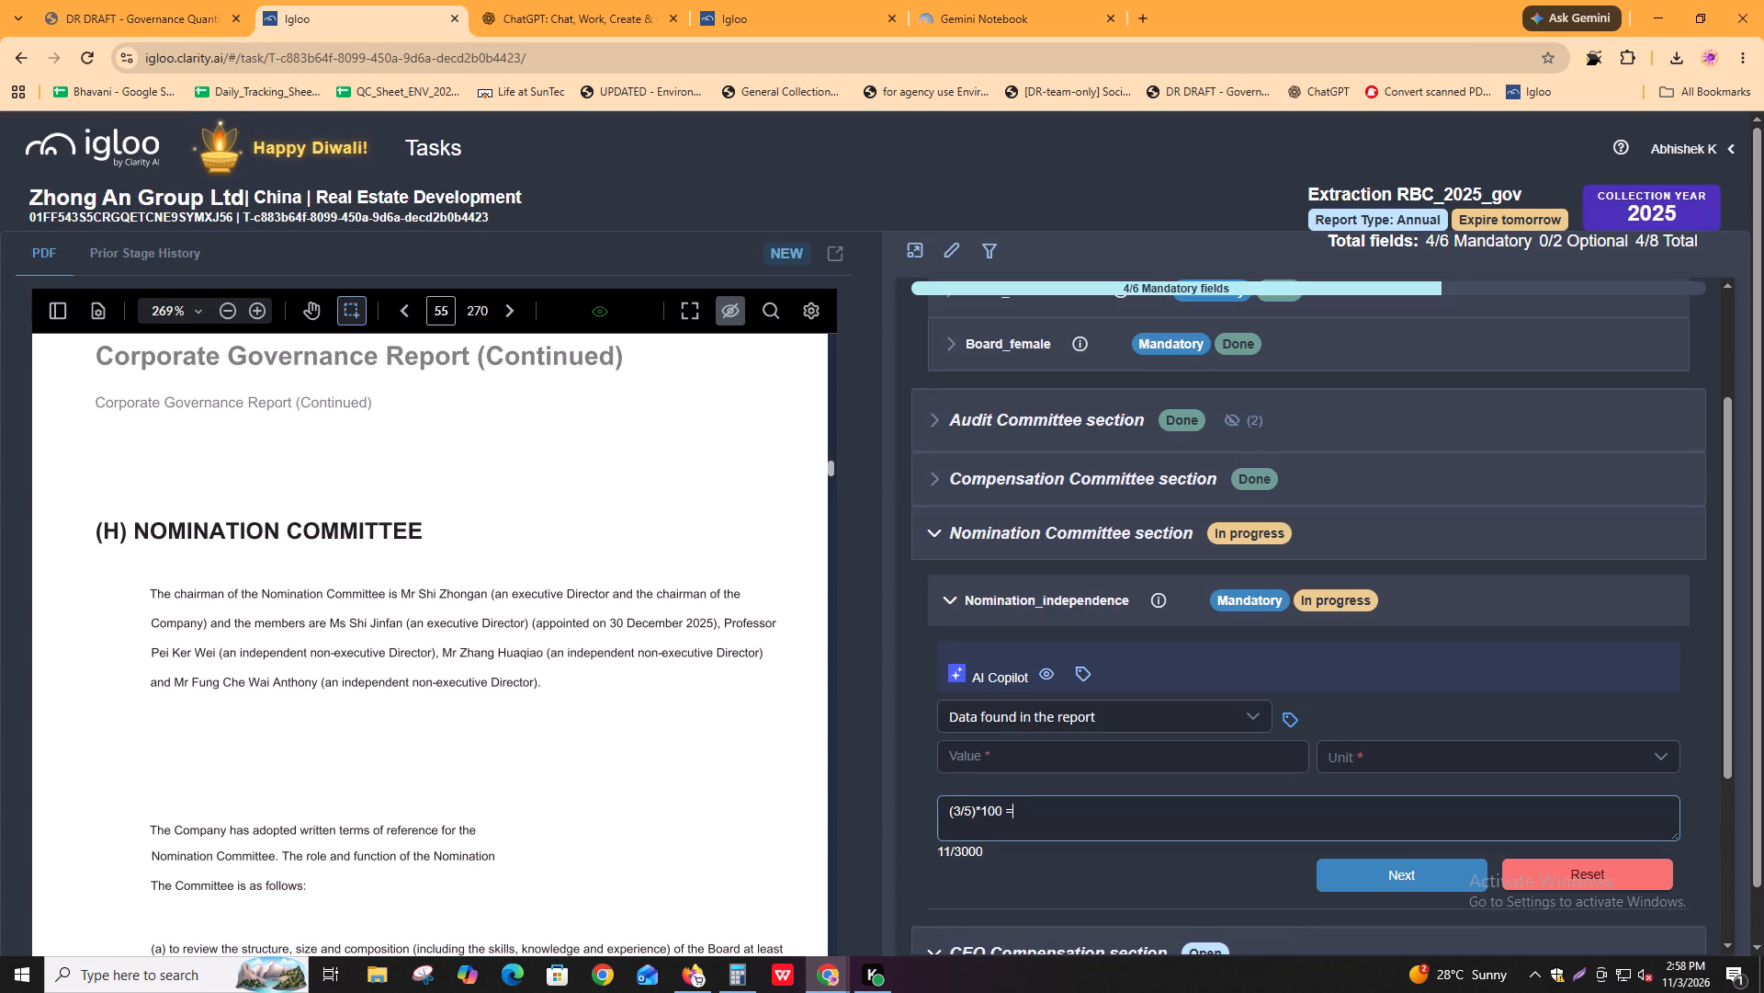
key("space")
Calculate 3/5*100 in Calculator and append the result to the Nomination_independence comment in Igloo as 60%.
key("alt+Tab")
key("alt+Tab")
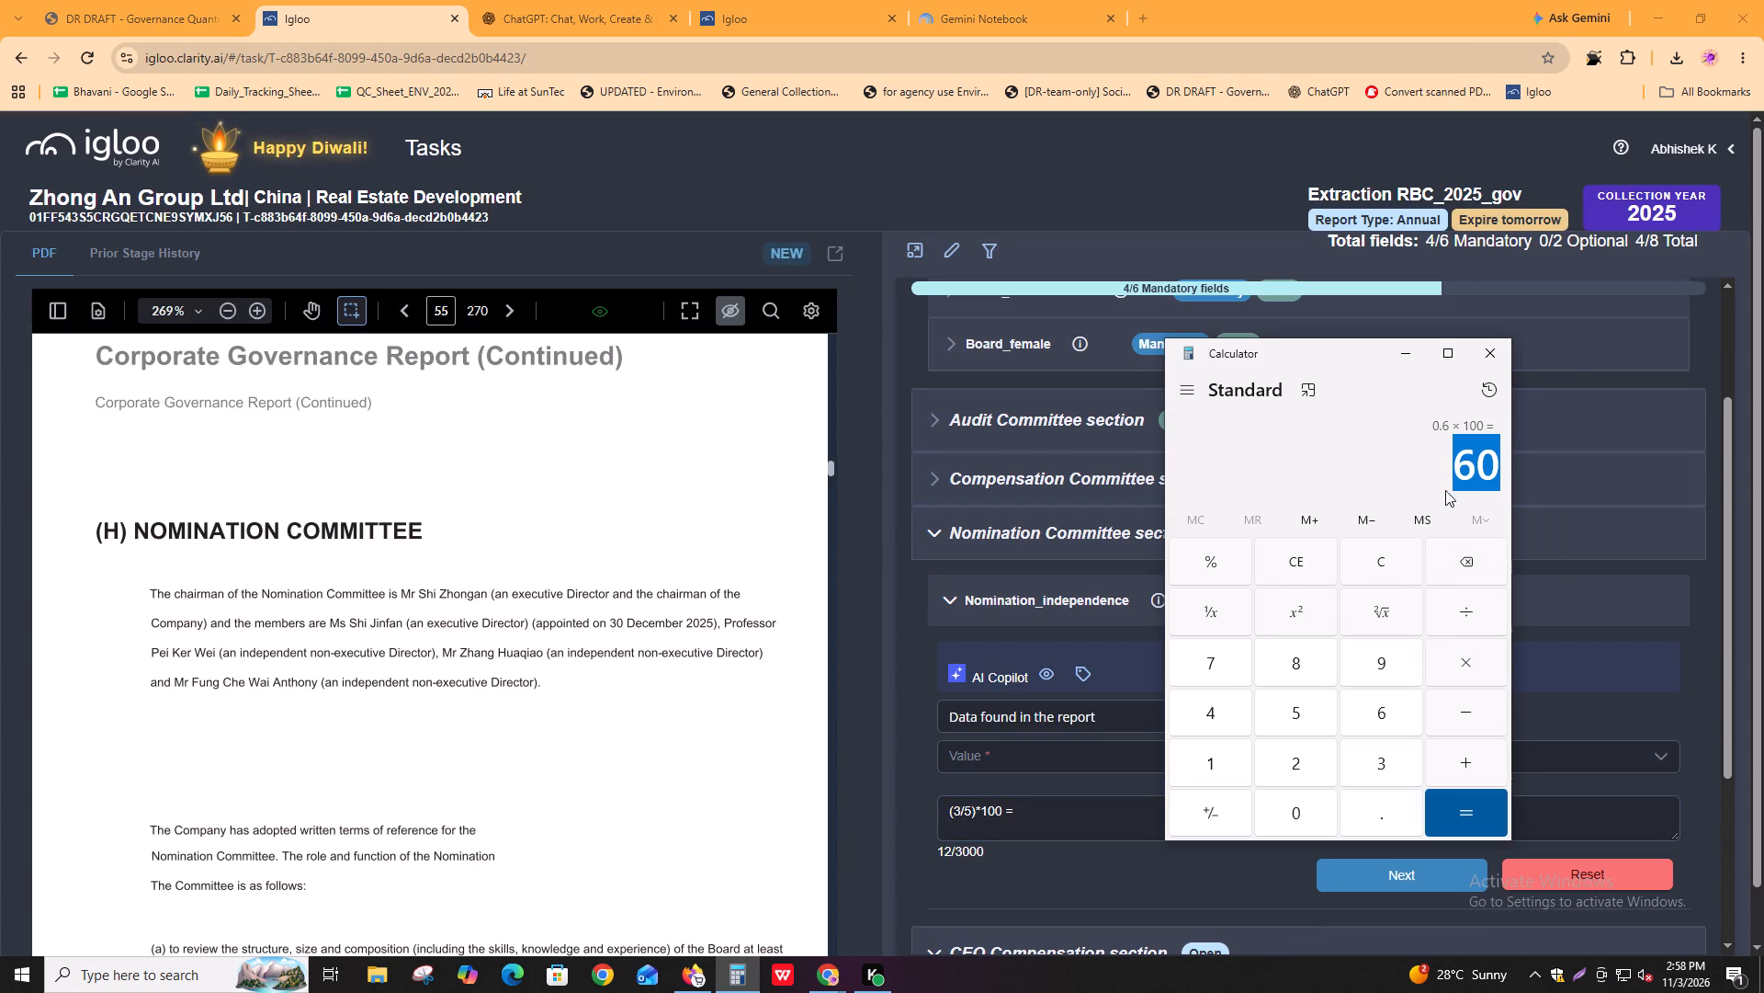
left_click(1396, 567)
type("3/")
type("5*100")
key("Return")
left_click_drag(1458, 473, 1486, 473)
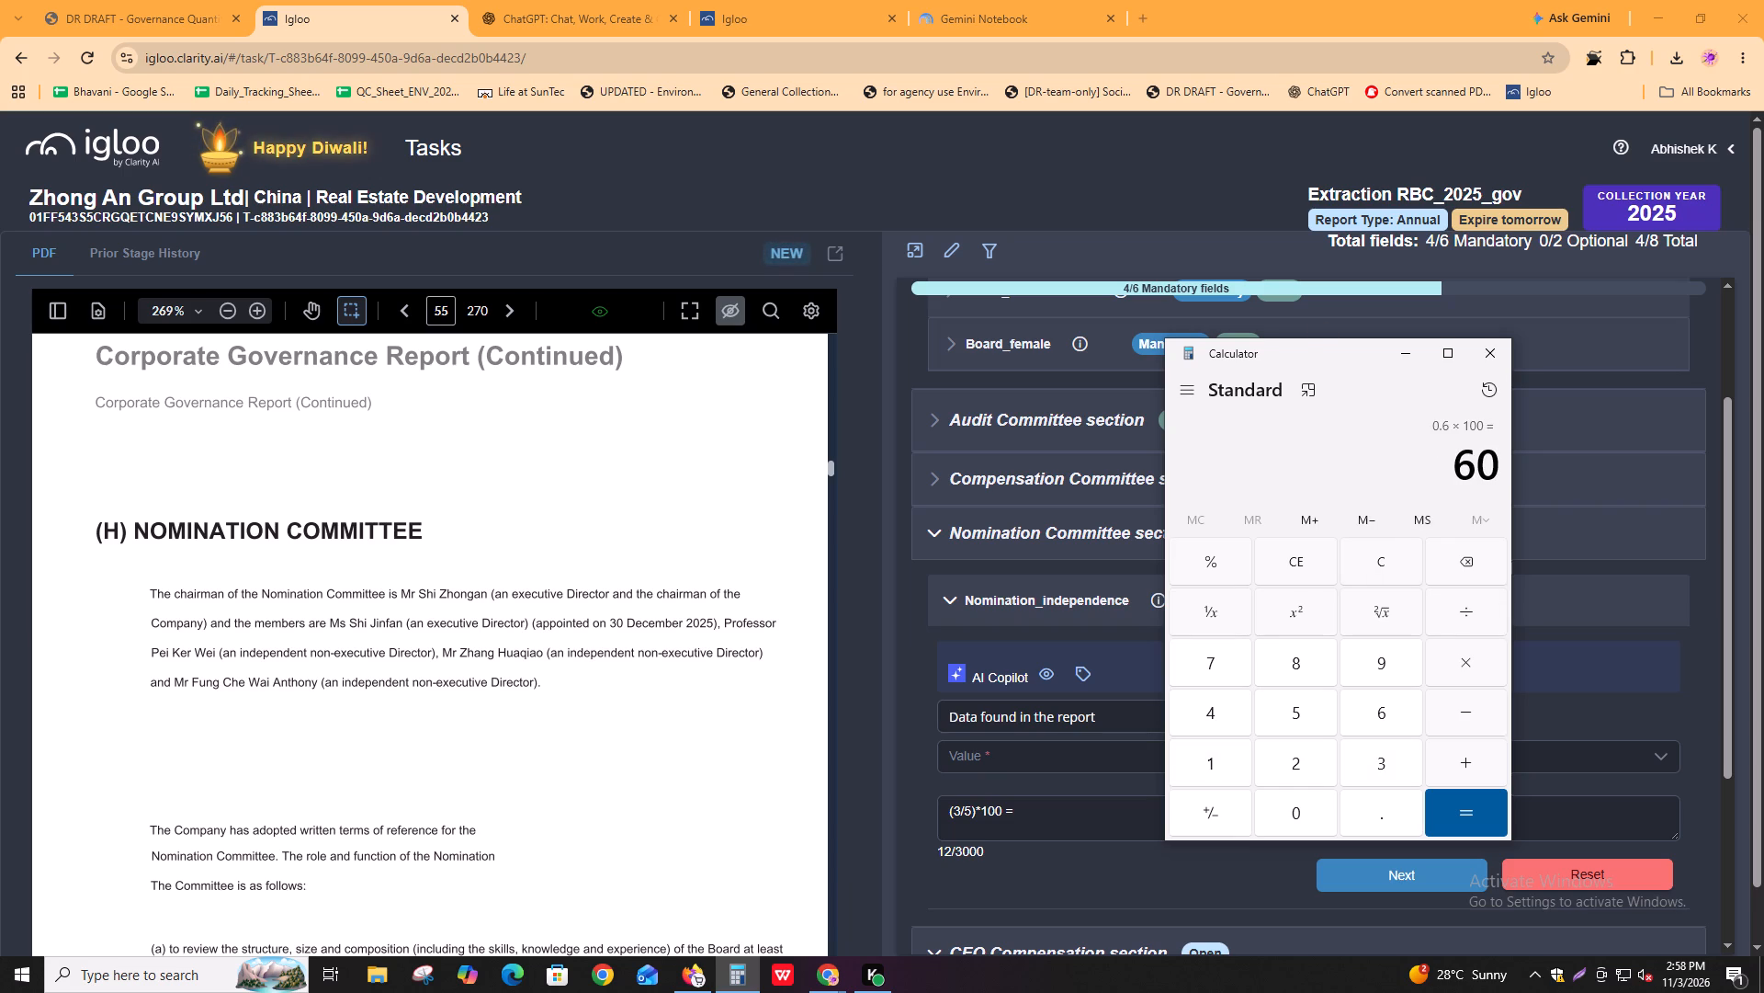
left_click_drag(1486, 473, 1507, 474)
key("ctrl+c")
key("ctrl+c")
key("ctrl+c")
left_click(1054, 829)
key("ctrl+v")
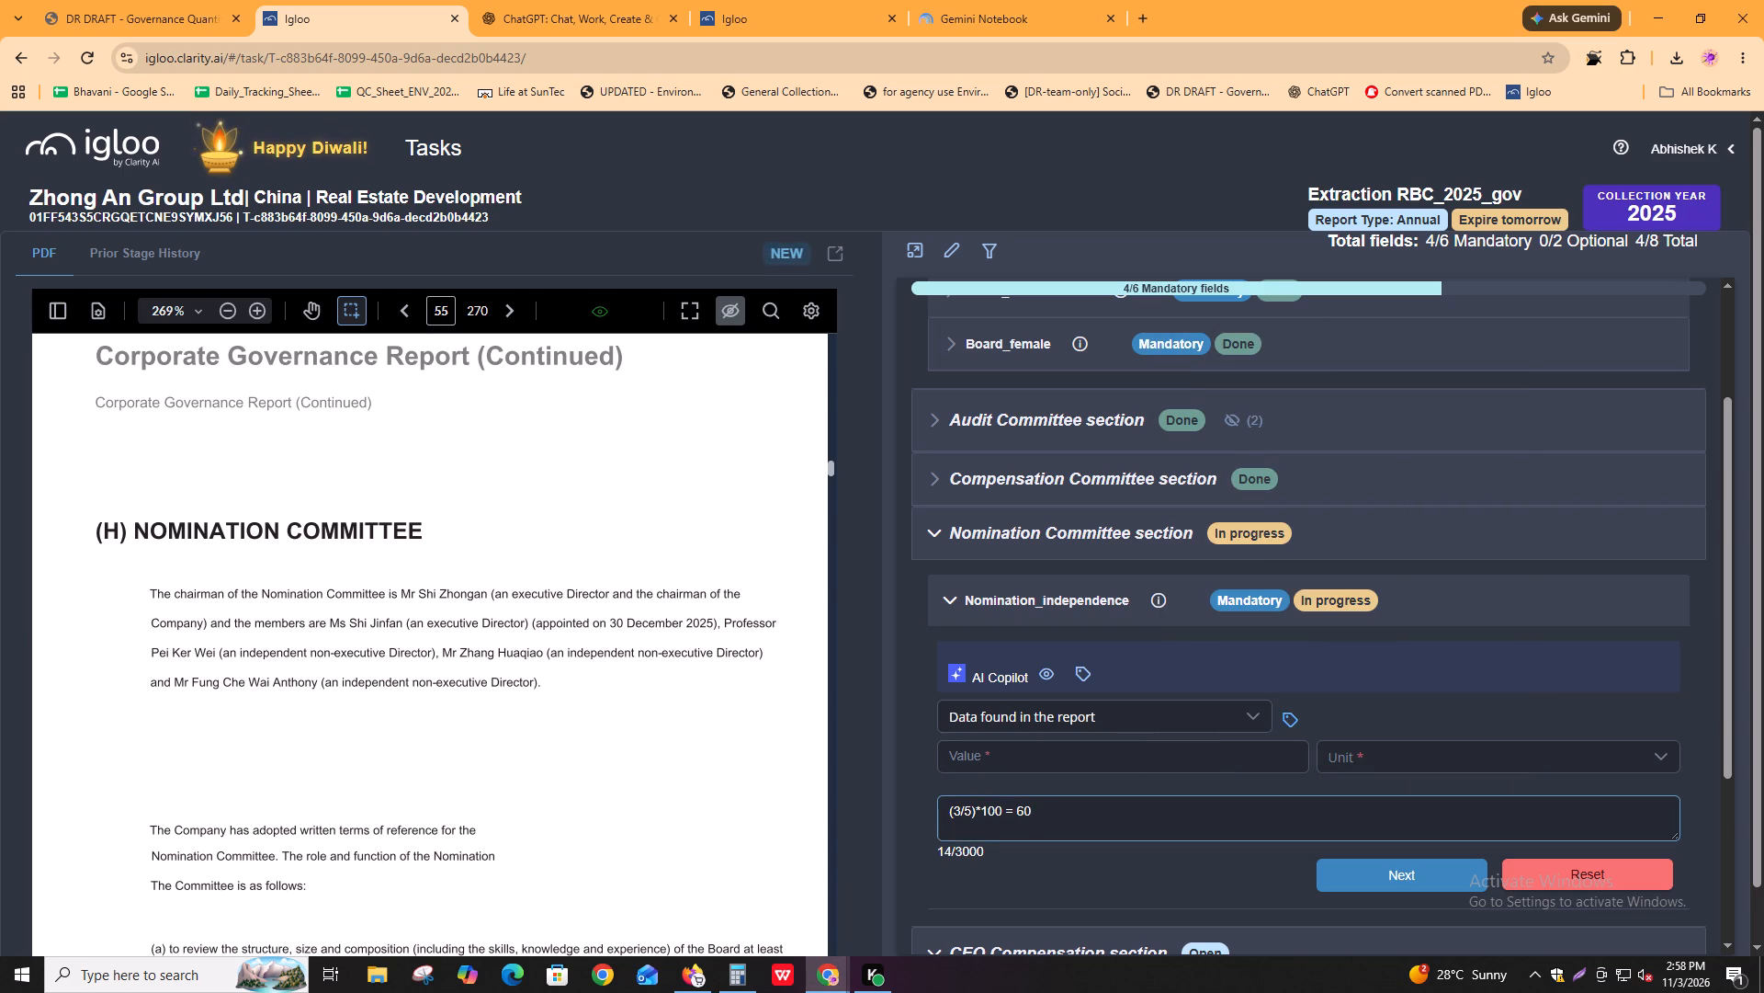
key("shift+percent")
Set the Nomination_independence value to 60 with % as the unit.
left_click(1116, 753)
key("ctrl+v")
left_click(1457, 746)
left_click(1434, 805)
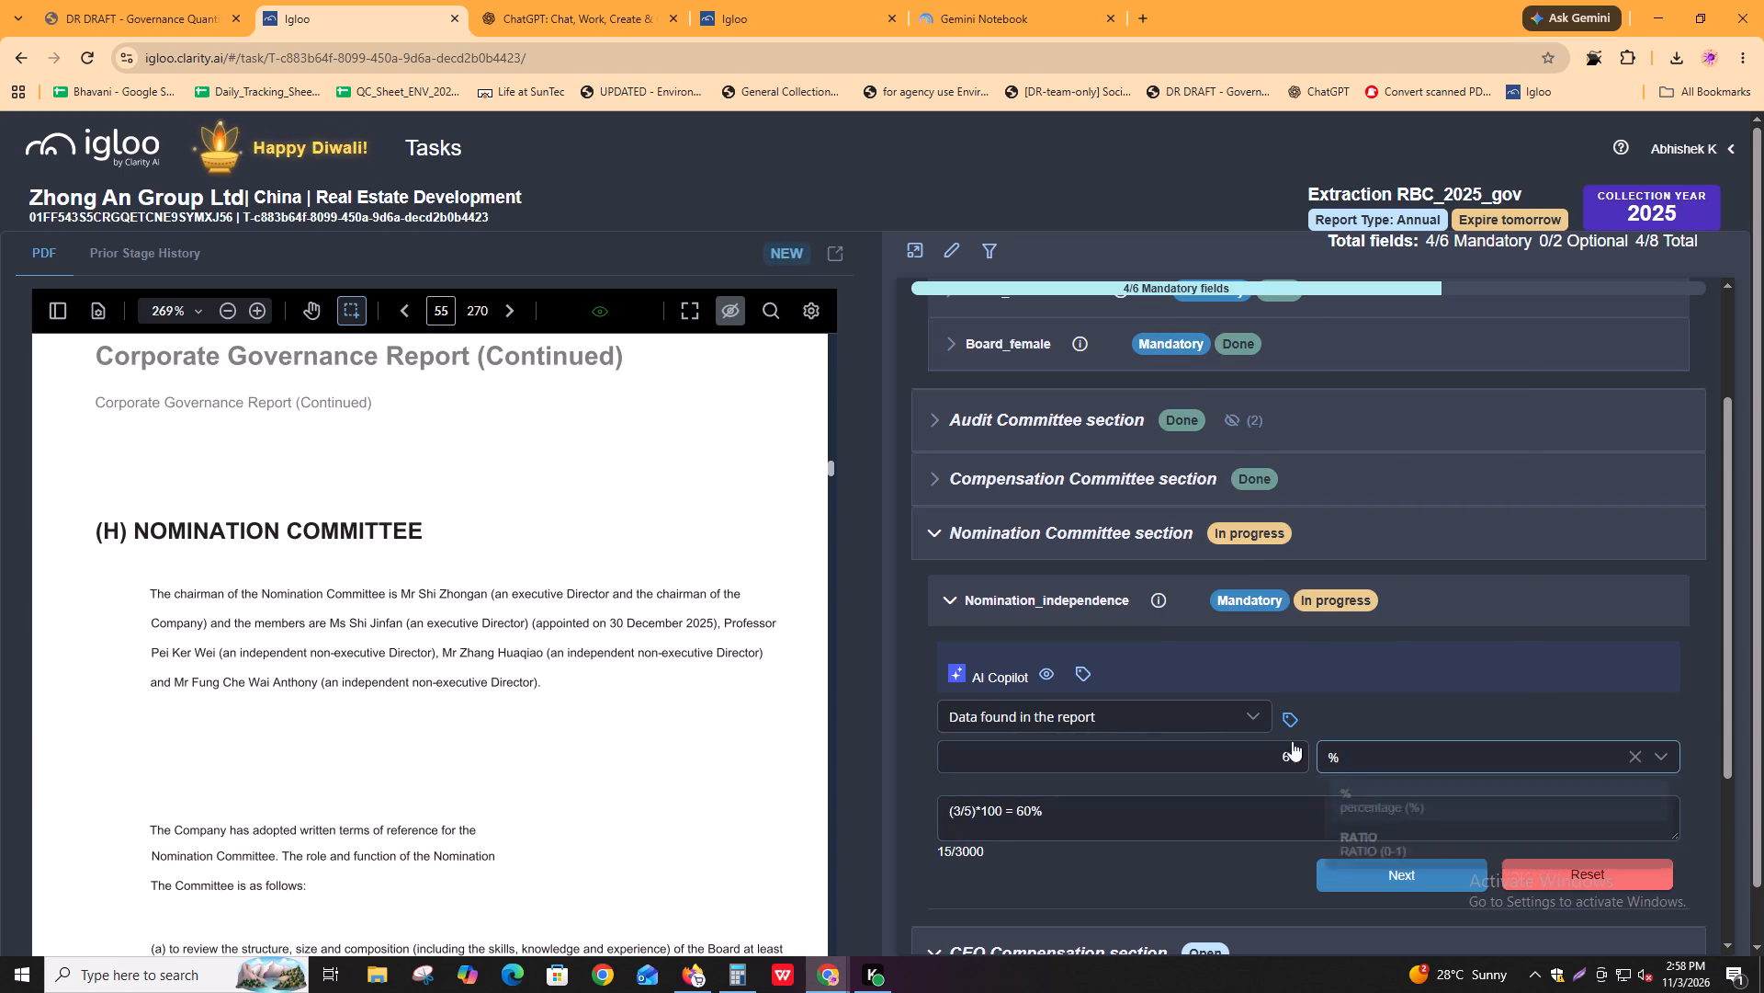
Tag the Nomination Committee heading and membership paragraph on page 55 as the source for the Nomination_independence value.
left_click(1293, 725)
left_click_drag(130, 569, 183, 632)
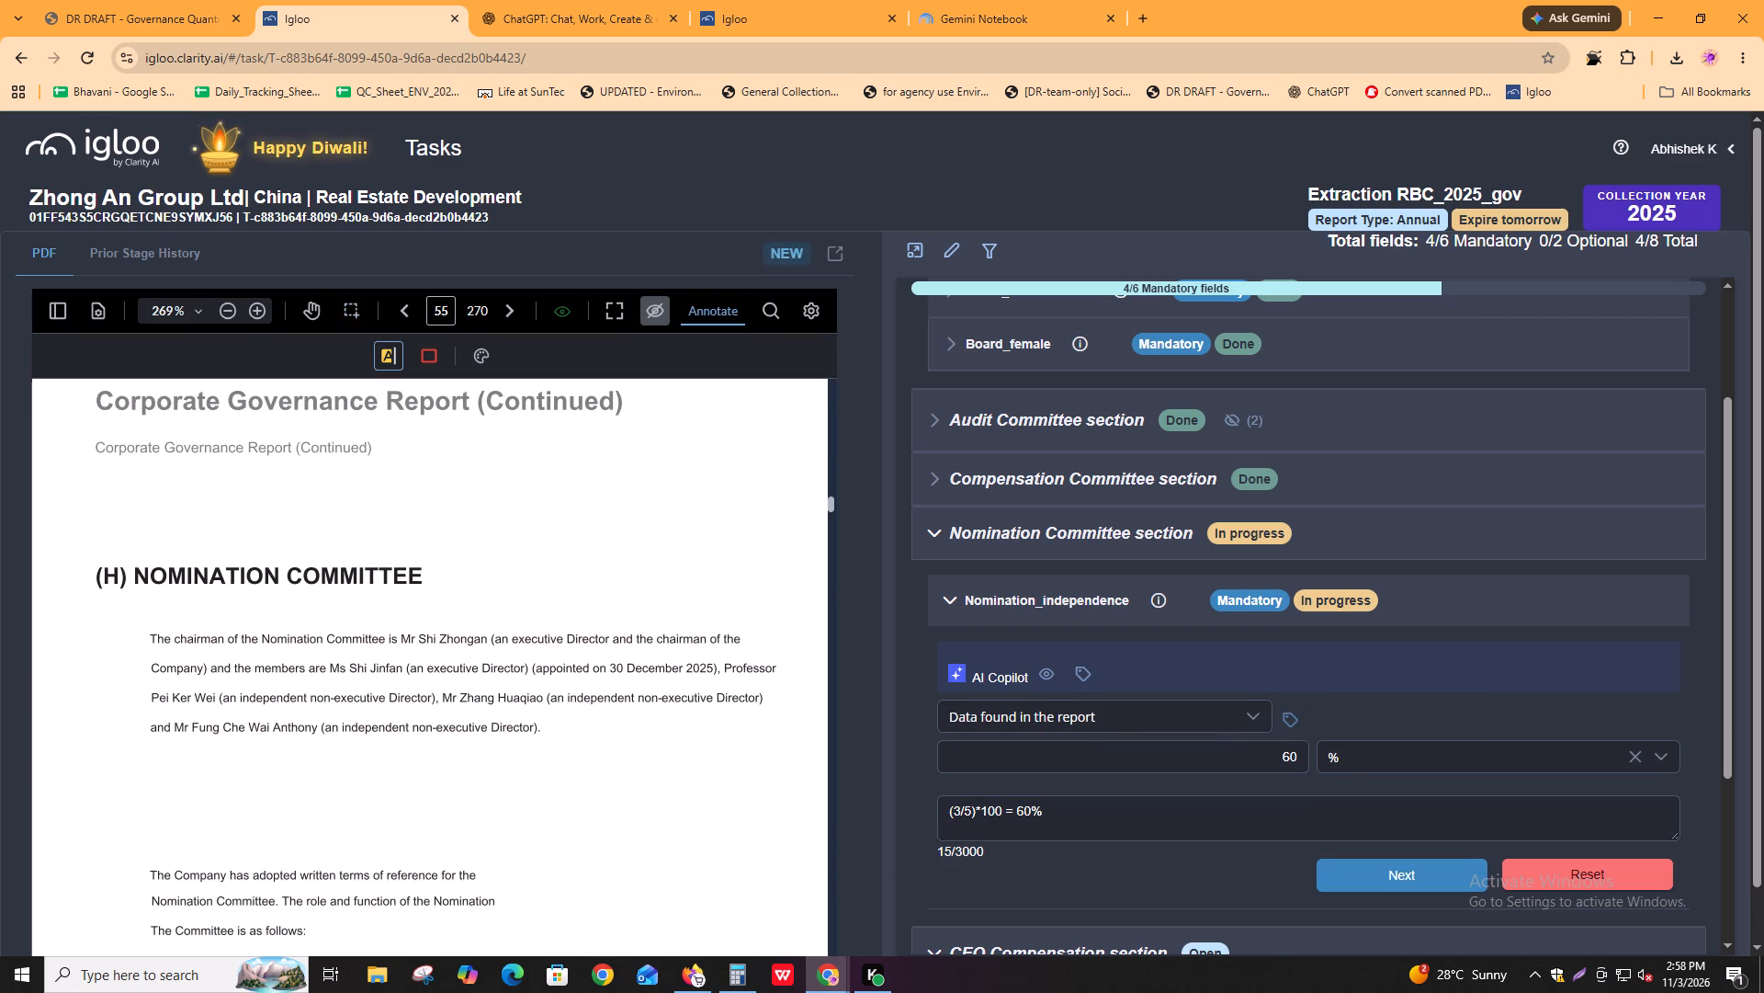
left_click_drag(183, 632, 594, 742)
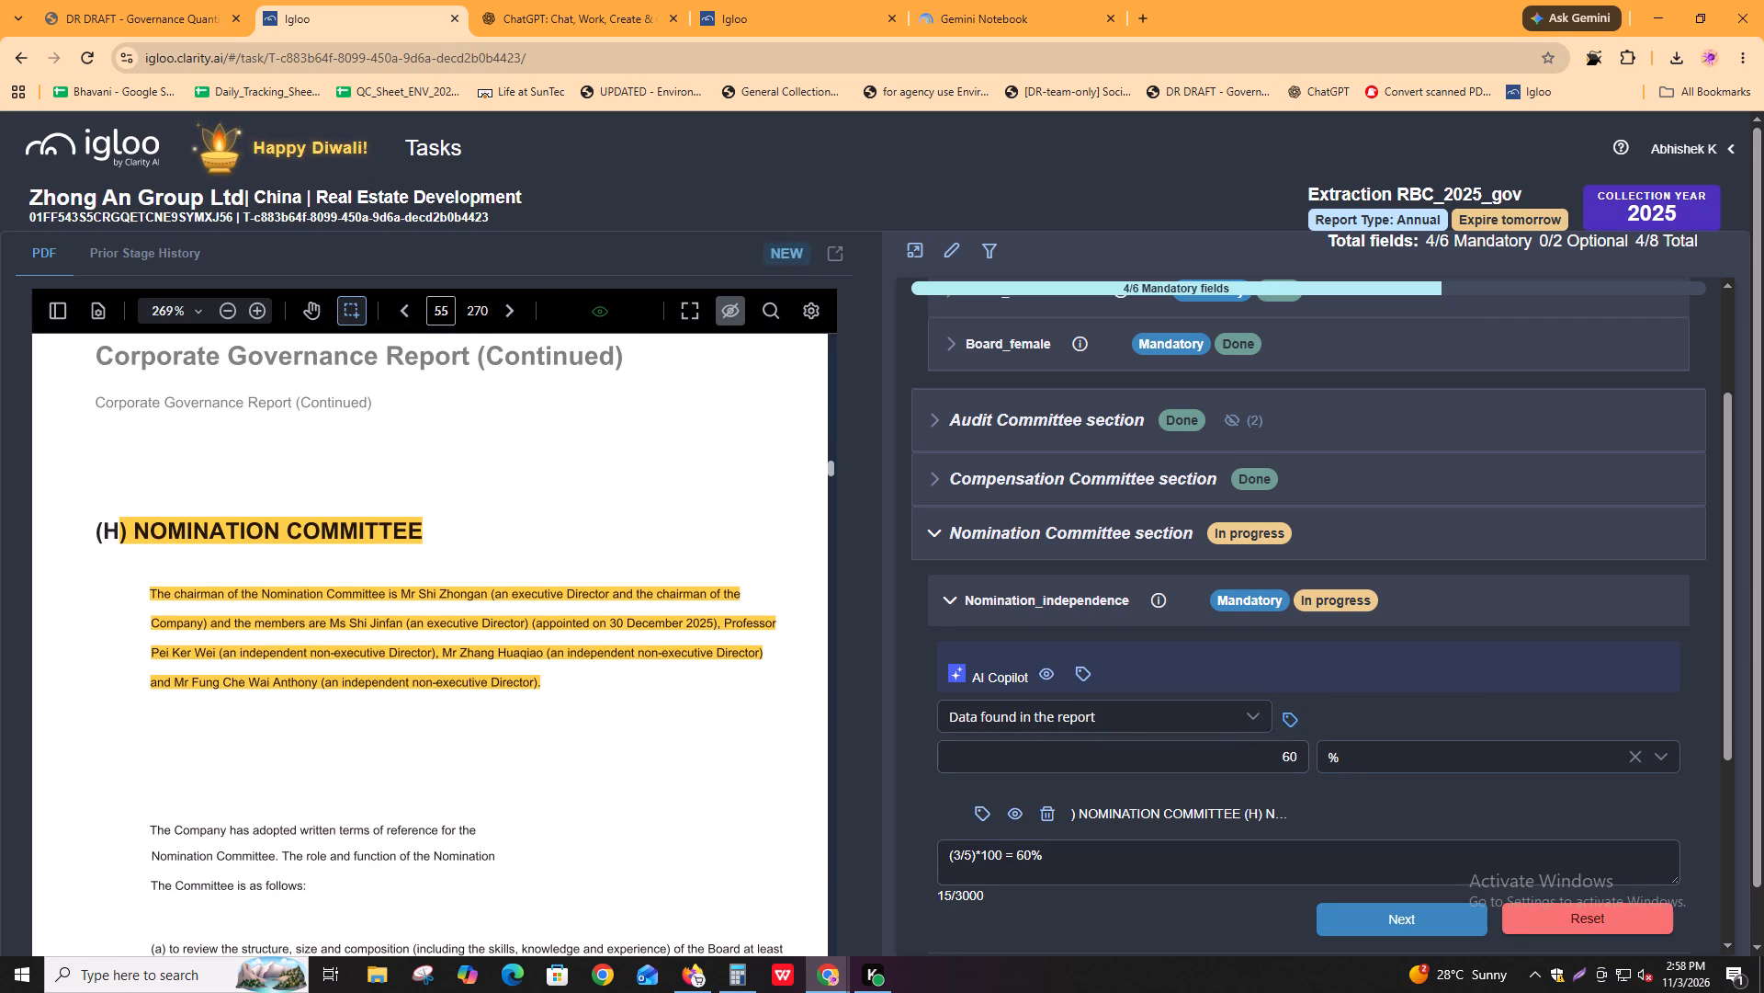
Go through the remaining occurrences of nomination in the report PDF, checking Nomination Committee membership through the directors' biographies.
key("alt+Tab")
key("alt+Tab")
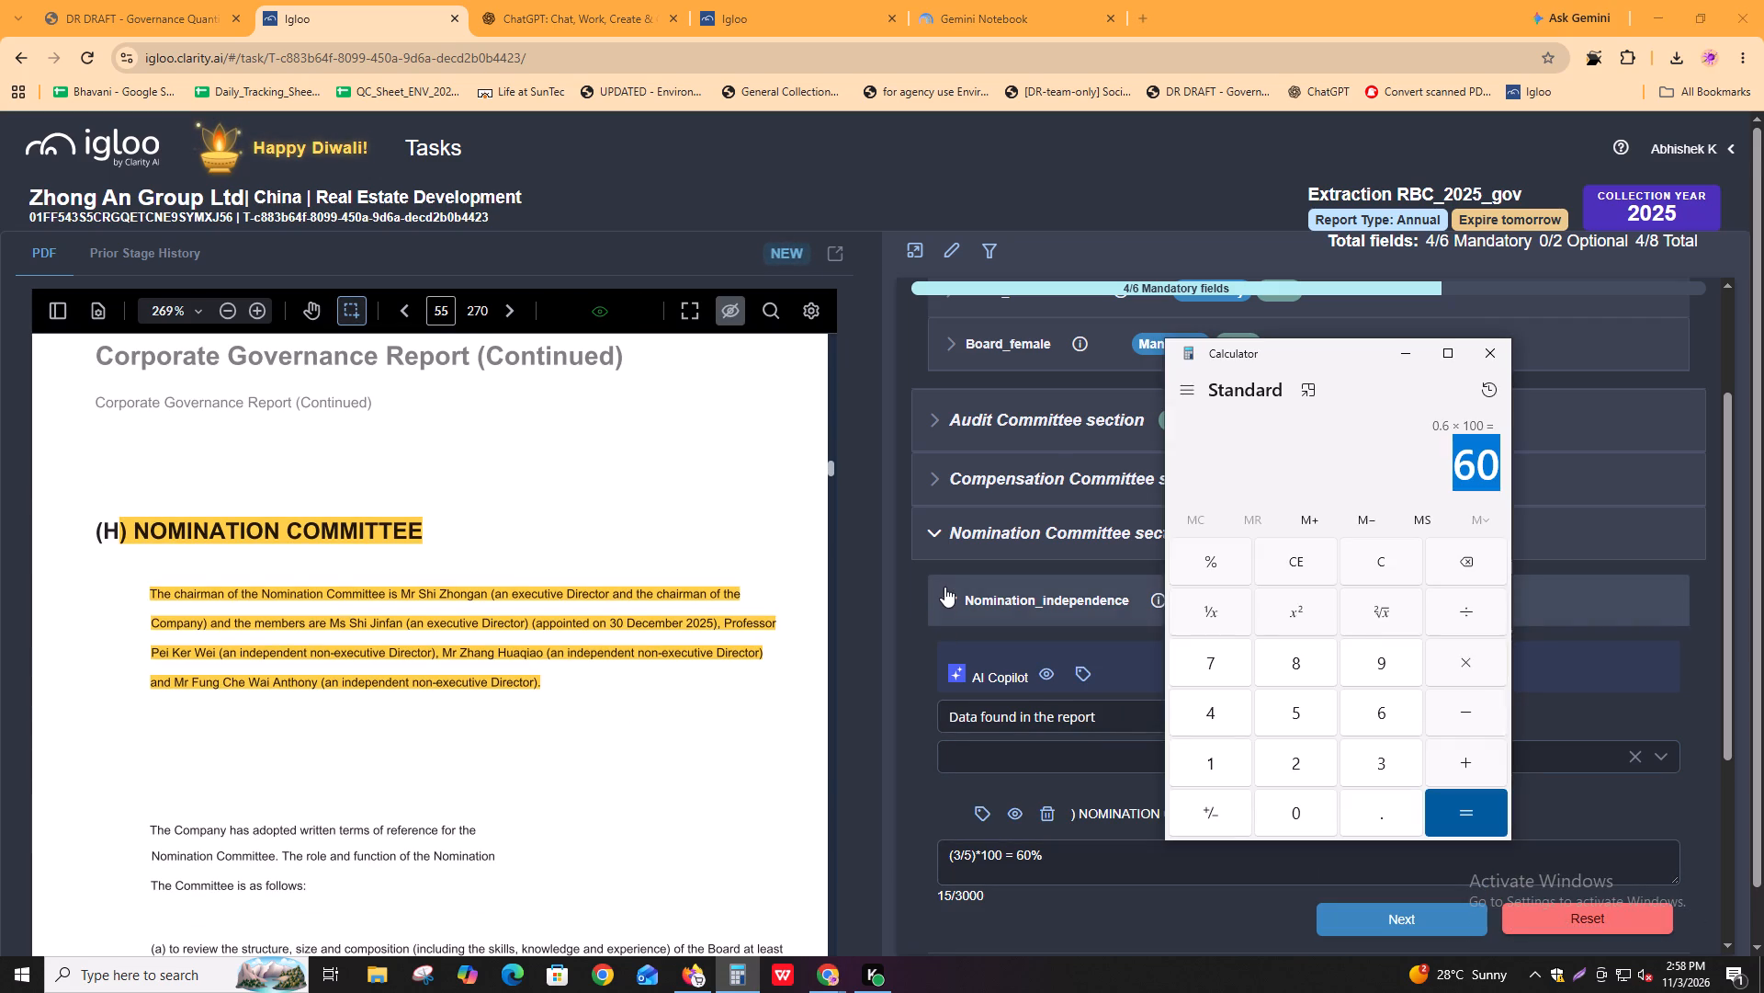
key("alt+Tab")
key("alt+Tab")
key("ctrl+f")
key("Return")
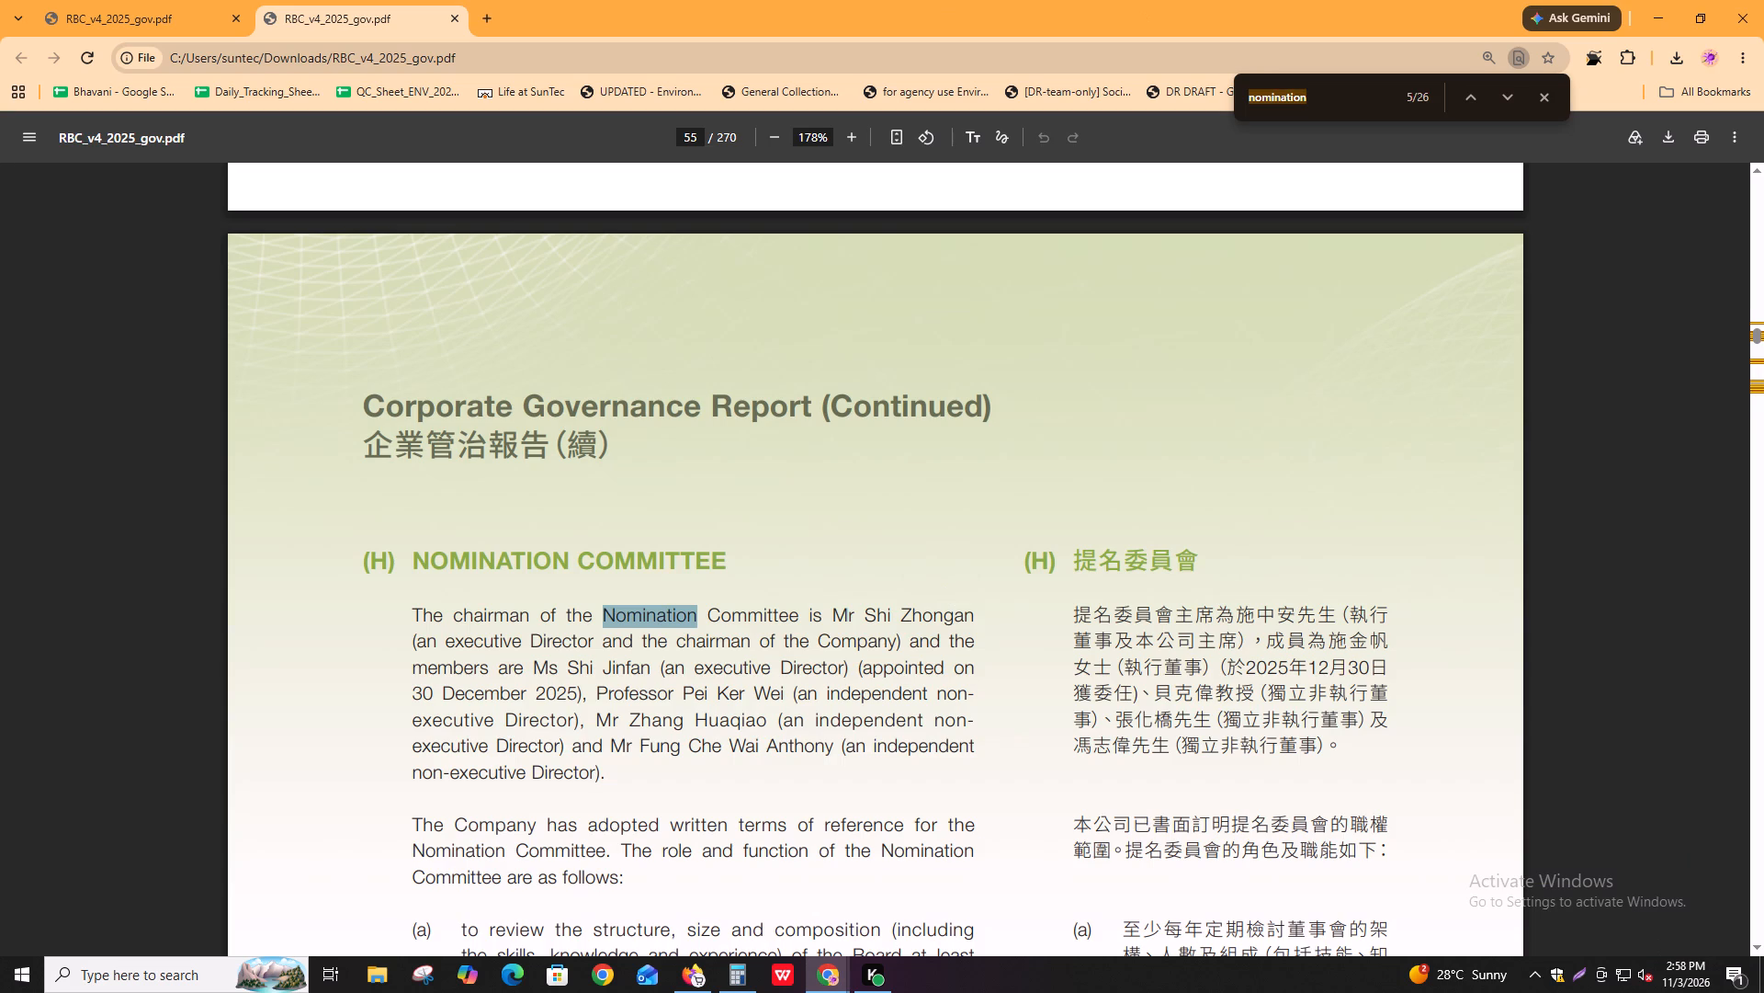
key("Return")
key("shift+Return")
key("Return")
key("Return")
key("Return")
key("Return")
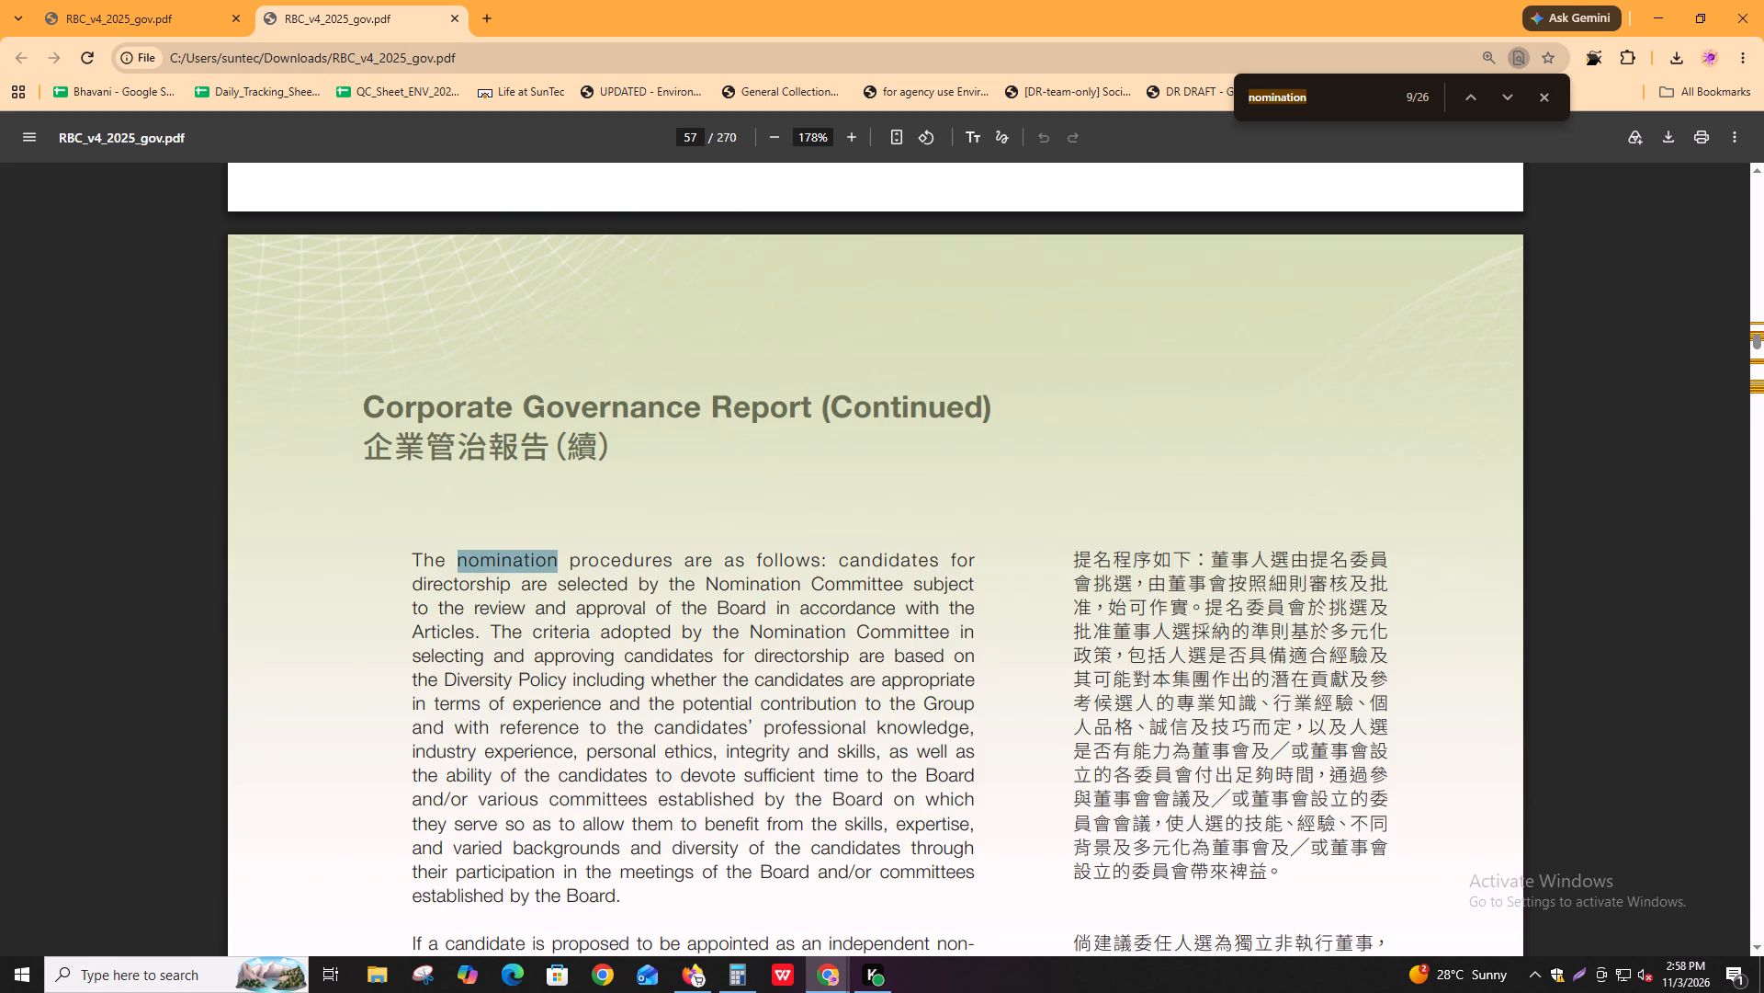
key("Return")
key("Return")
key("Return")
key("Return")
key("Return")
key("Return")
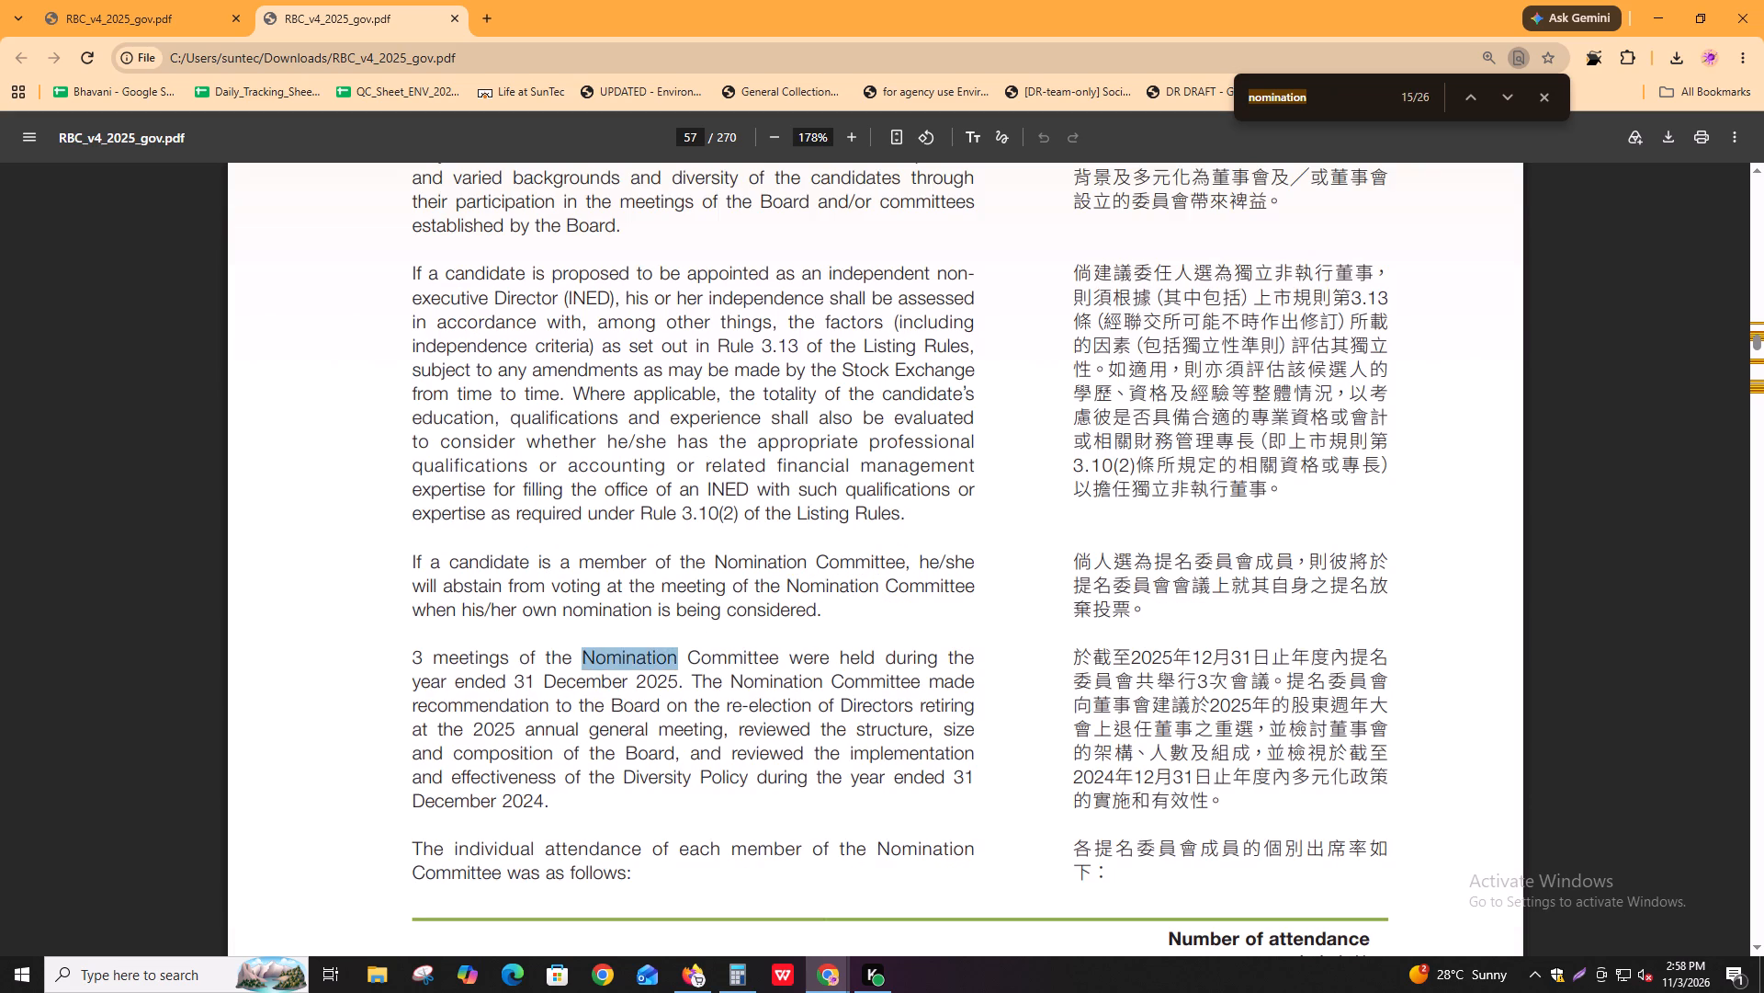
key("Return")
key("Return")
key("Return")
key("Return")
key("Return")
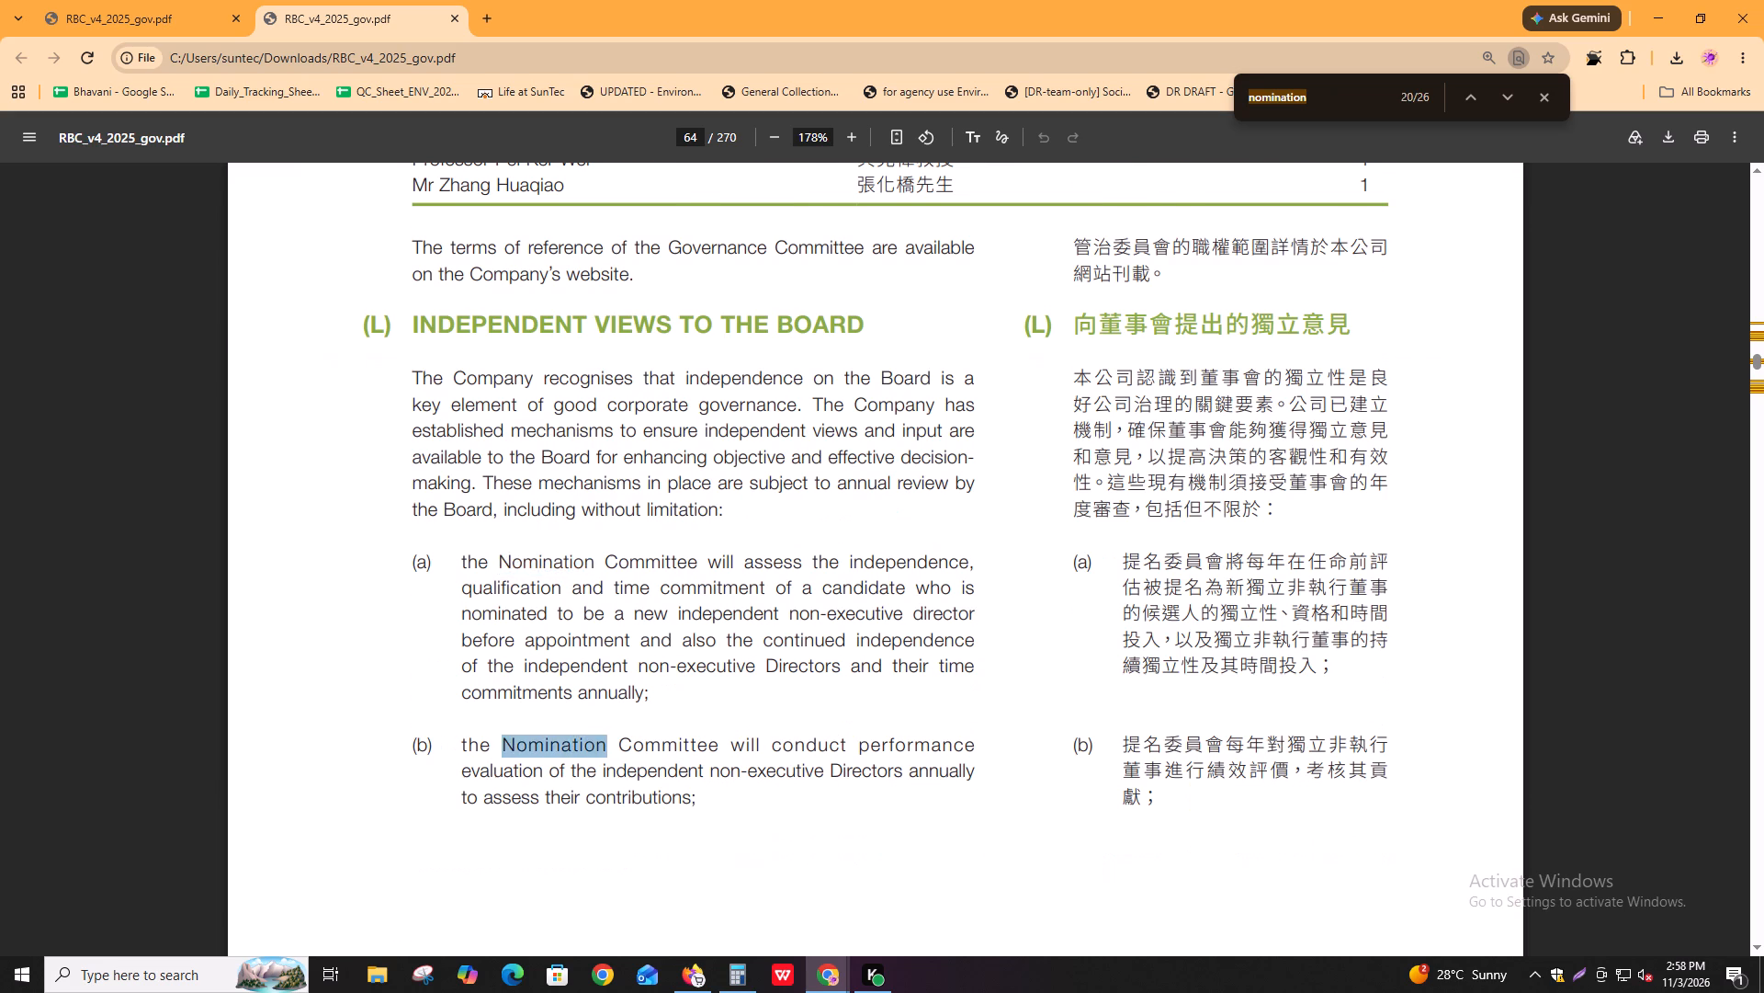
key("Return")
key("Return")
key("Return")
key("shift+Return")
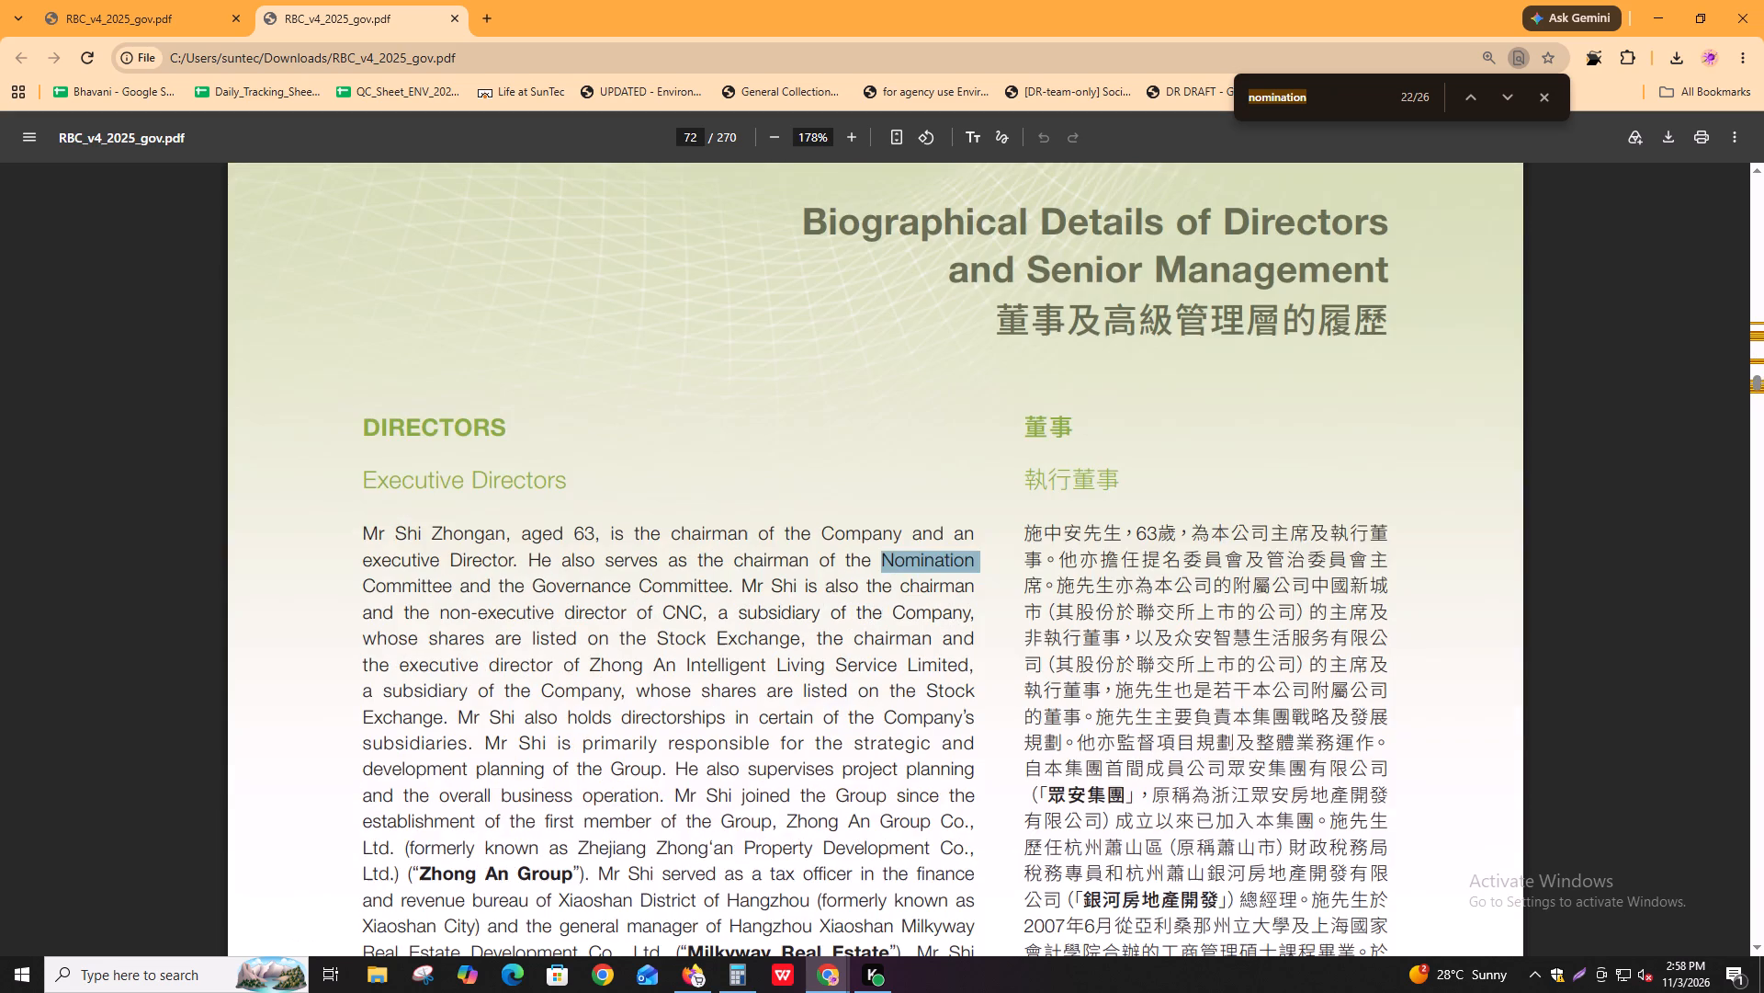
key("Return")
key("Return")
key("Return")
key("Return")
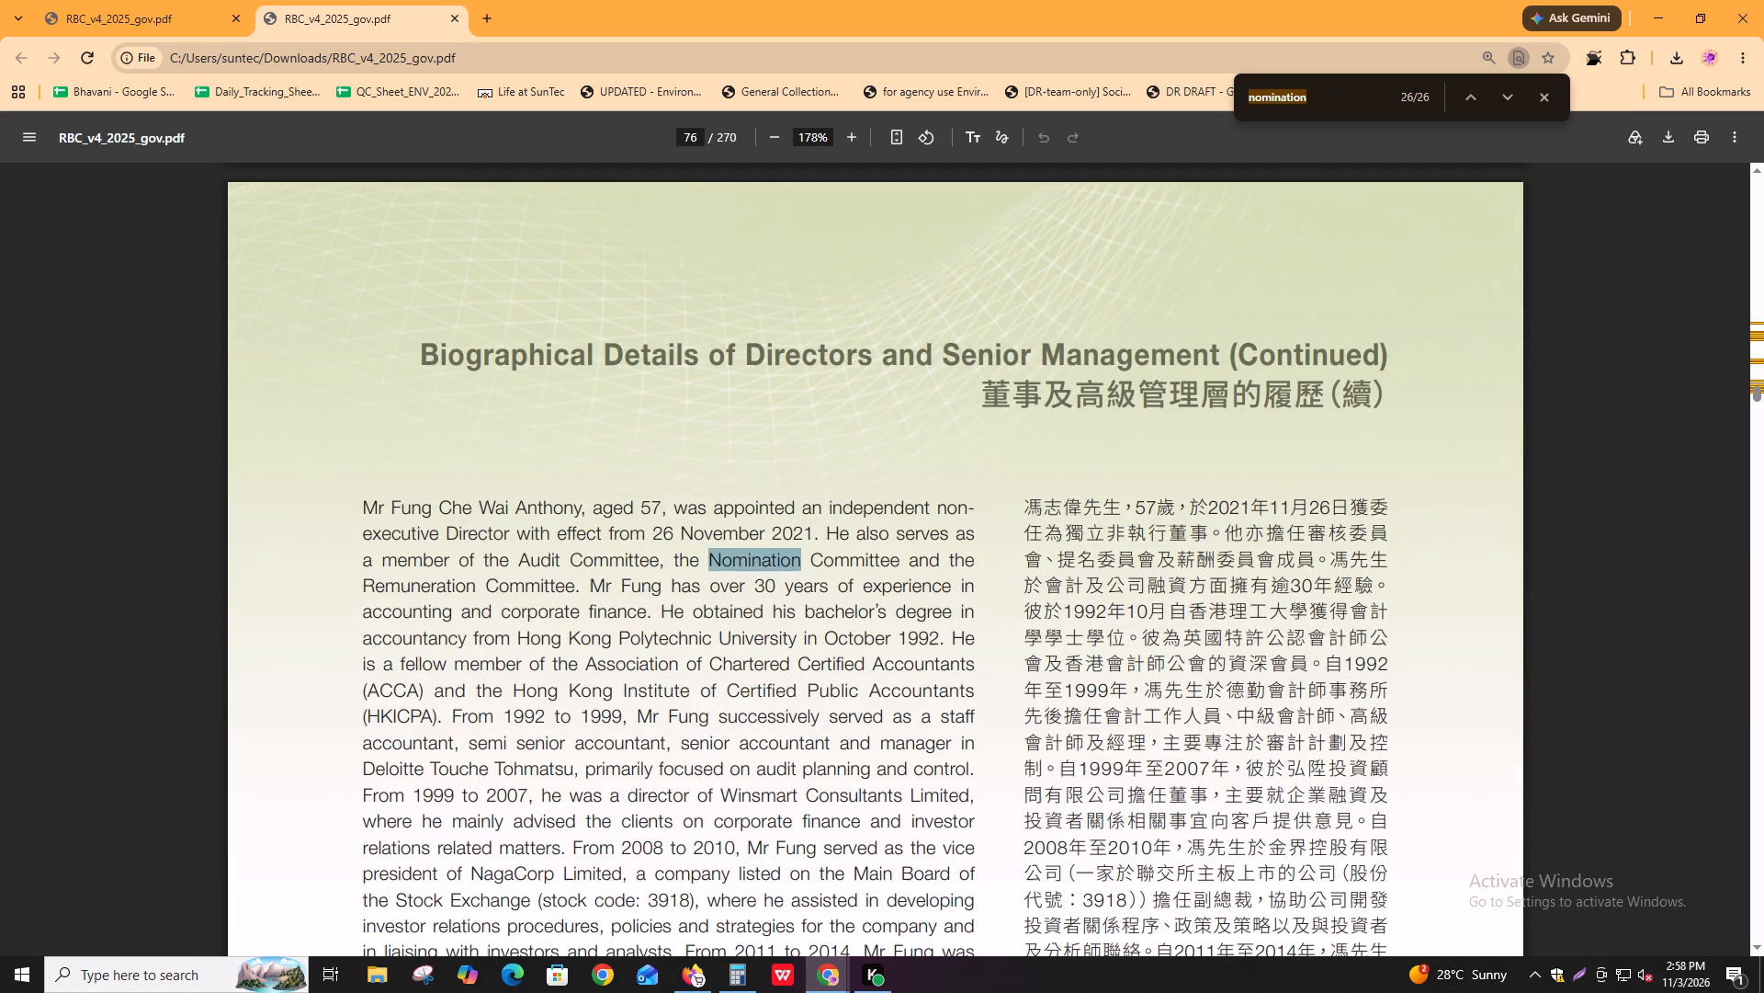
key("Return")
key("Return")
key("alt+Tab")
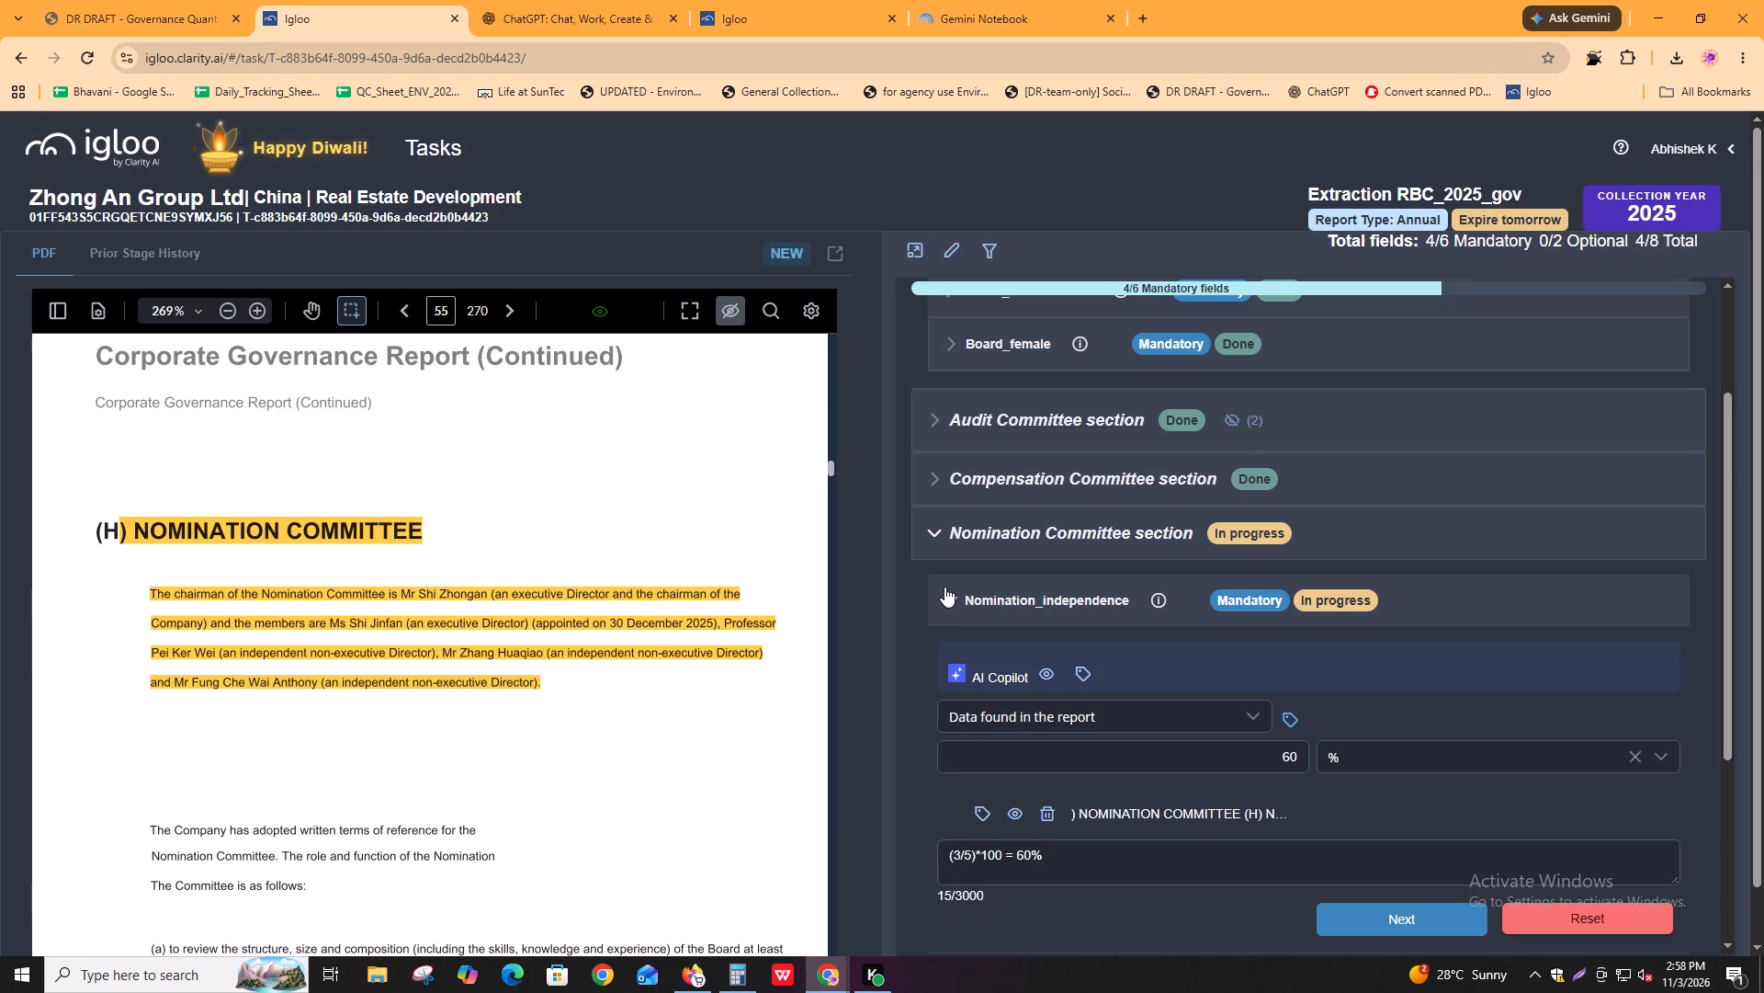
Search the report PDF for appoint and go through the matches for director or committee appointments.
key("alt+Tab")
key("ctrl+f")
type("appoint")
key("Return")
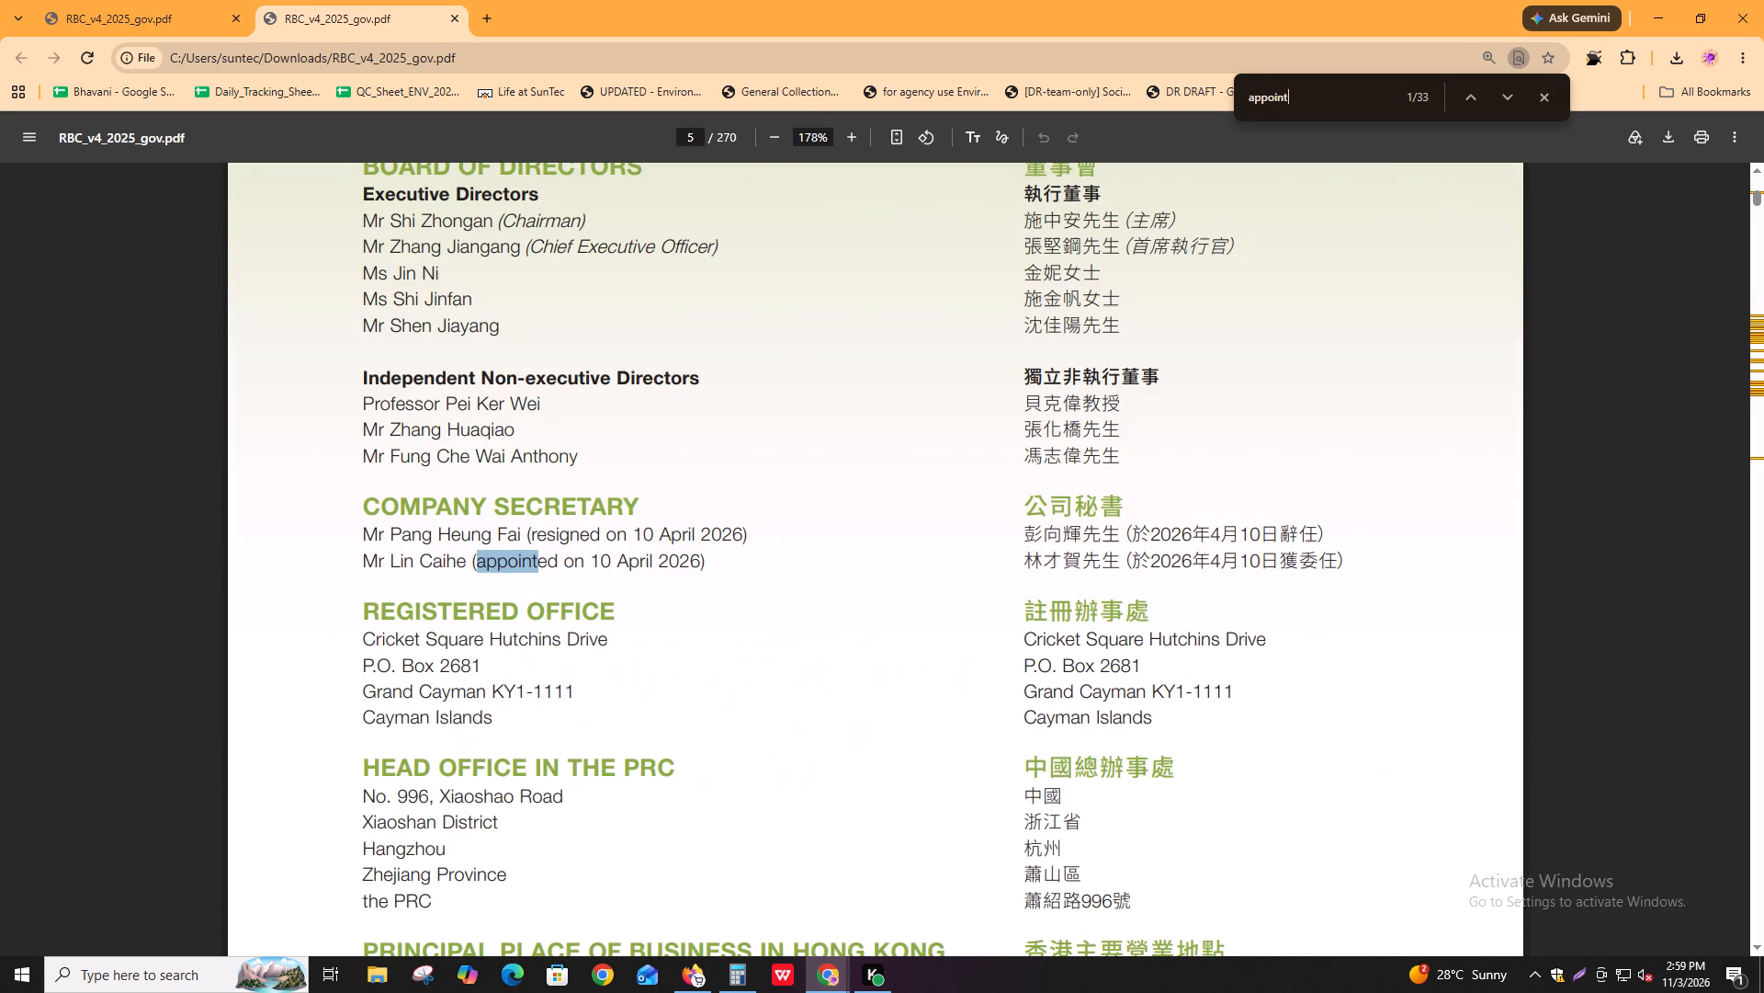
key("Return")
key("shift+Return")
key("Return")
key("Return")
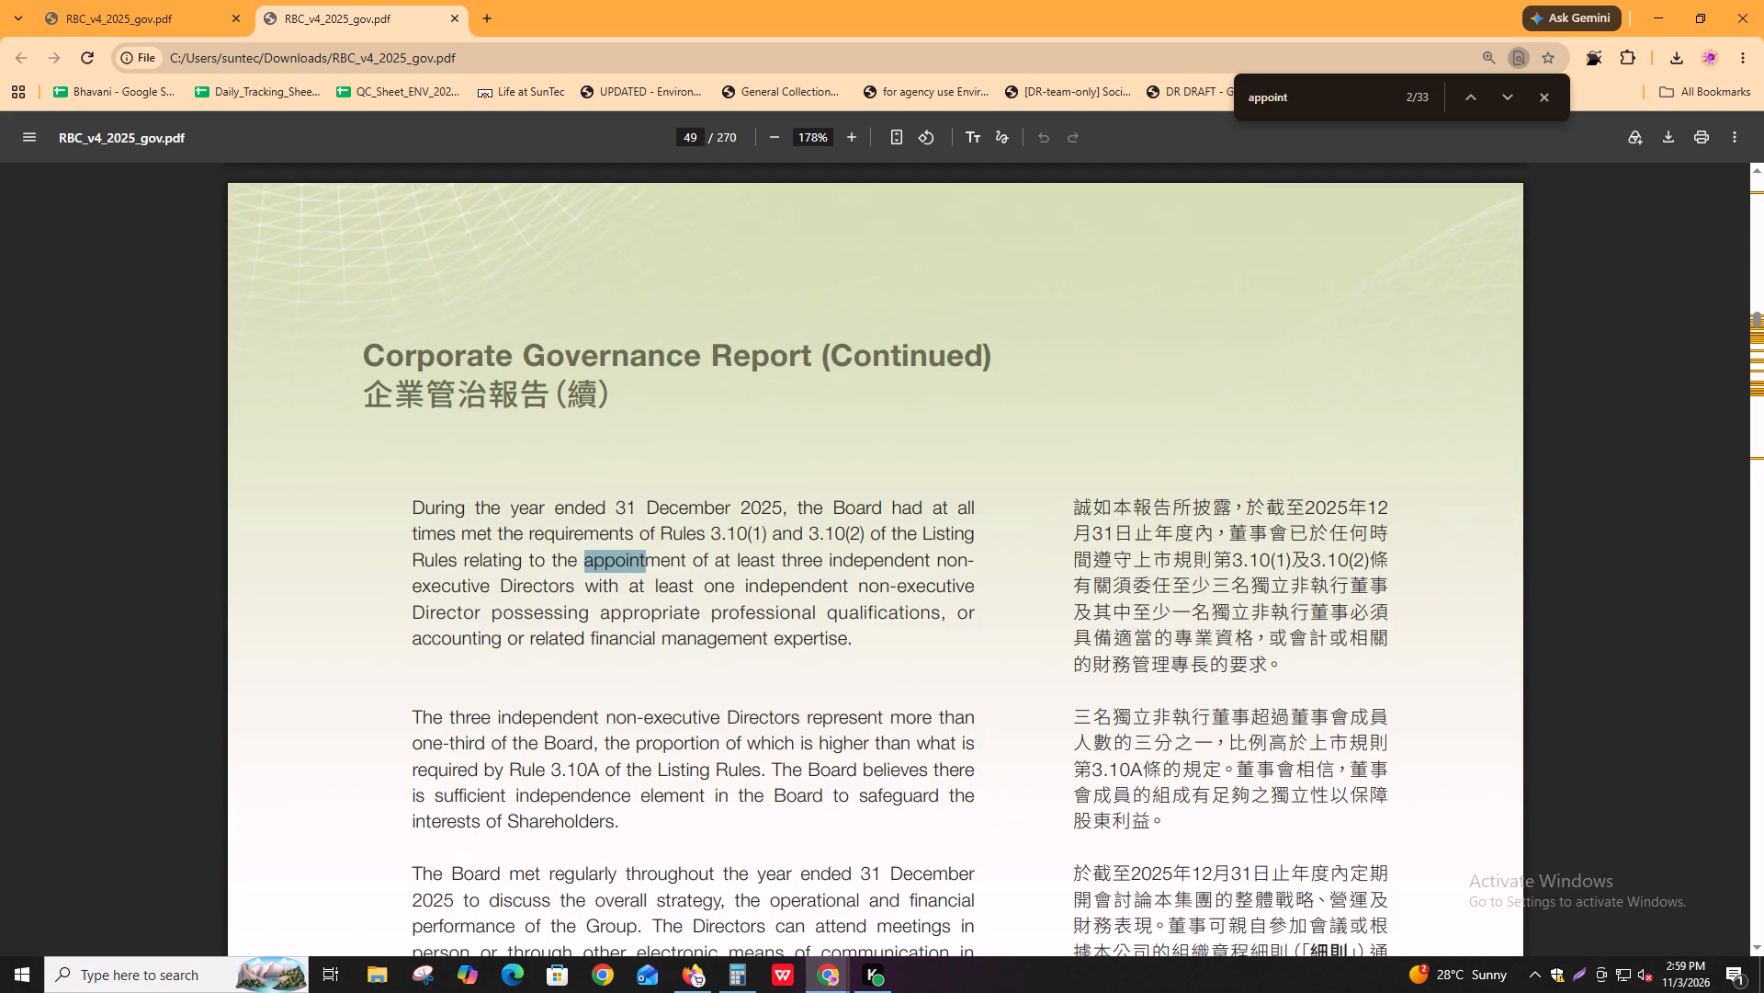
key("Return")
key("Return")
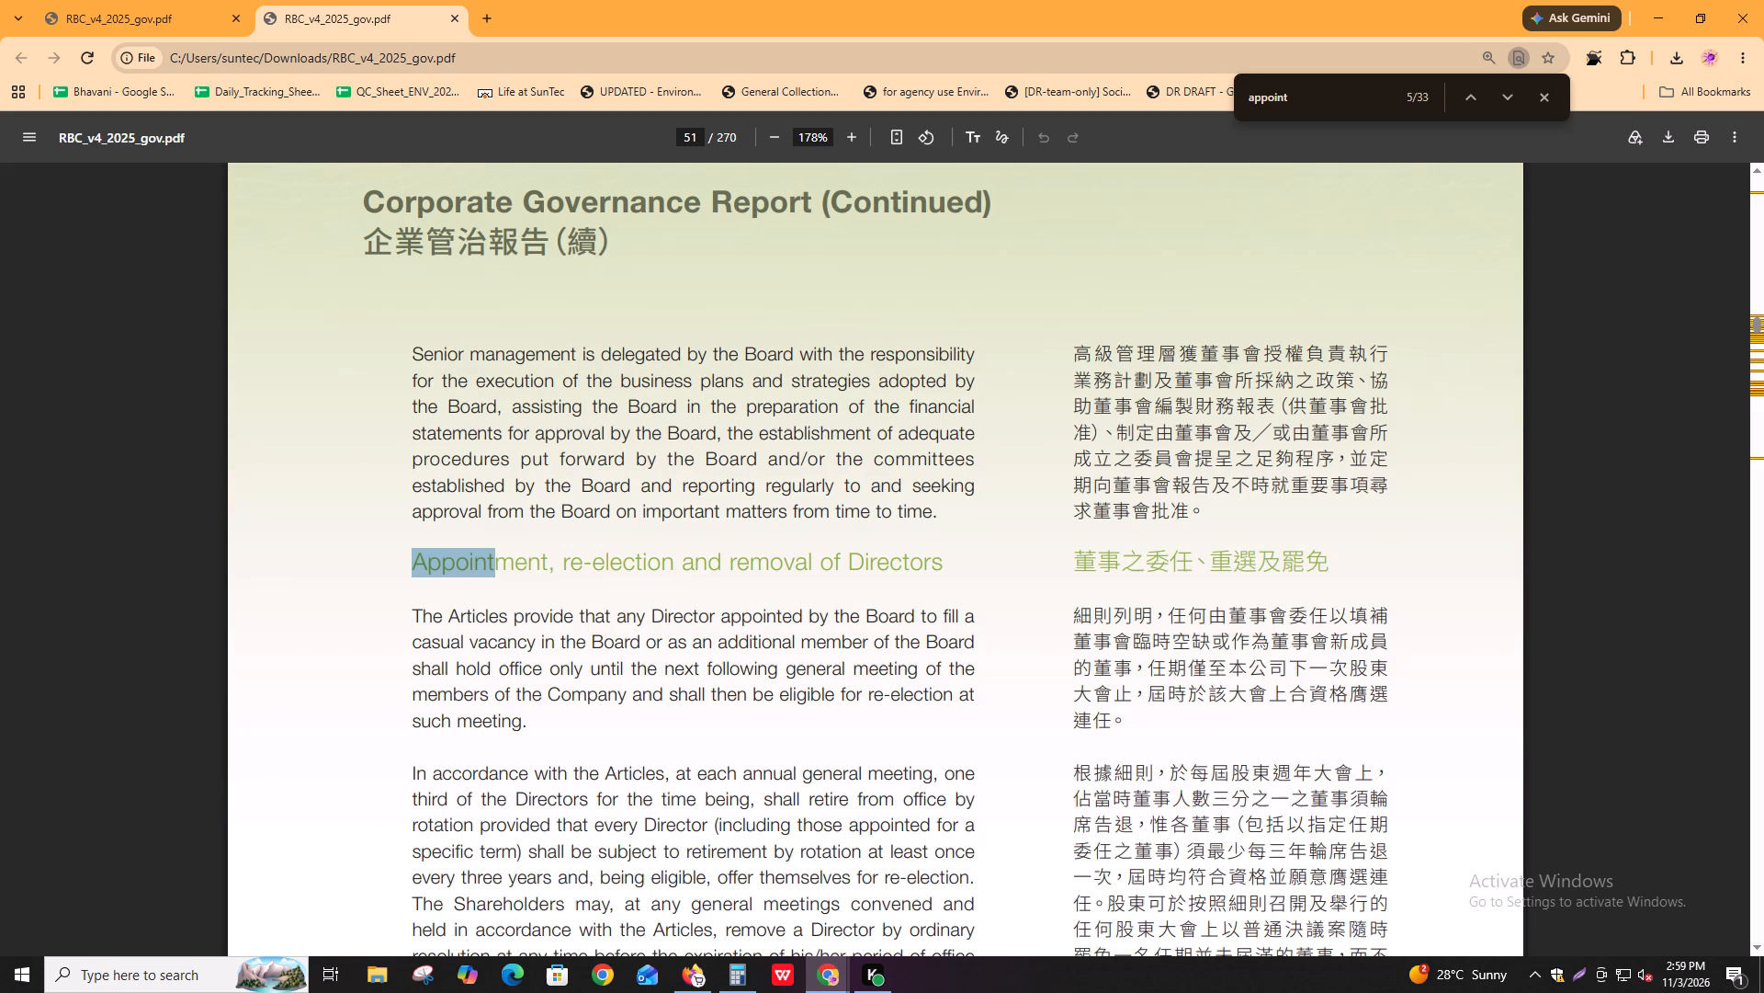
key("Return")
key("Return")
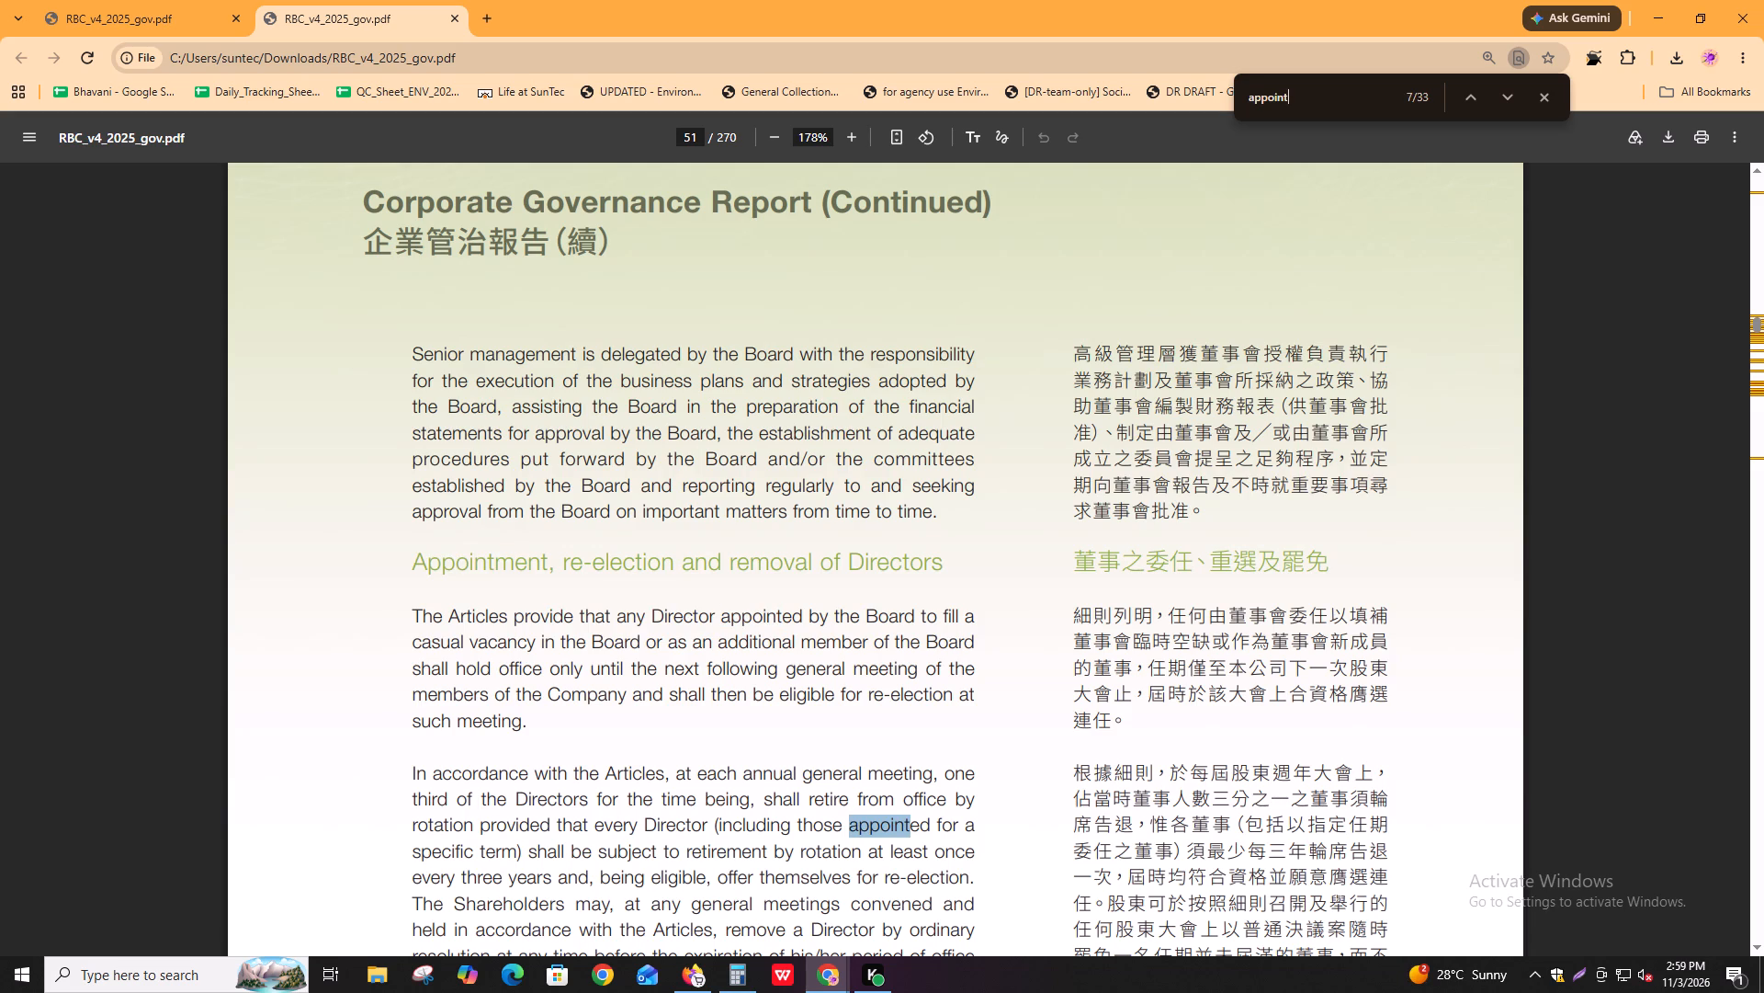
key("Return")
key("Return")
key("Return")
key("Return")
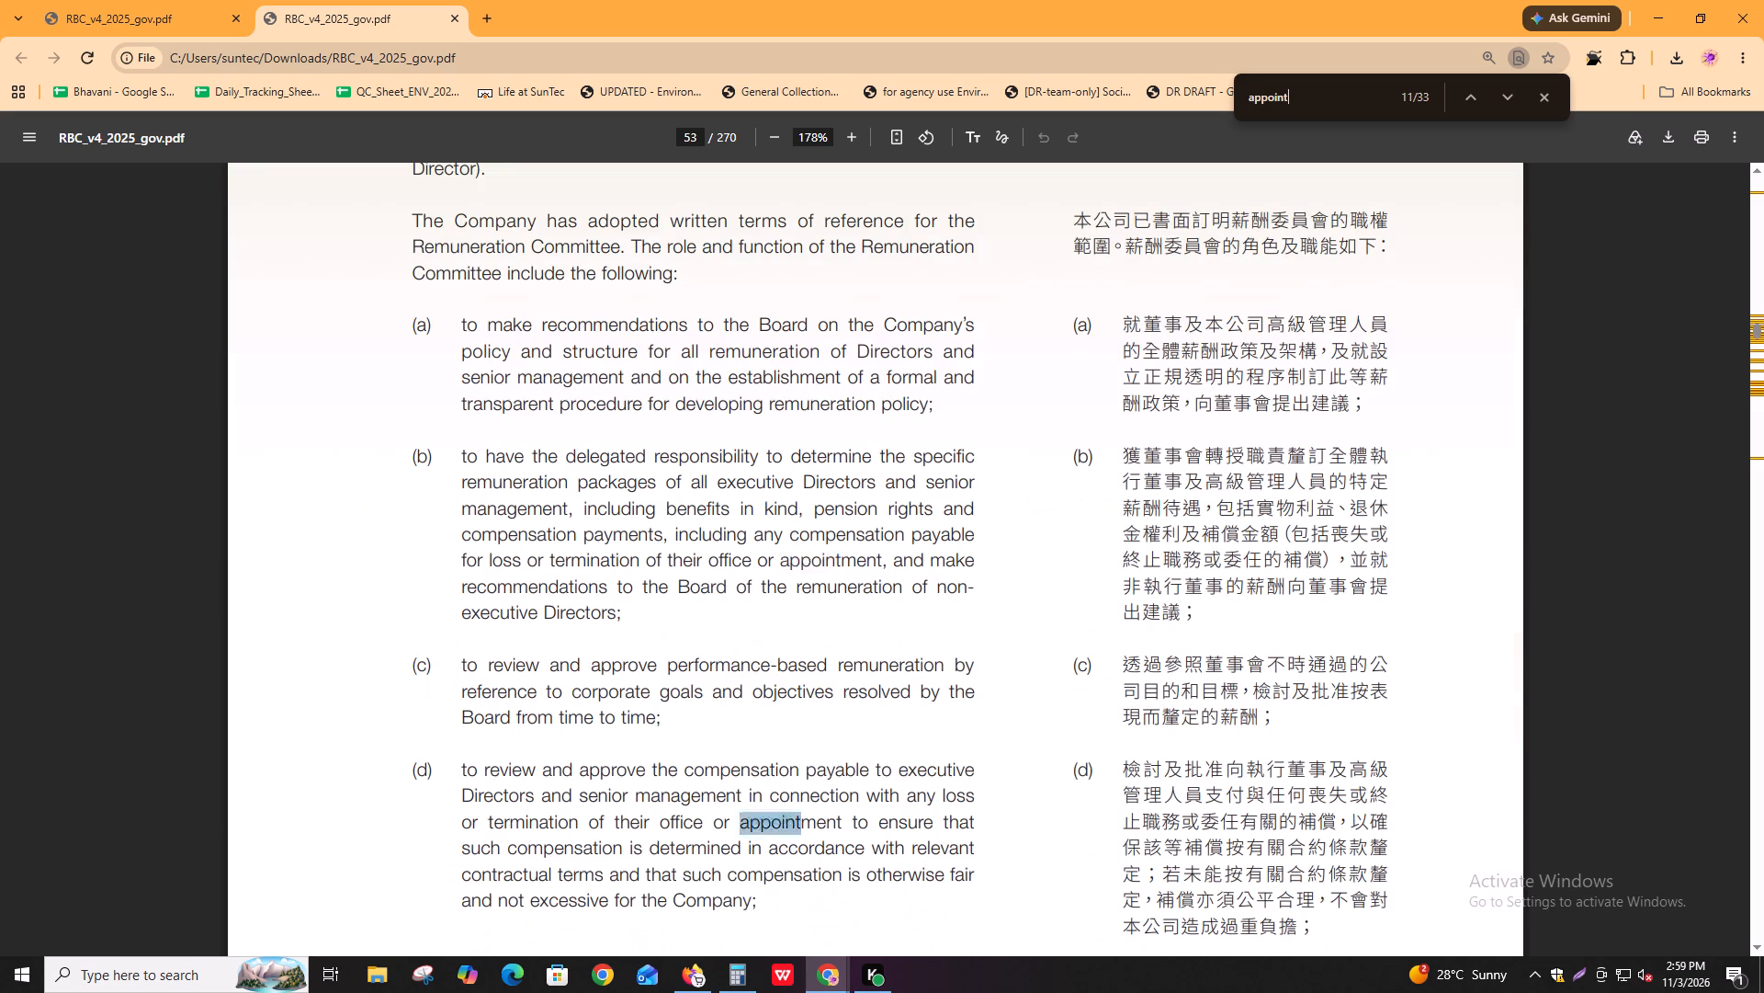
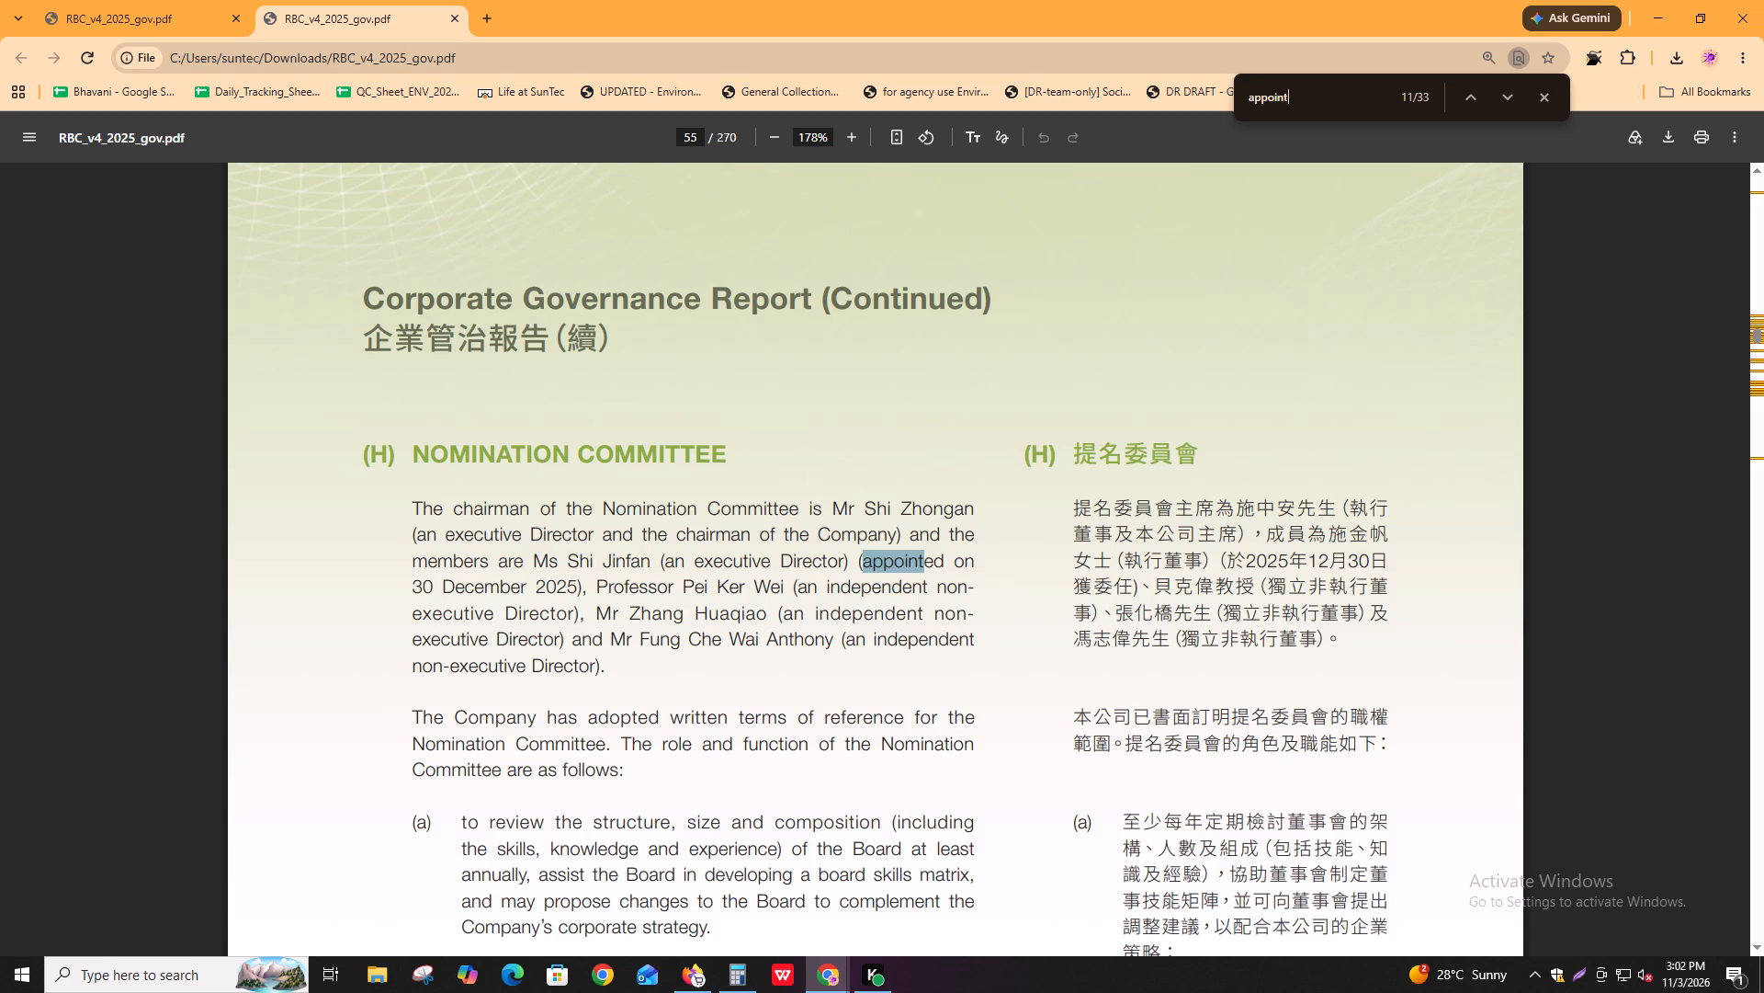
Continue through the appoint matches in the report PDF's Nomination Committee section, up to the committee attendance table on page 57.
key("ctrl+f")
key("ctrl+f")
key("Return")
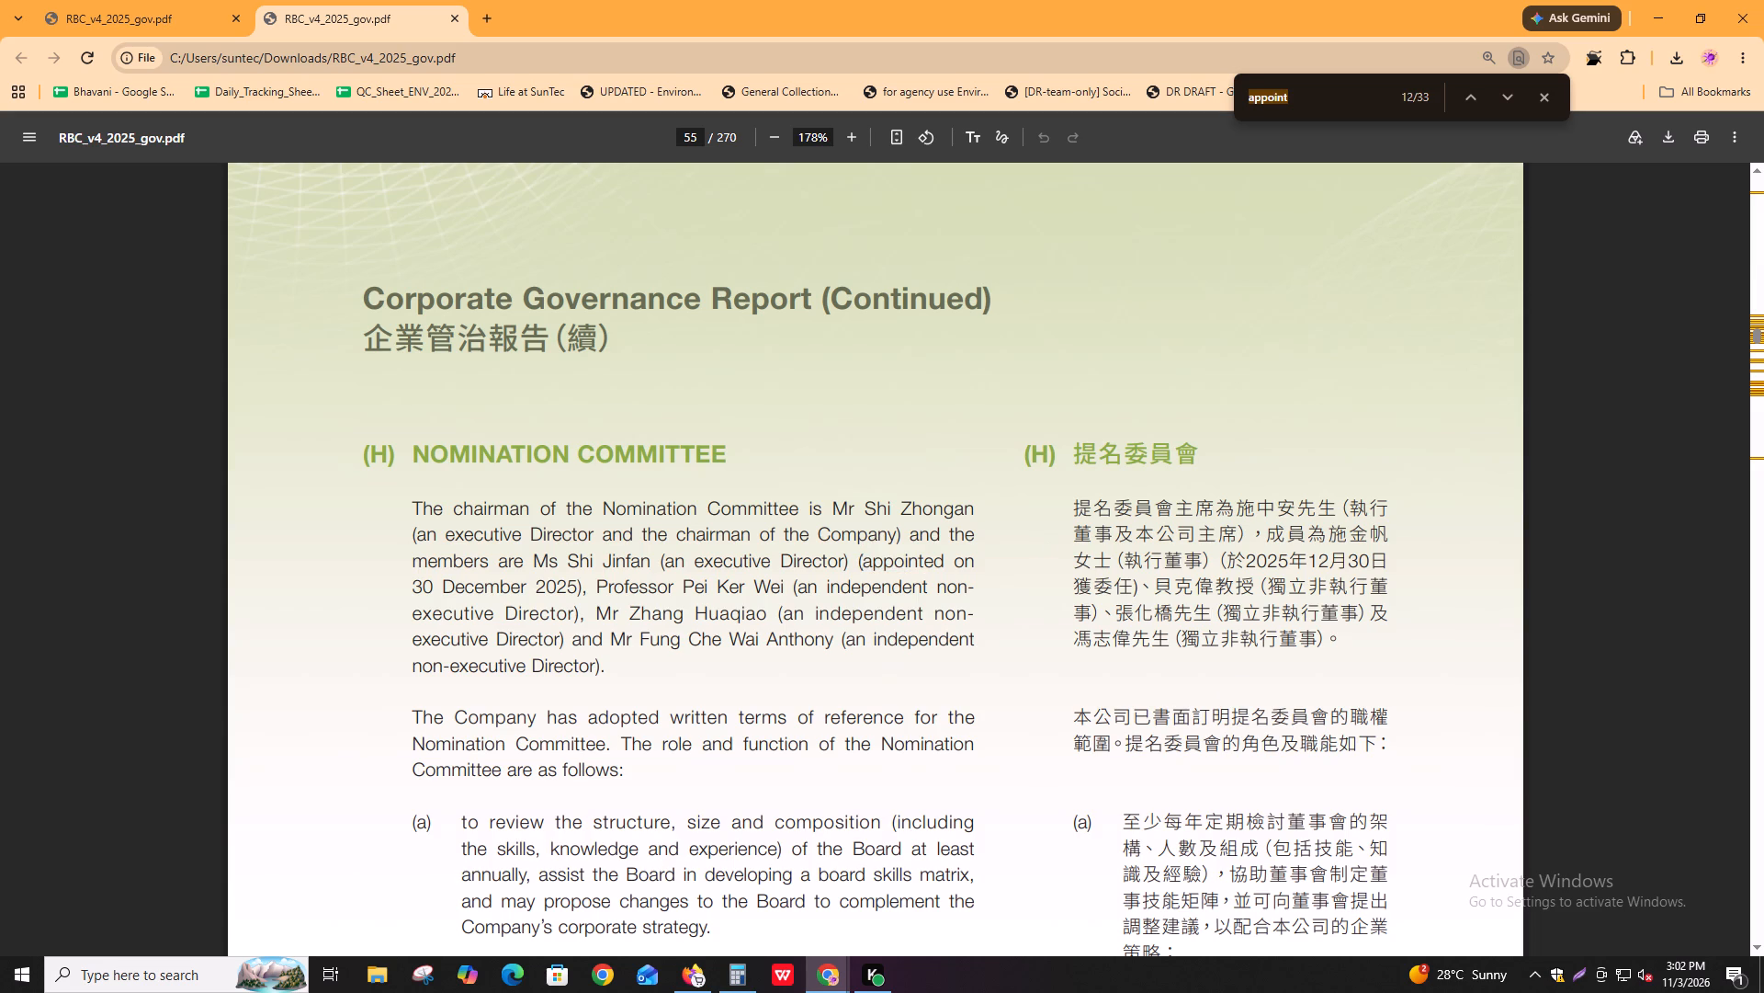
key("Return")
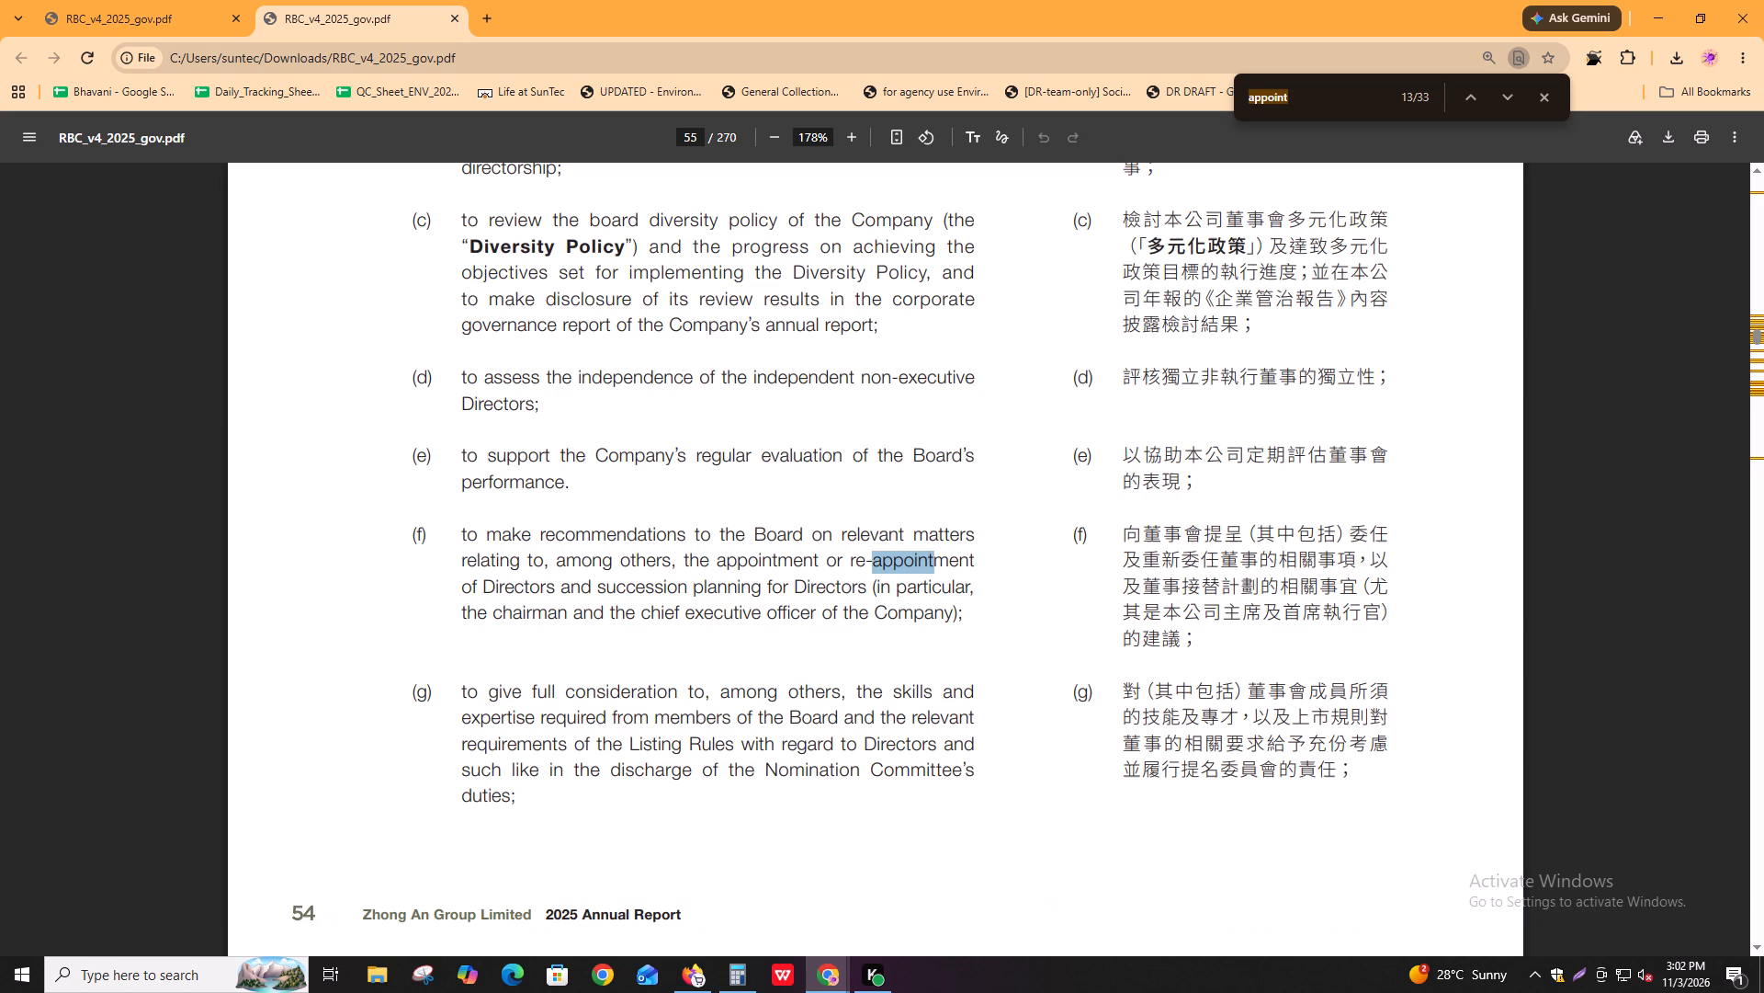
key("Return")
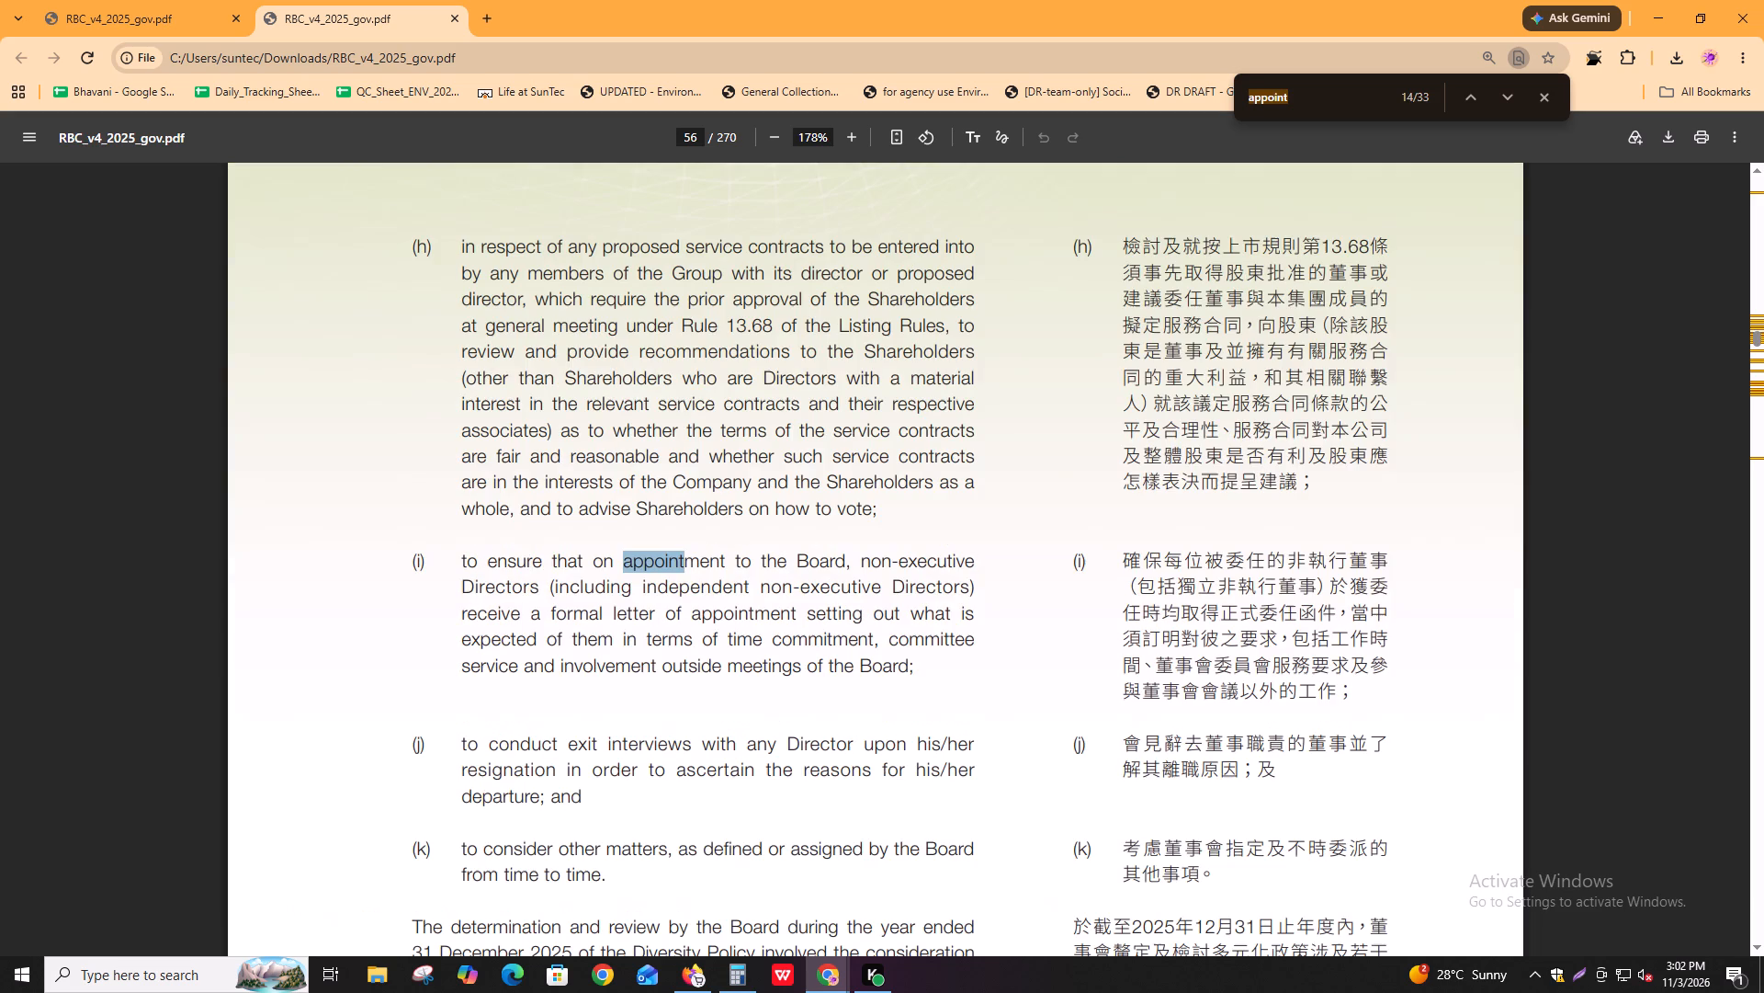
key("Return")
key("Return")
key("Return")
key("Return")
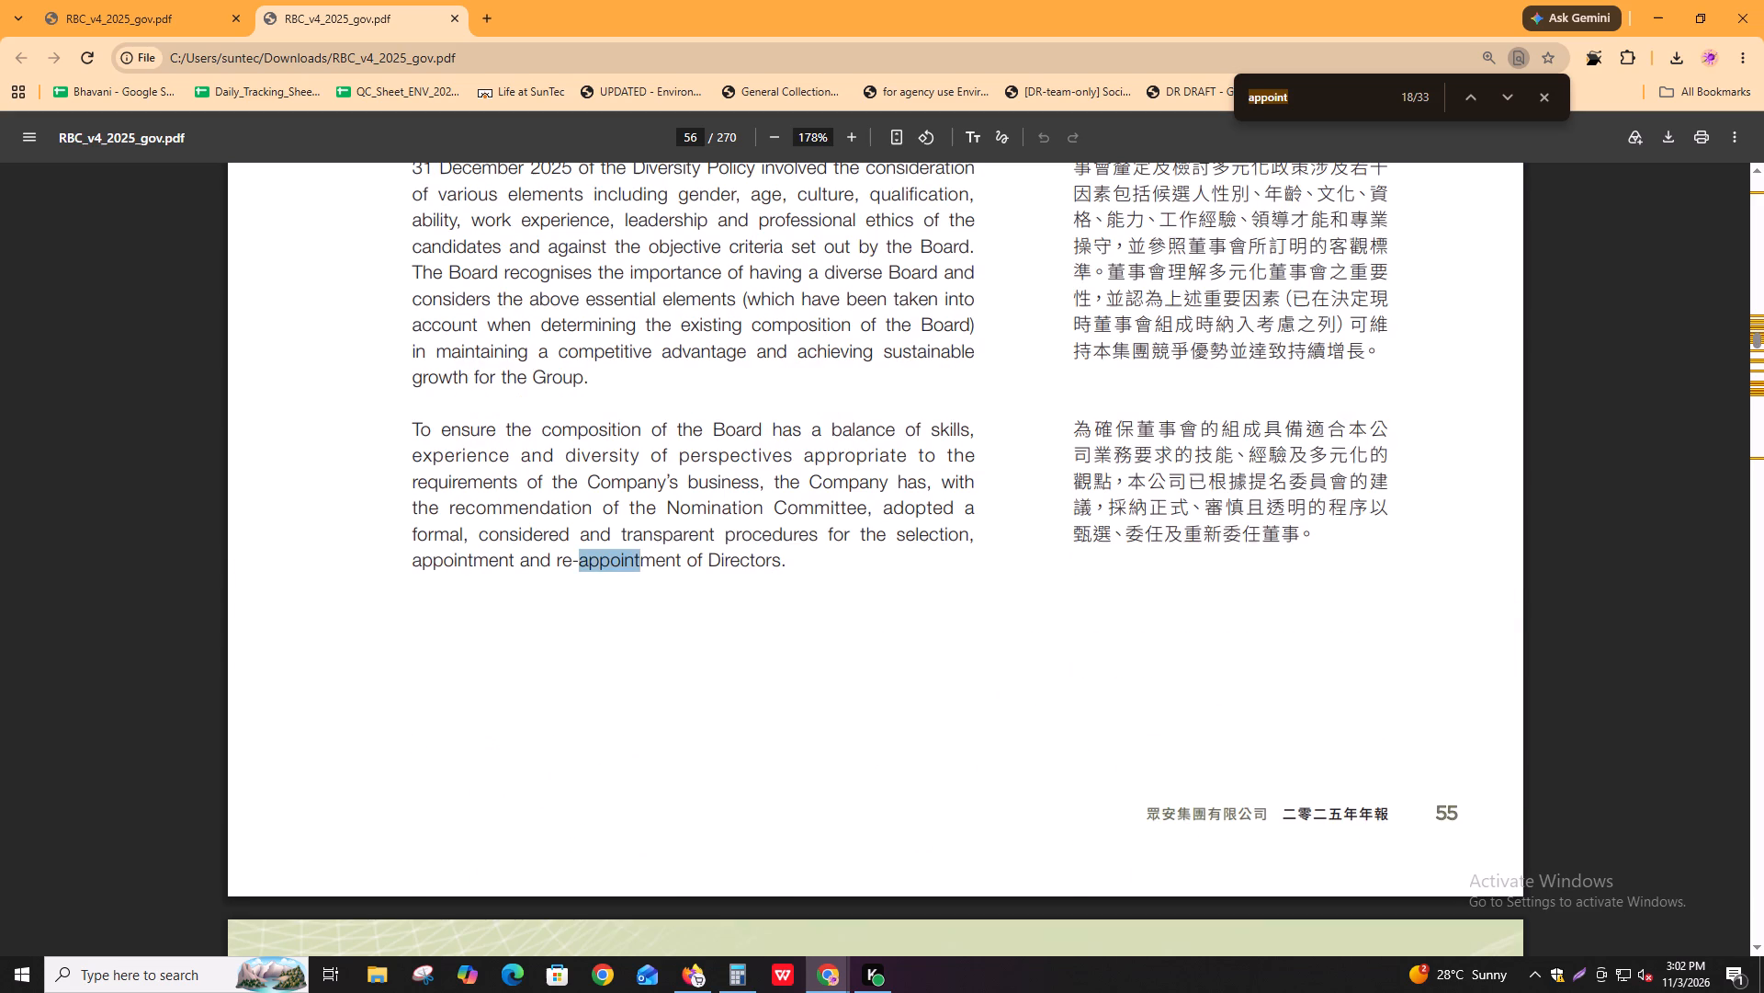
key("Return")
key("shift+Return")
key("Return")
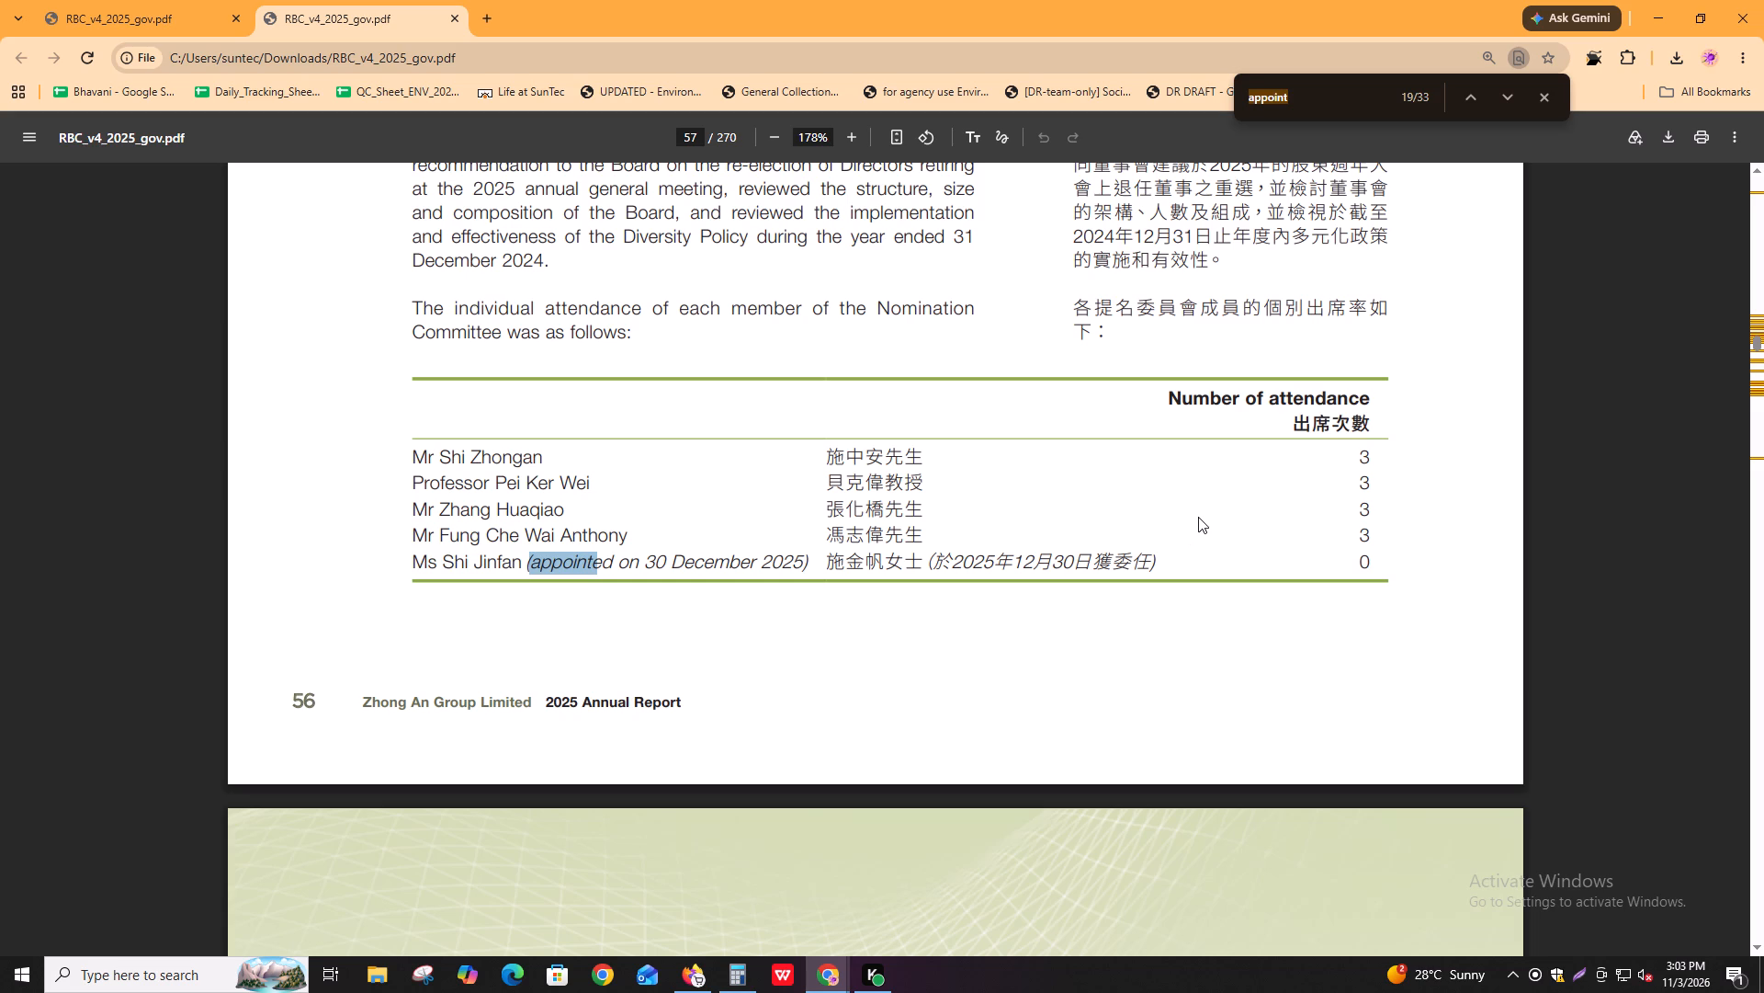
Go through the appoint matches from the Audit Committee section to the directors' biographies, checking for director or committee appointments.
key("Return")
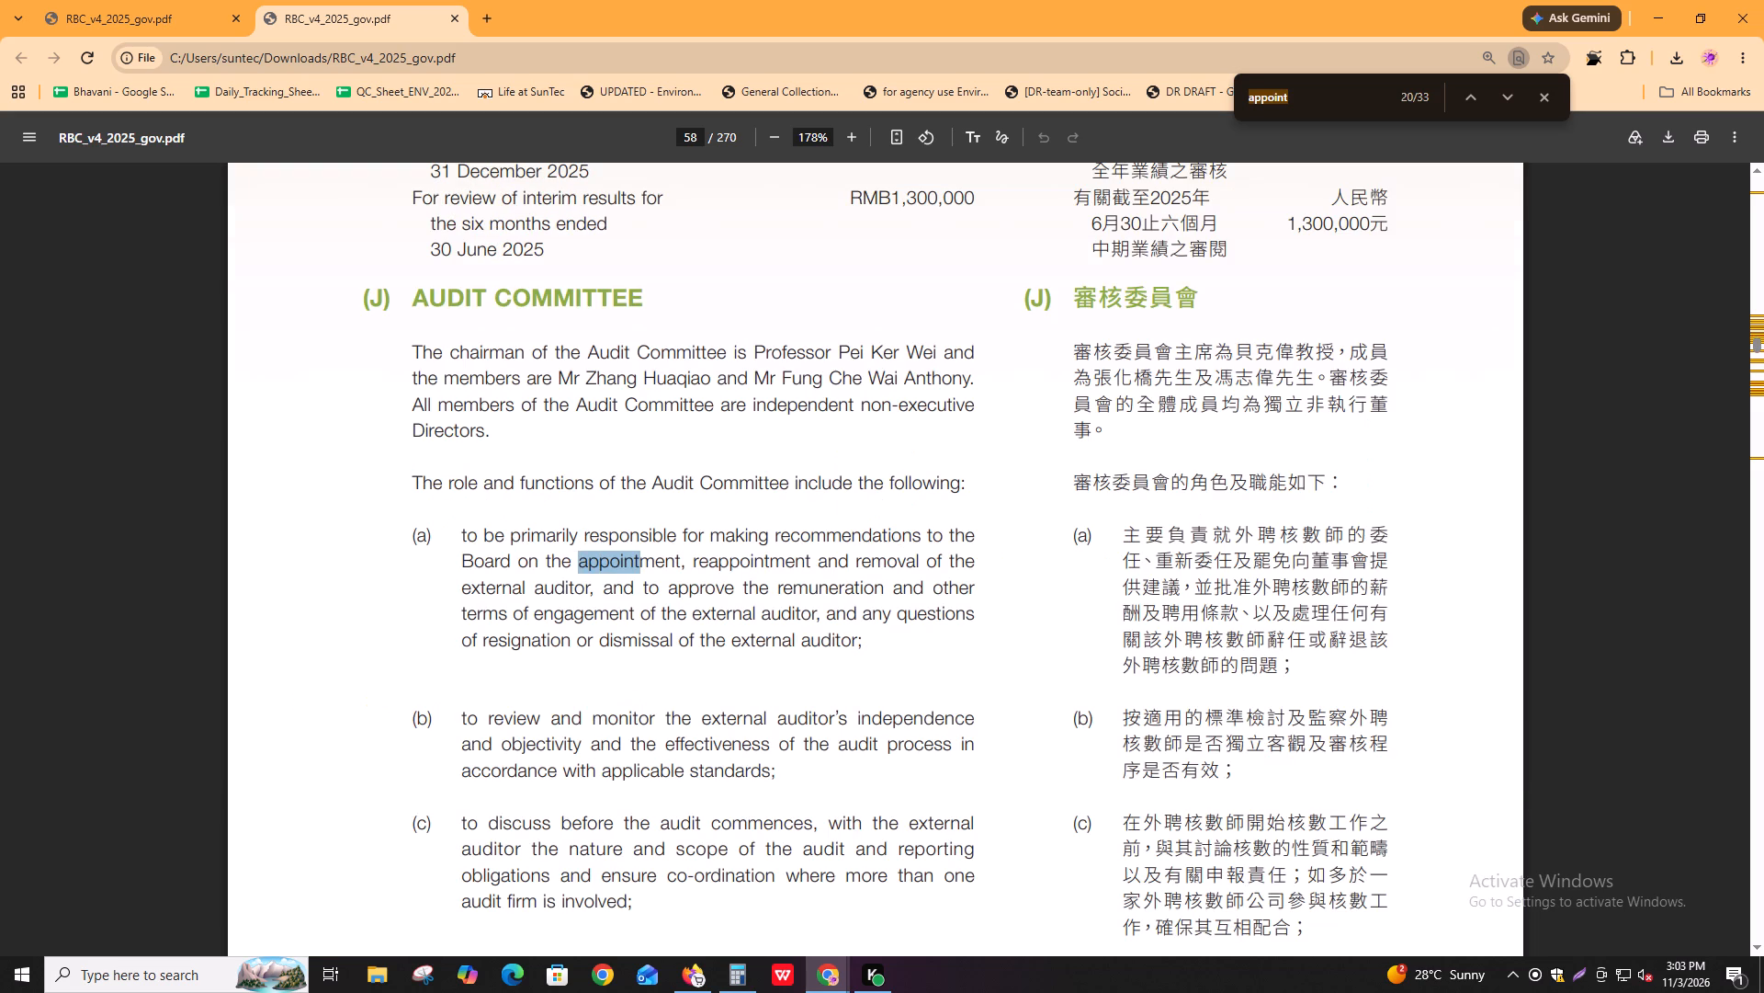
key("Return")
key("Return")
key("Return")
key("Return")
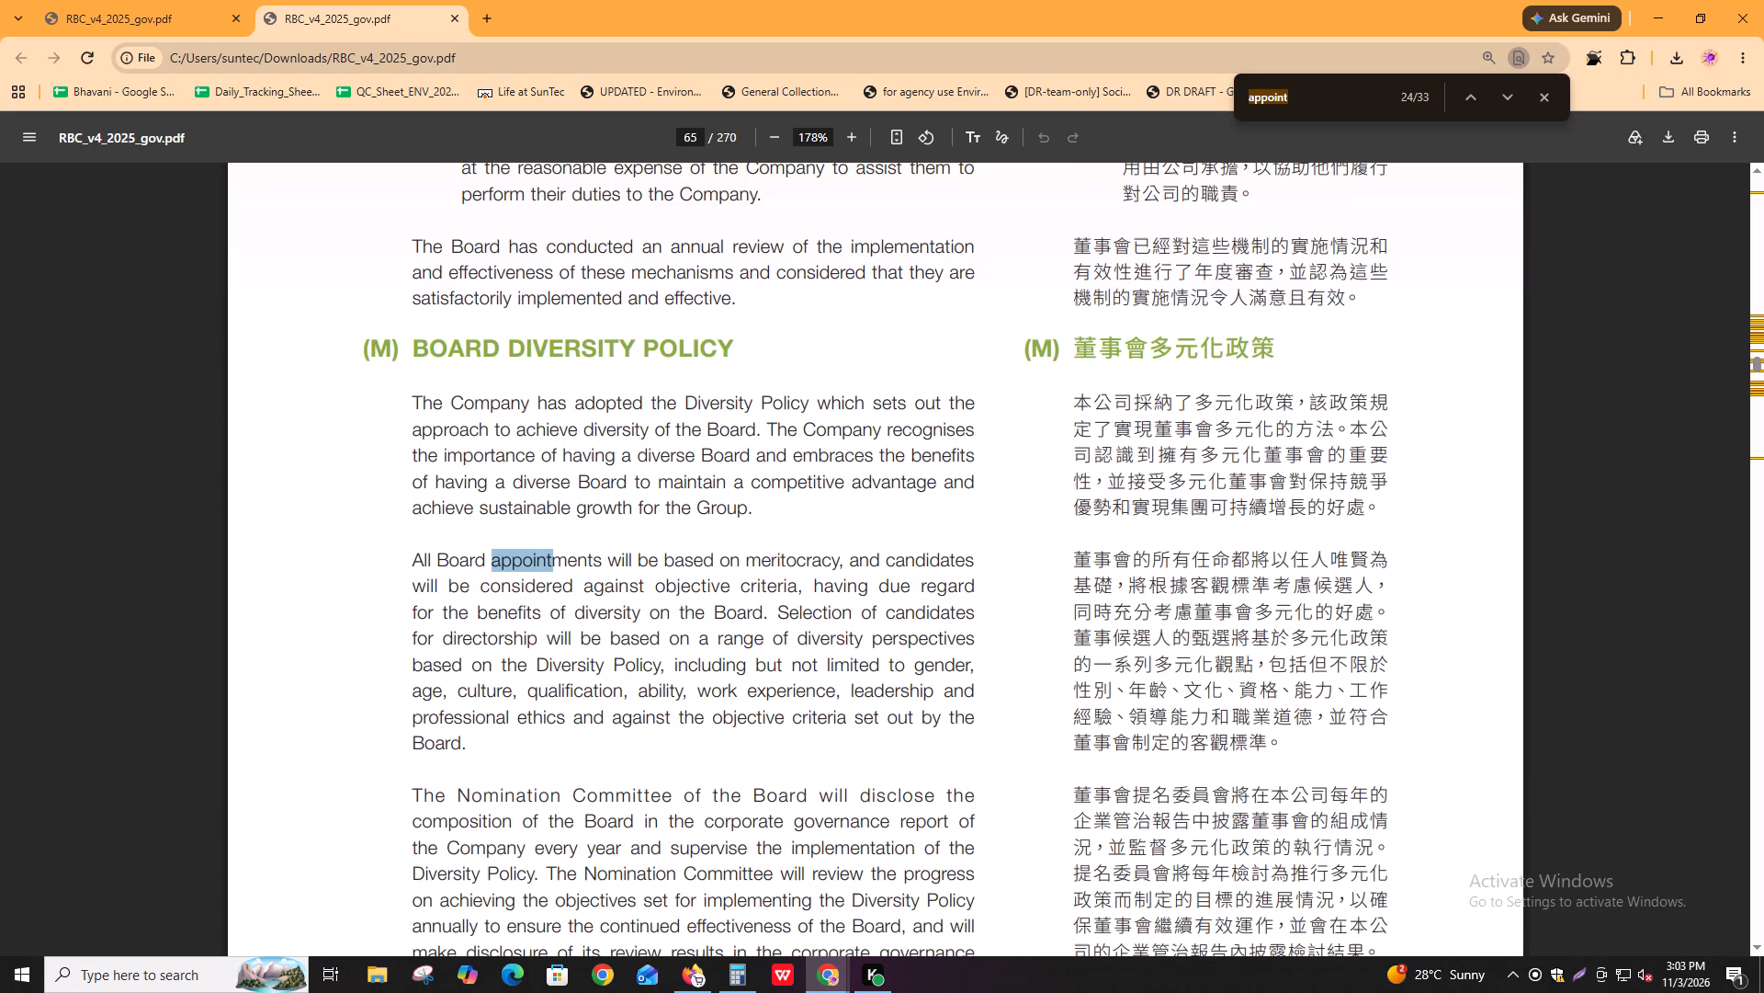
key("Return")
key("Return")
key("Return")
key("shift+Return")
key("Return")
key("Return")
key("Return")
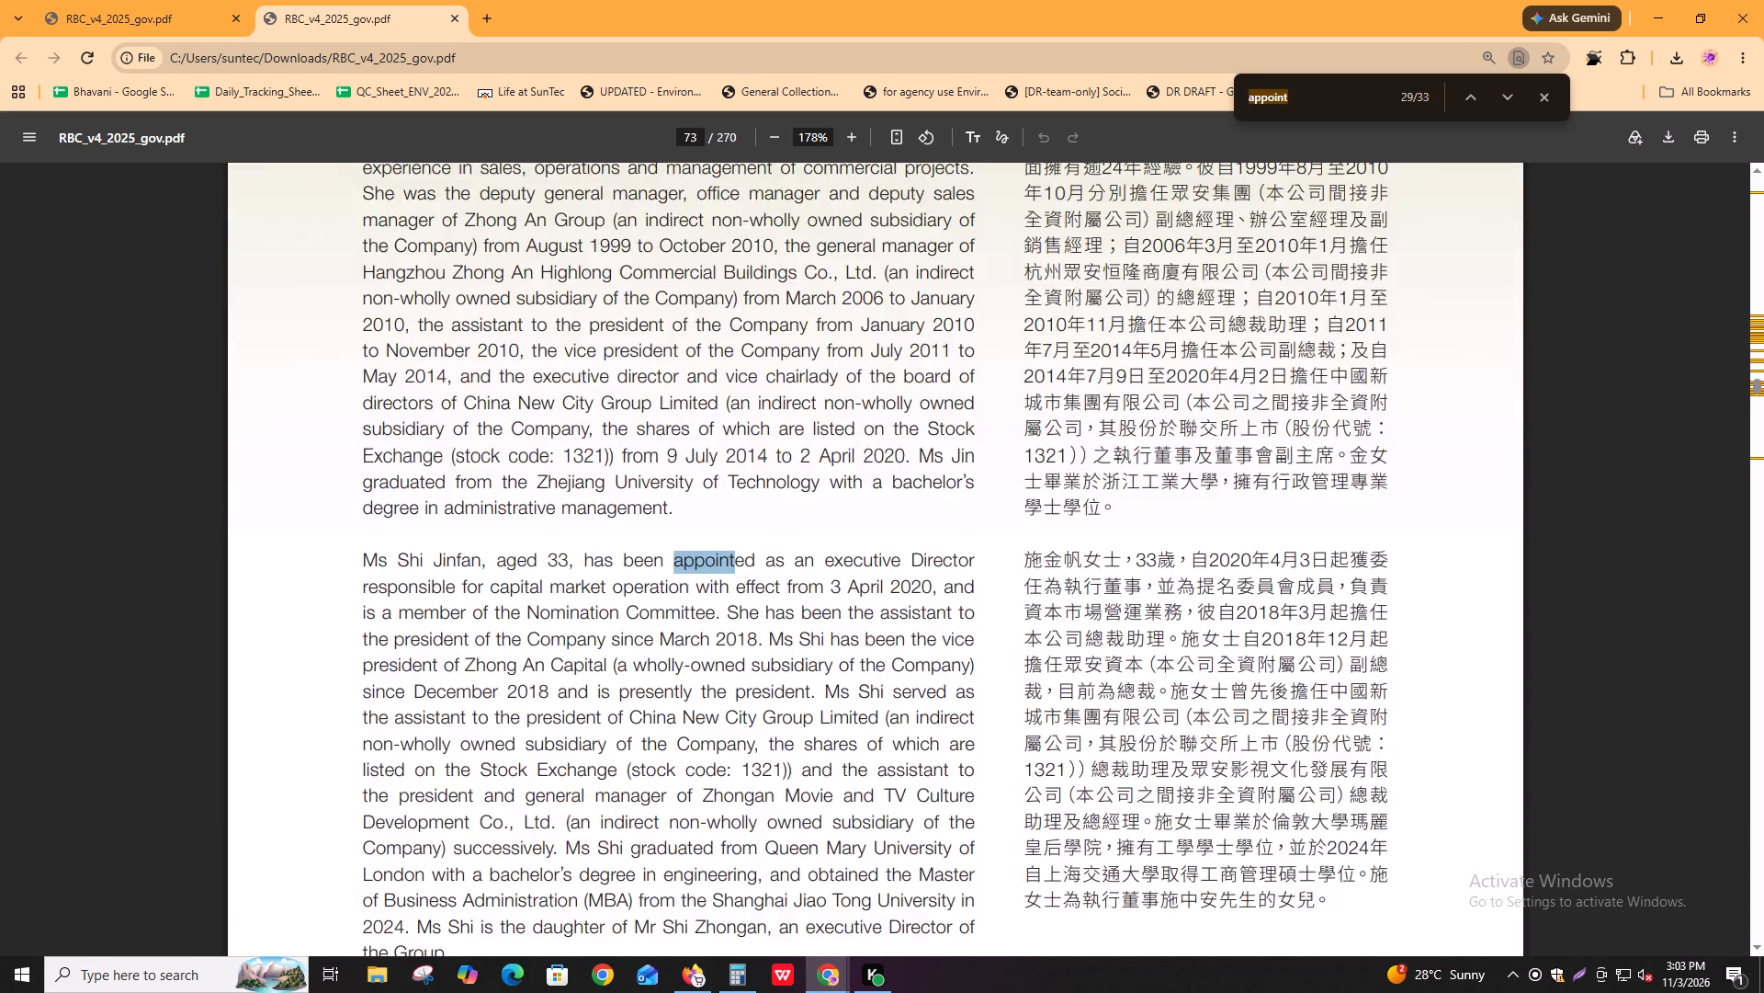
Check the remaining appoint matches and recheck the first ones in the Corporate Governance Report's board section.
key("Return")
key("Return")
key("Return")
key("Return")
key("Return")
key("Return")
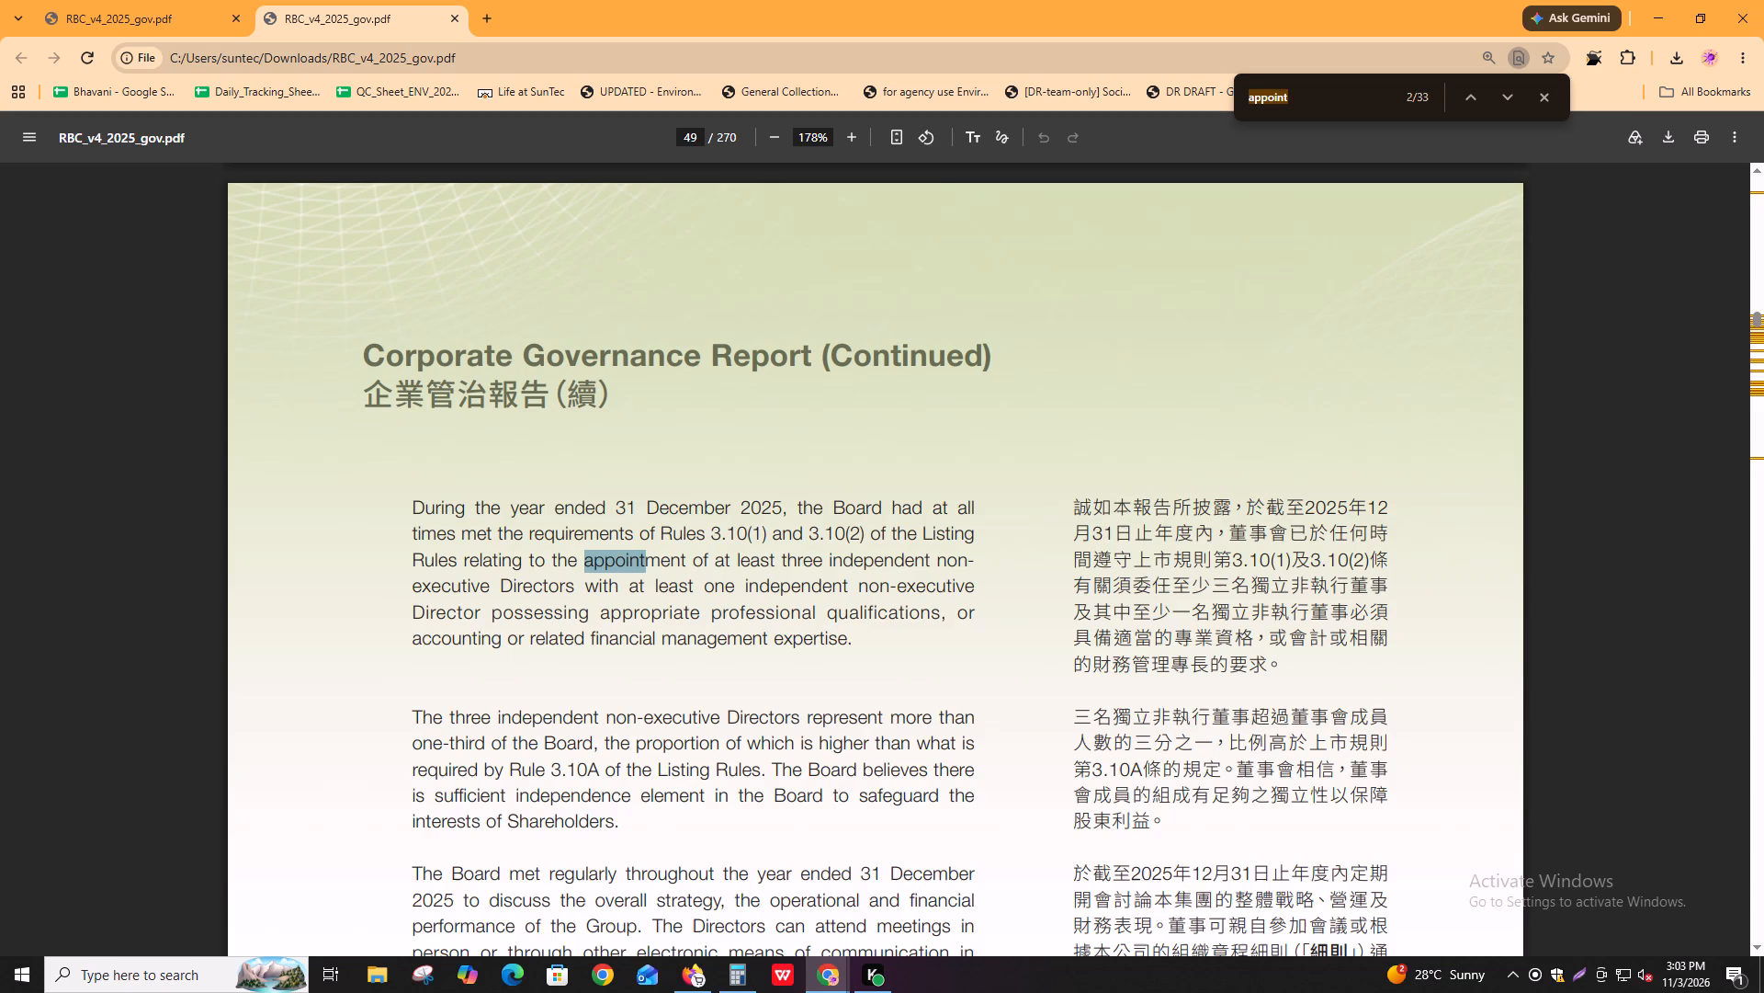
key("shift+Return")
key("Return")
key("Return")
key("Return")
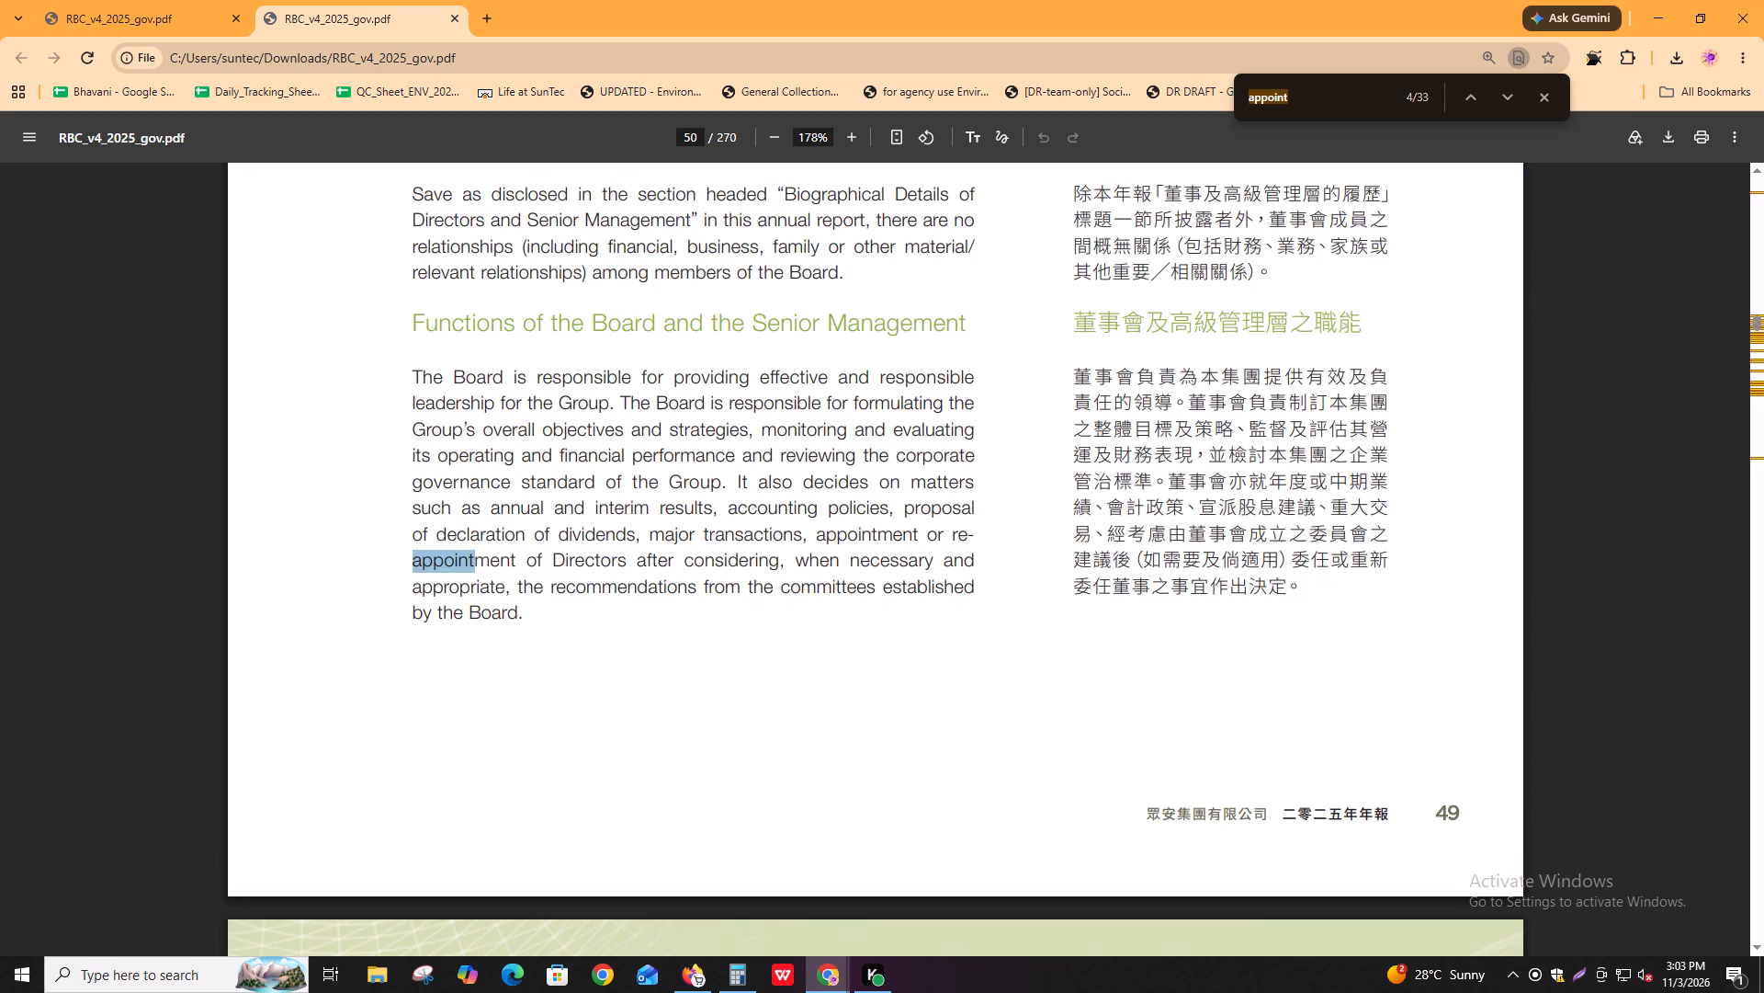
key("ctrl+f")
Switch to Igloo and submit the completed Nomination_independence field, advancing to the next field.
key("alt+Tab")
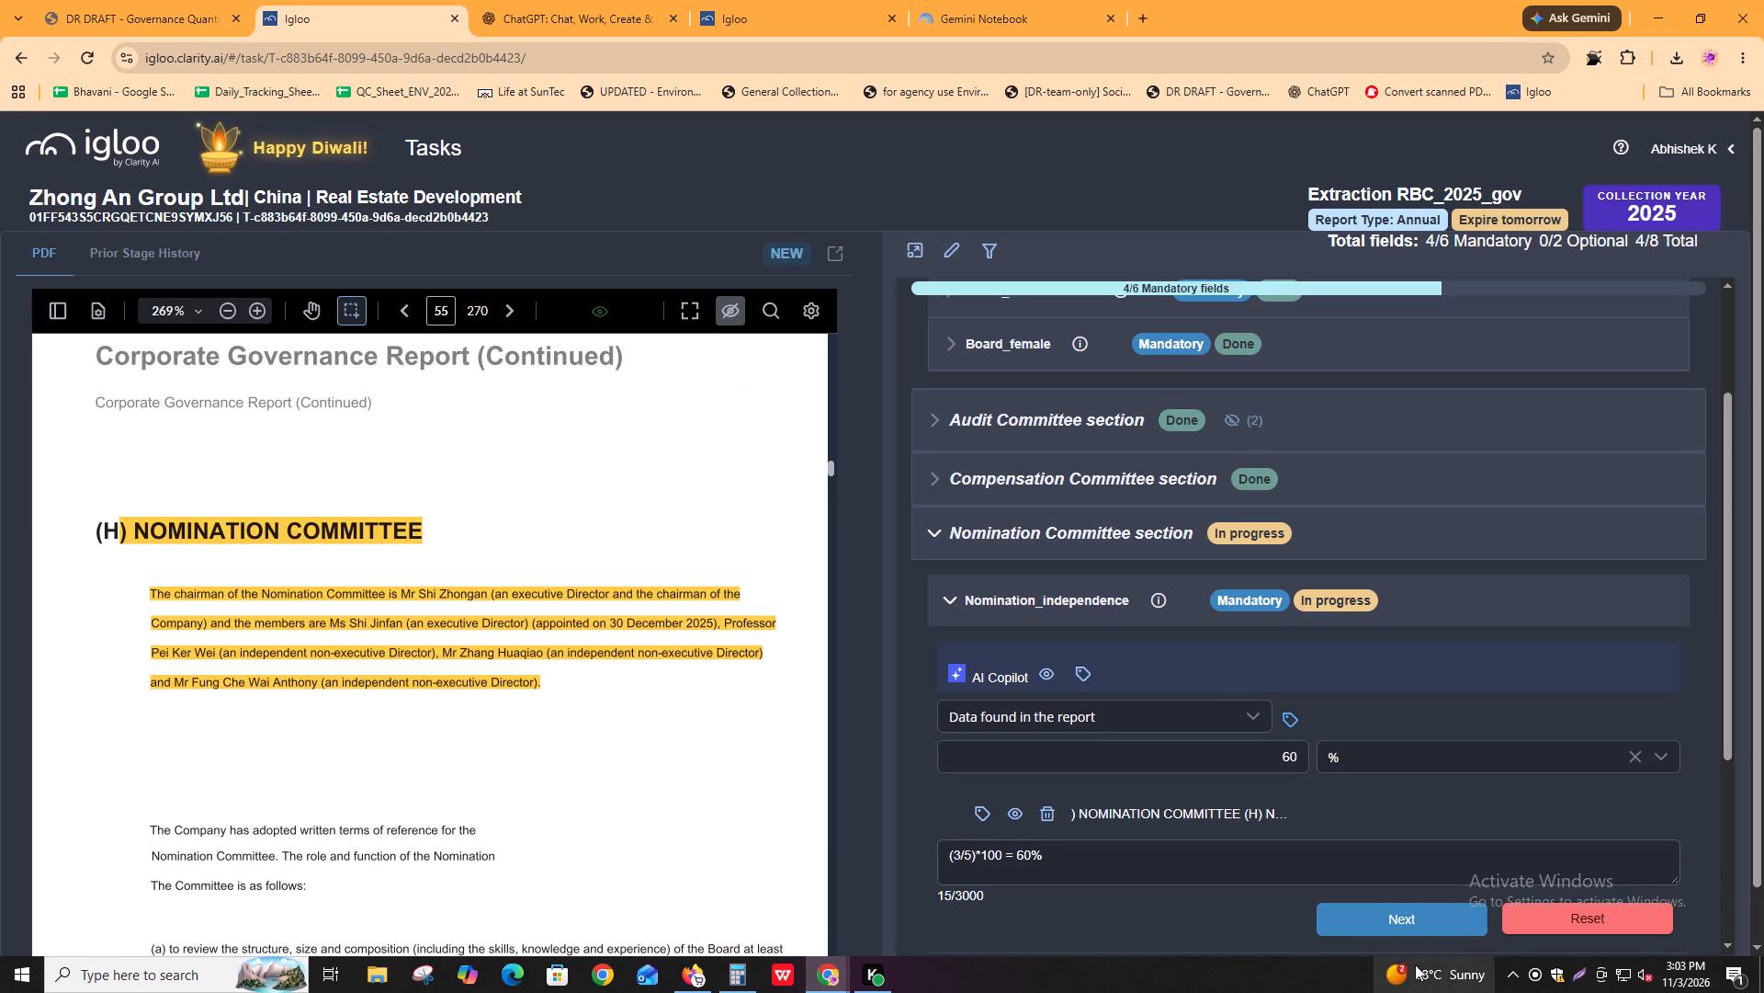
left_click(1395, 935)
Return to the report PDF and search it for employee.
key("alt+Tab")
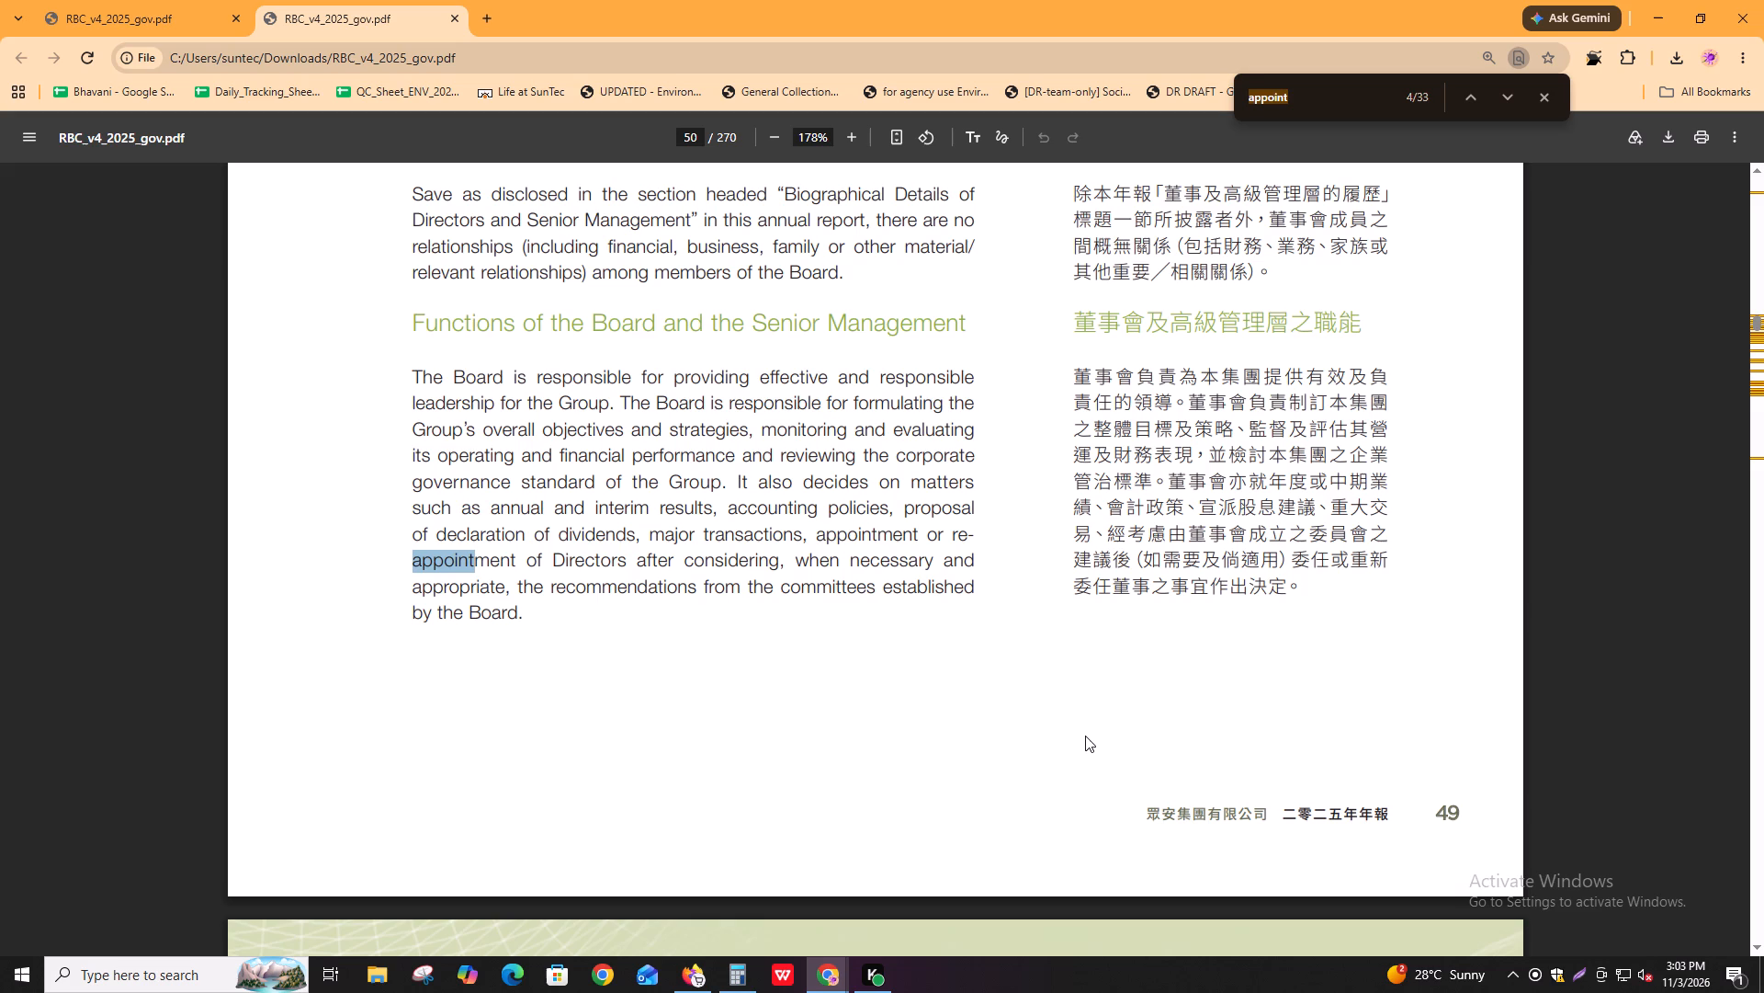
key("ctrl+f")
key("ctrl+f")
type("employee")
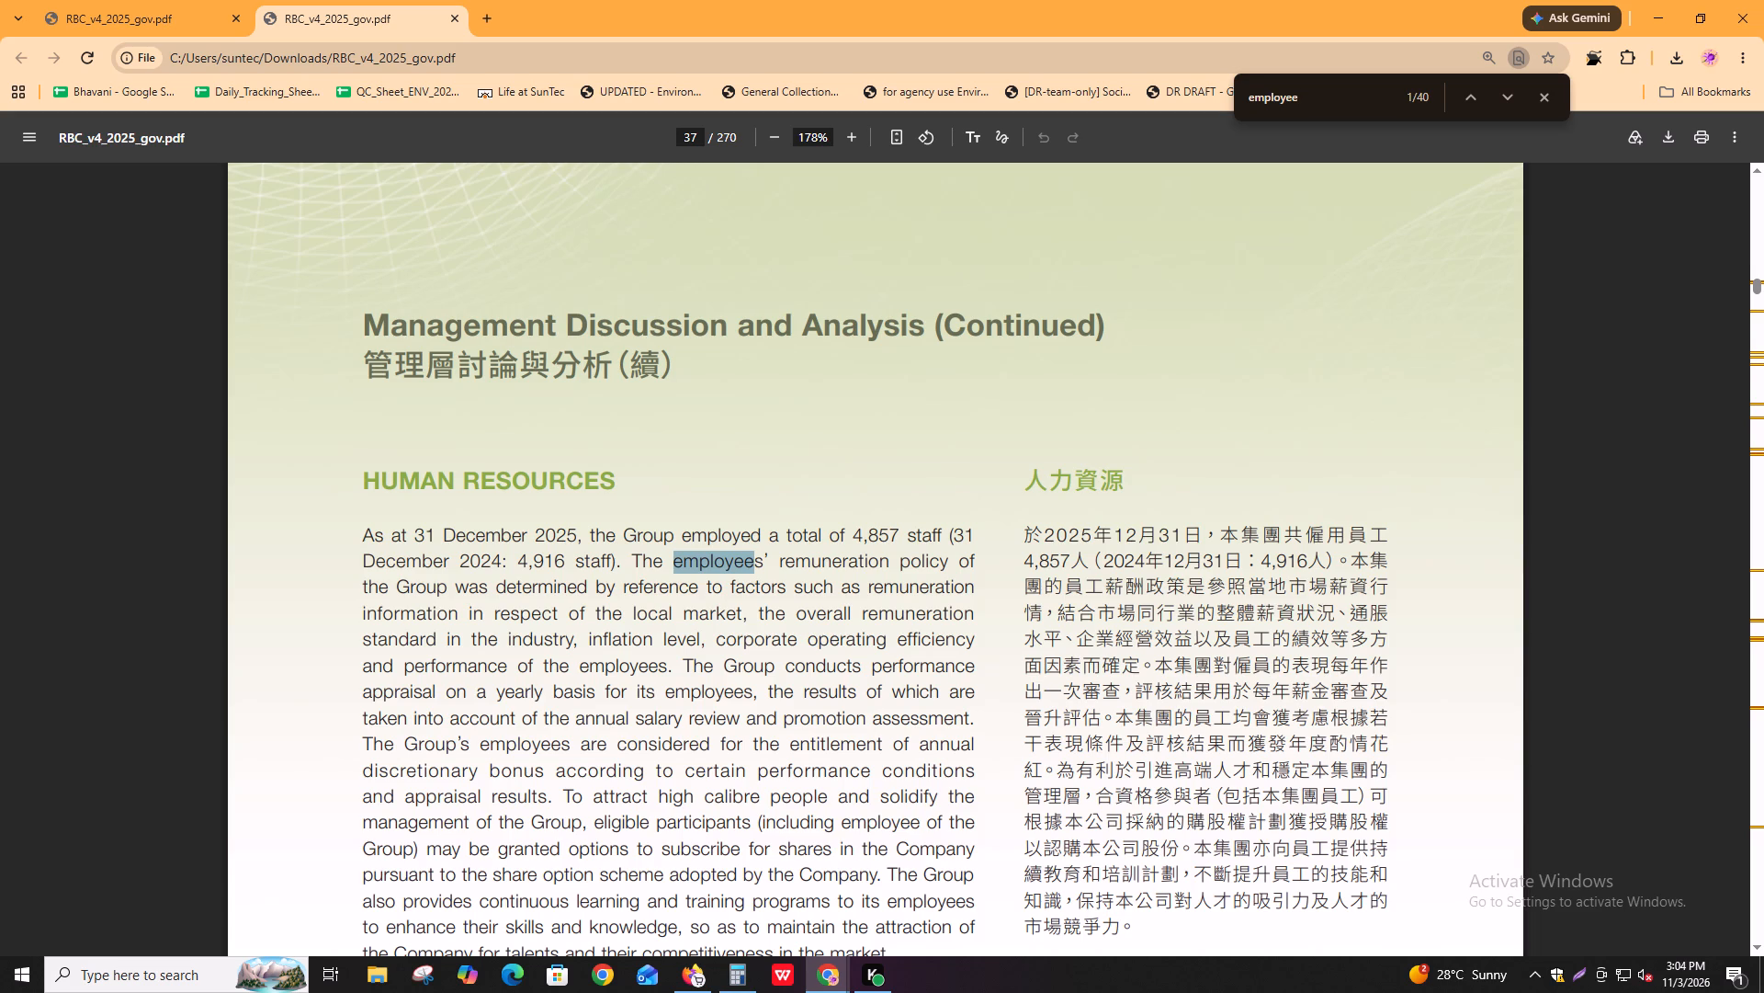
key("ctrl+f")
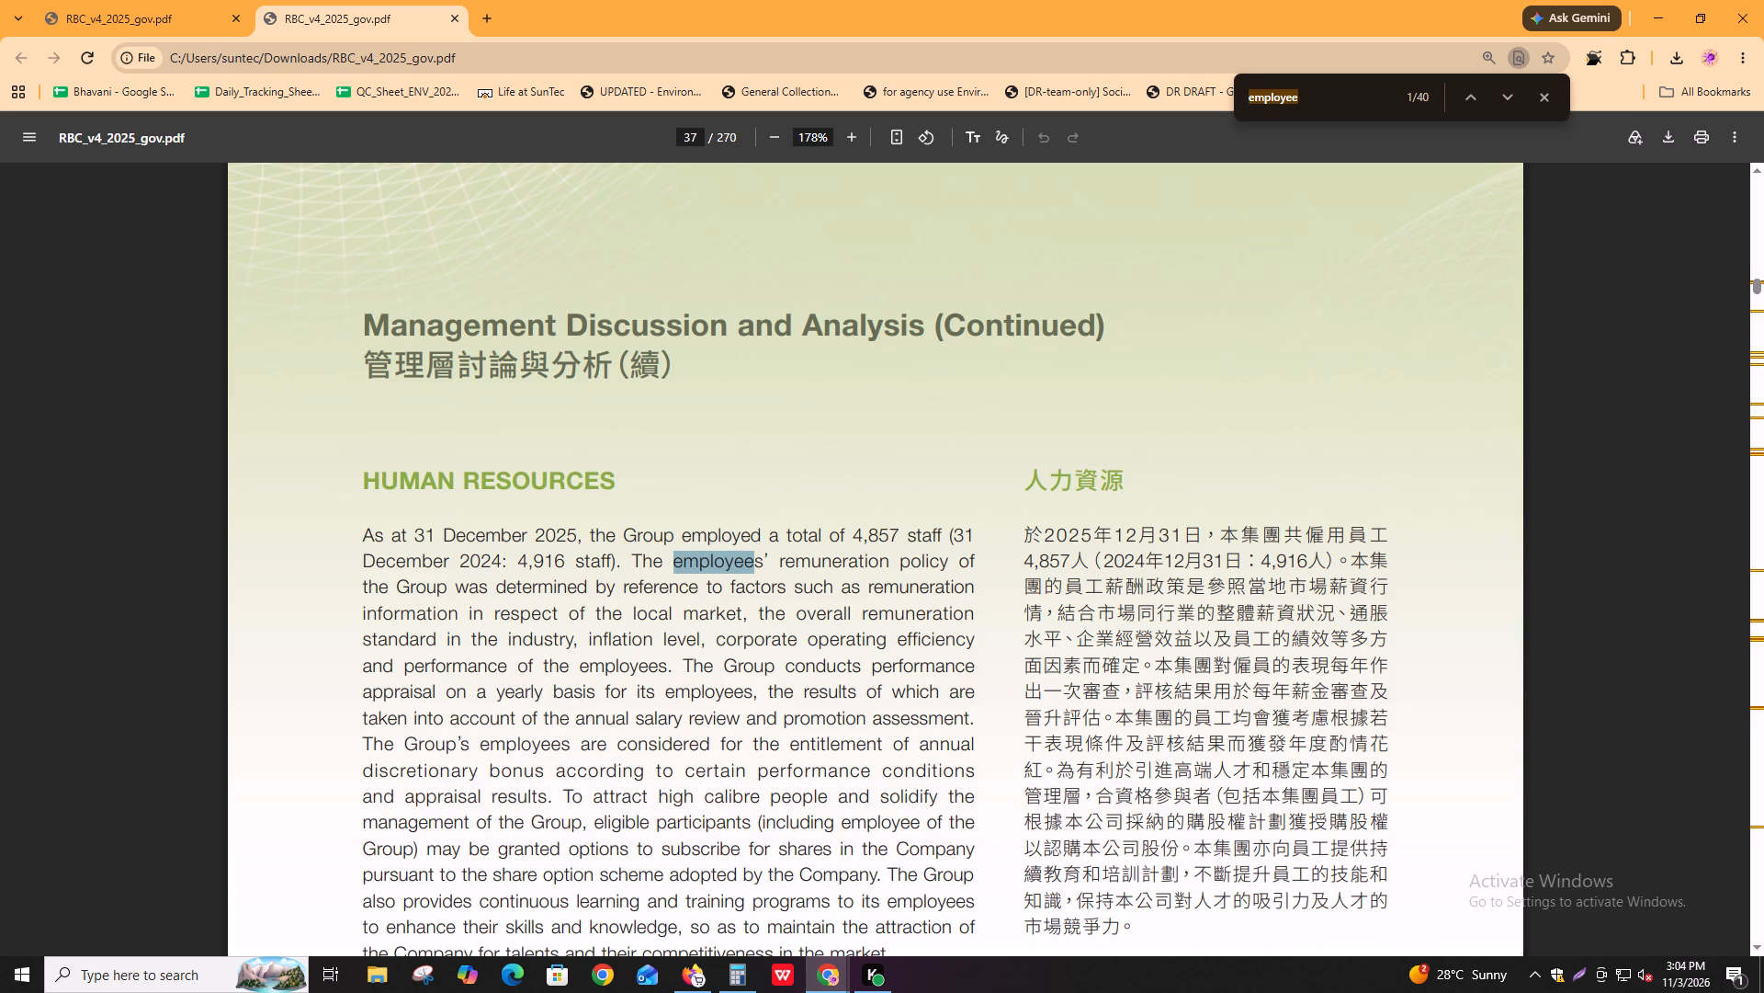